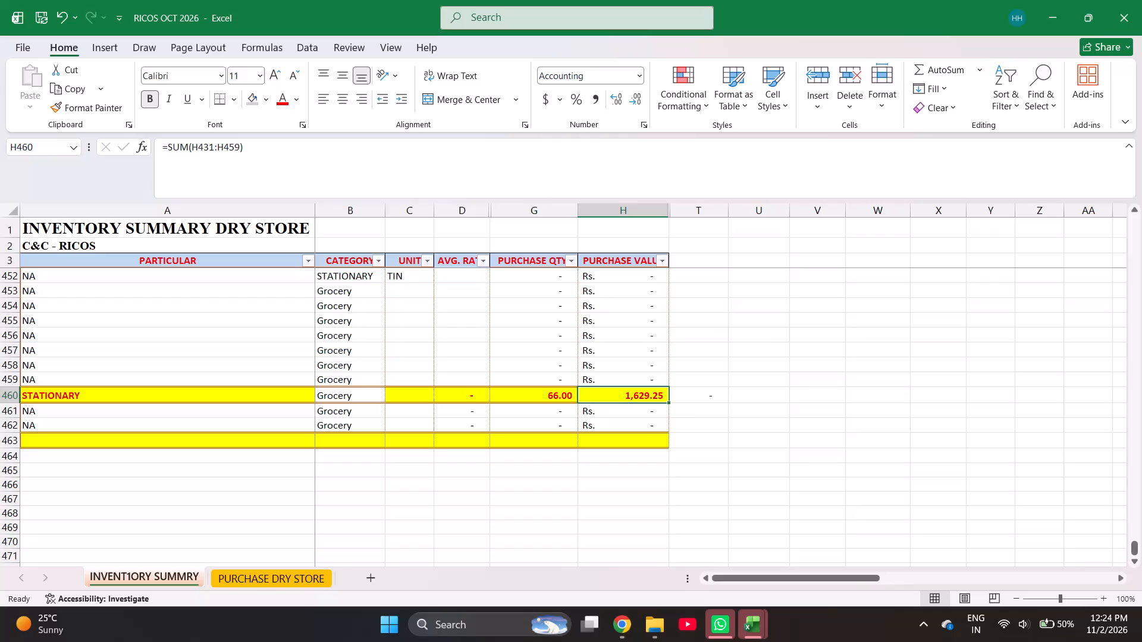
Close the RICOS OCT 2026 workbook without saving its changes.
{"action": "key", "text": "alt+F4"}
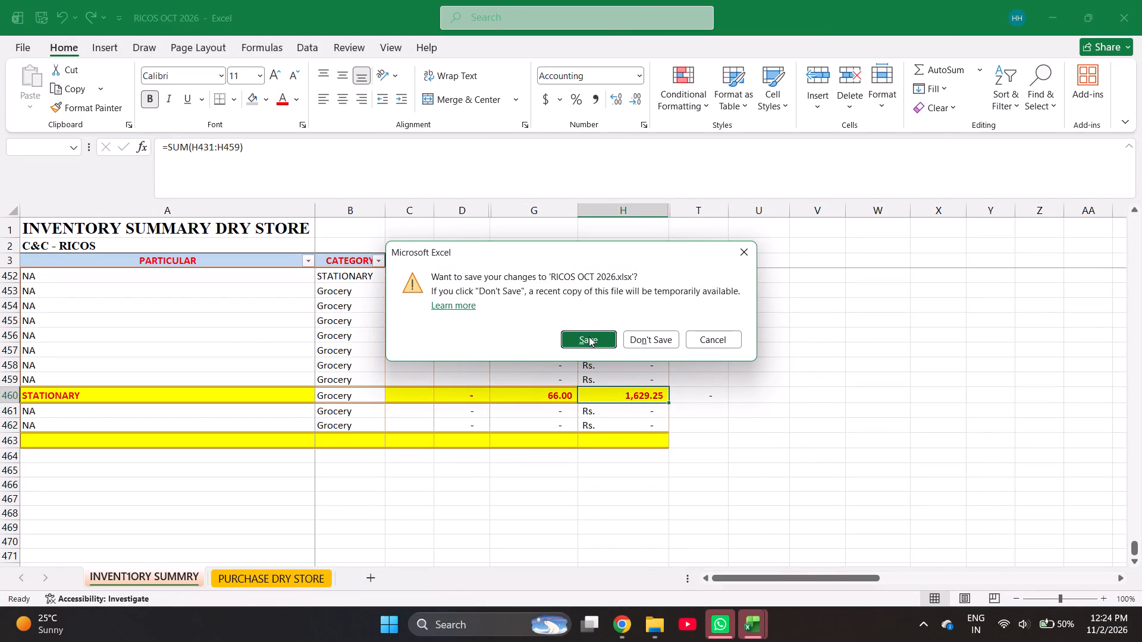
{"action": "left_click", "coordinate": [637, 332]}
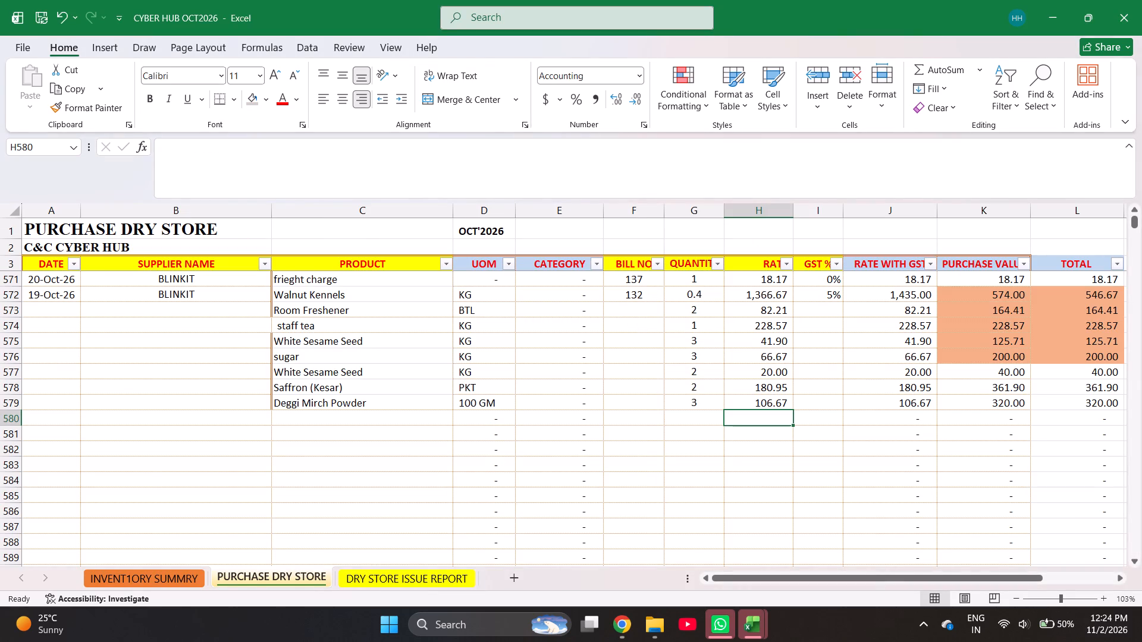
Select the empty GST % cell in the Room Freshener row of the CYBER HUB purchase dry store sheet.
{"action": "left_click", "coordinate": [824, 303]}
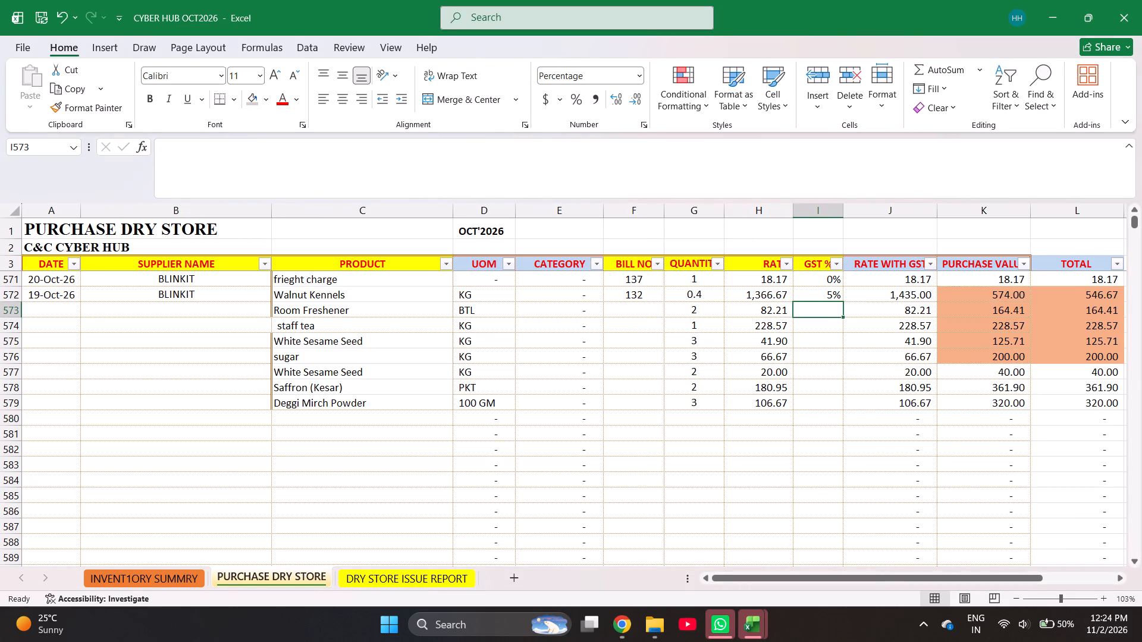
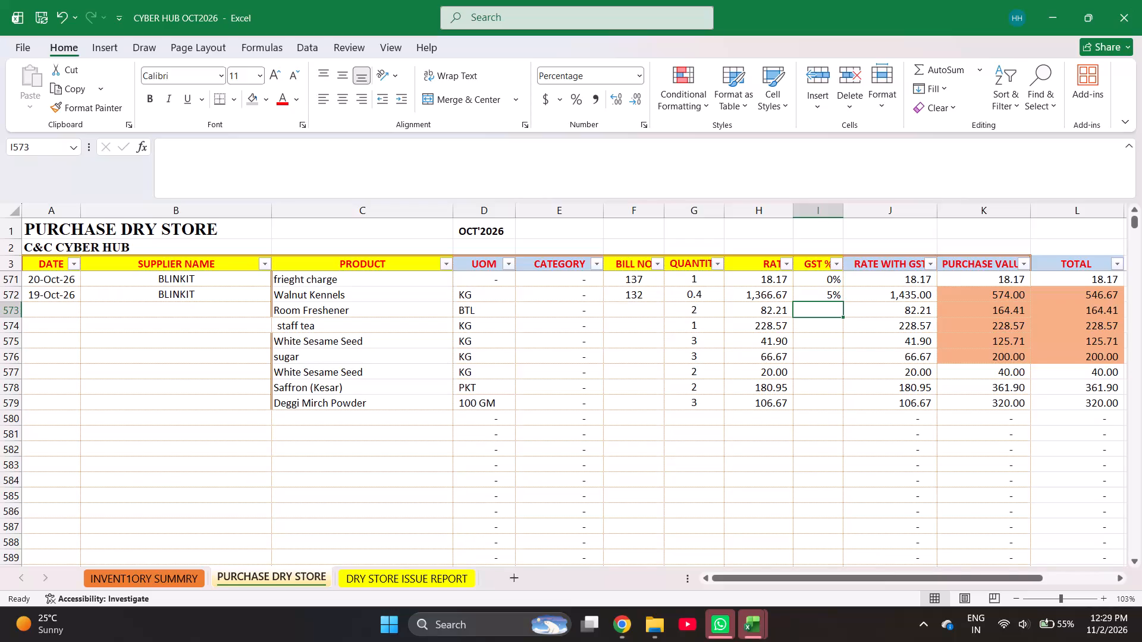
Enter 18% as the GST rate for Room Freshener in the purchase dry store sheet.
{"action": "type", "text": "18"}
{"action": "key", "text": "Return"}
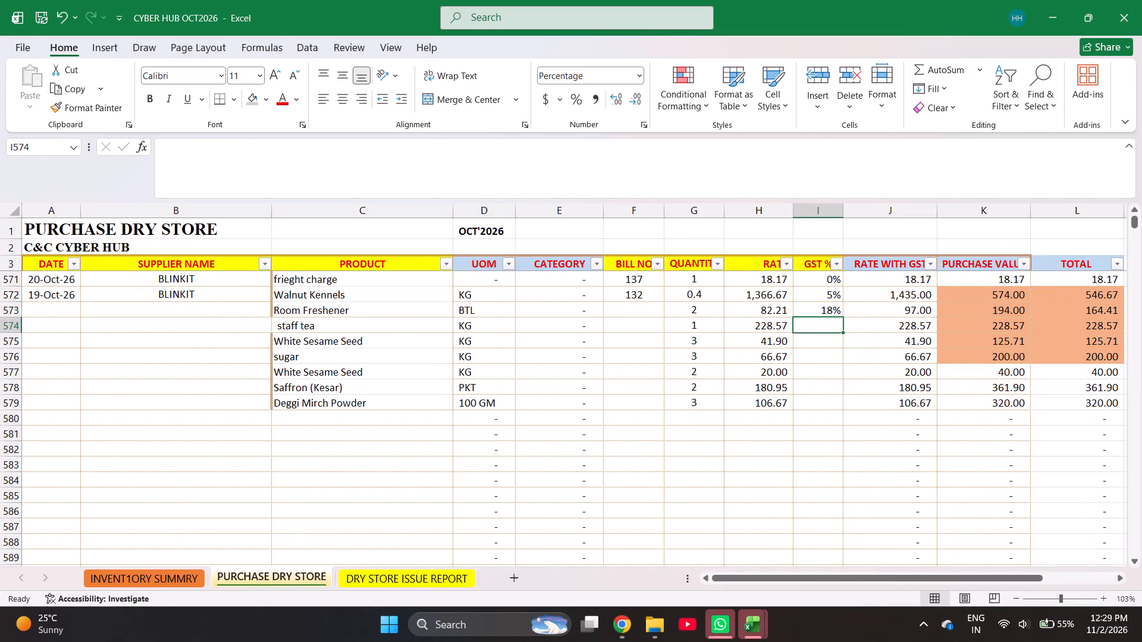
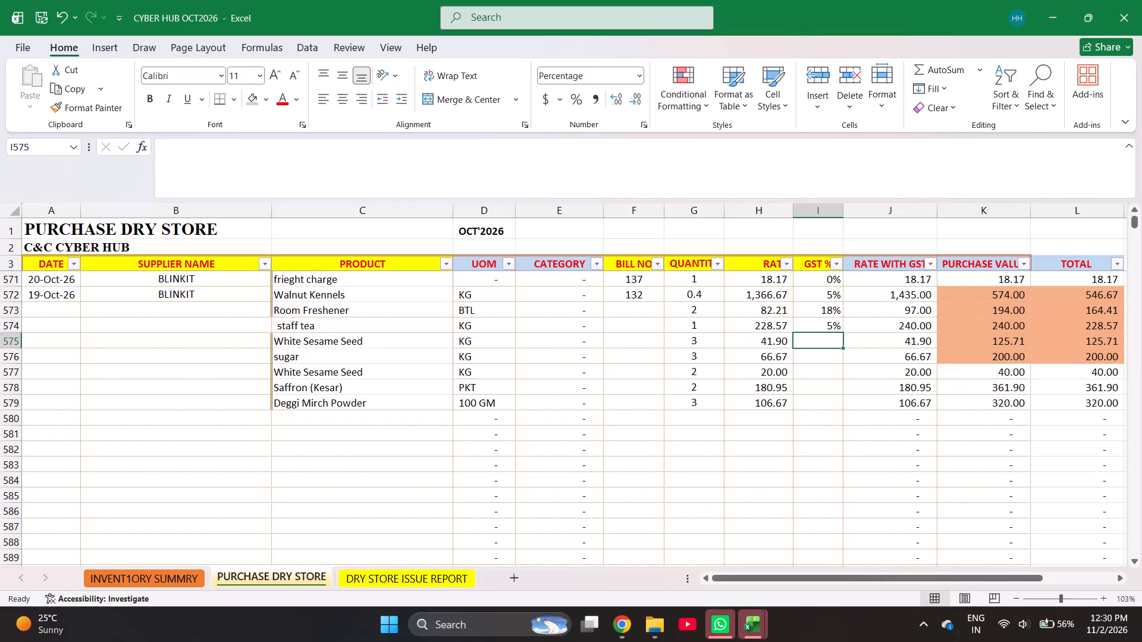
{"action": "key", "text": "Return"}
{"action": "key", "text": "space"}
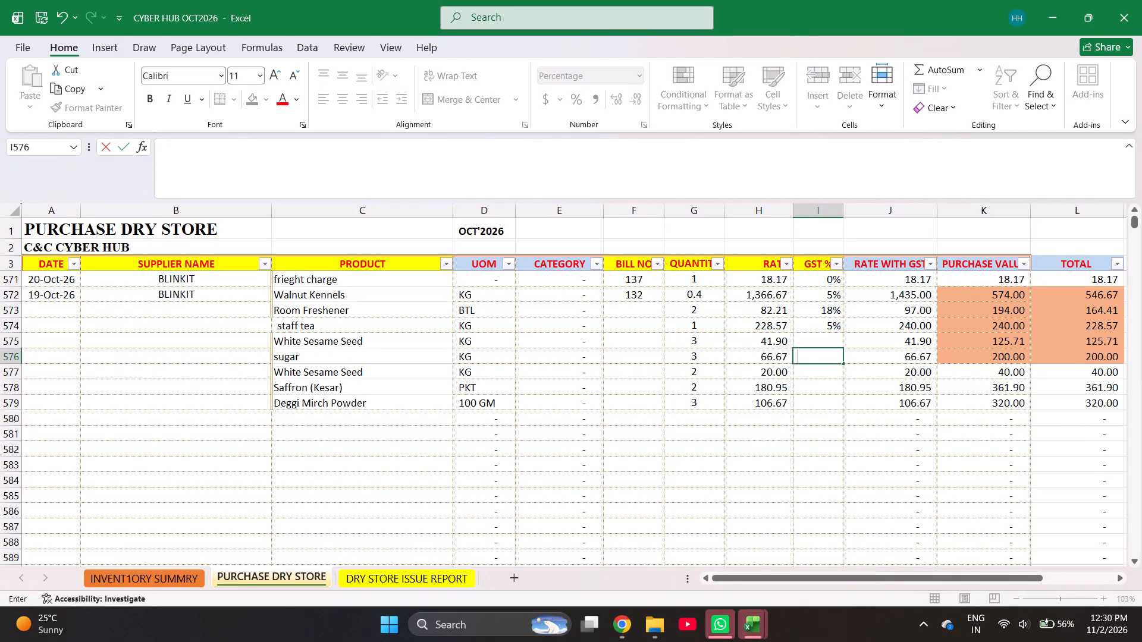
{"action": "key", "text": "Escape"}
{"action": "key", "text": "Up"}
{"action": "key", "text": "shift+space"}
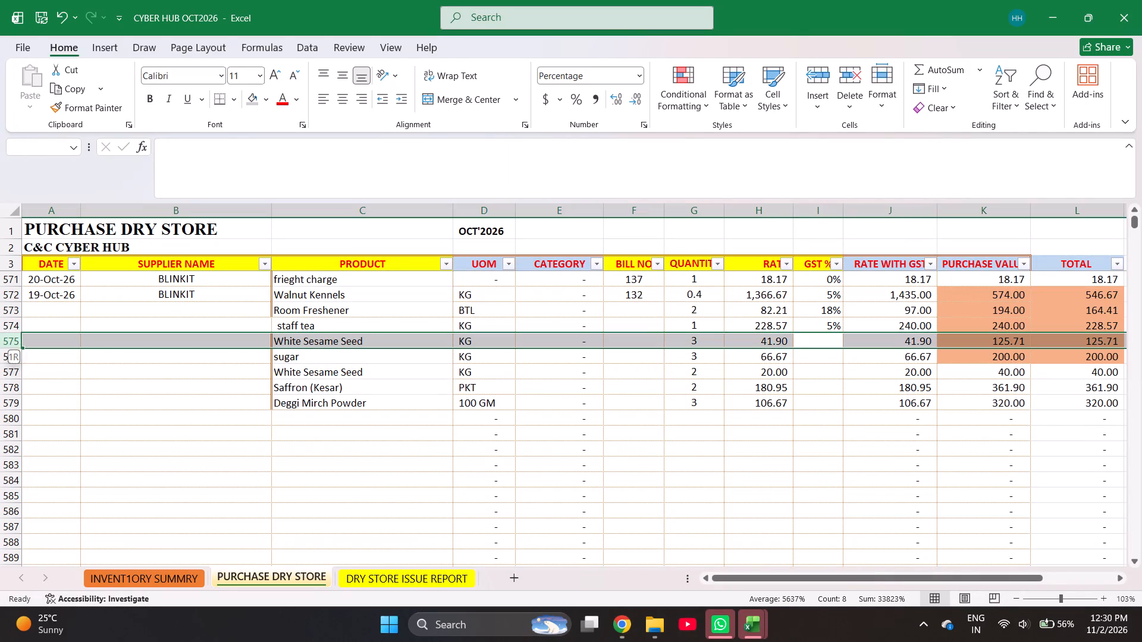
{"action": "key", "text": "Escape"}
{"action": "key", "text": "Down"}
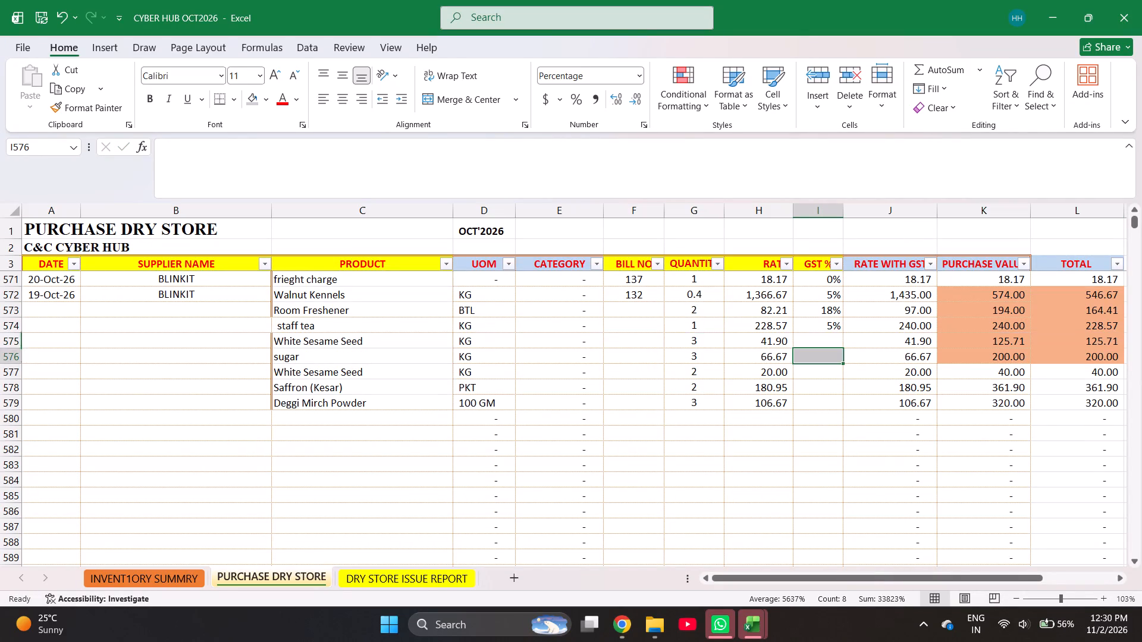
Enter a formula beginning =41.90 in the GST % cell of the White Sesame Seed entry in row 575.
{"action": "key", "text": "Up"}
{"action": "key", "text": "equal"}
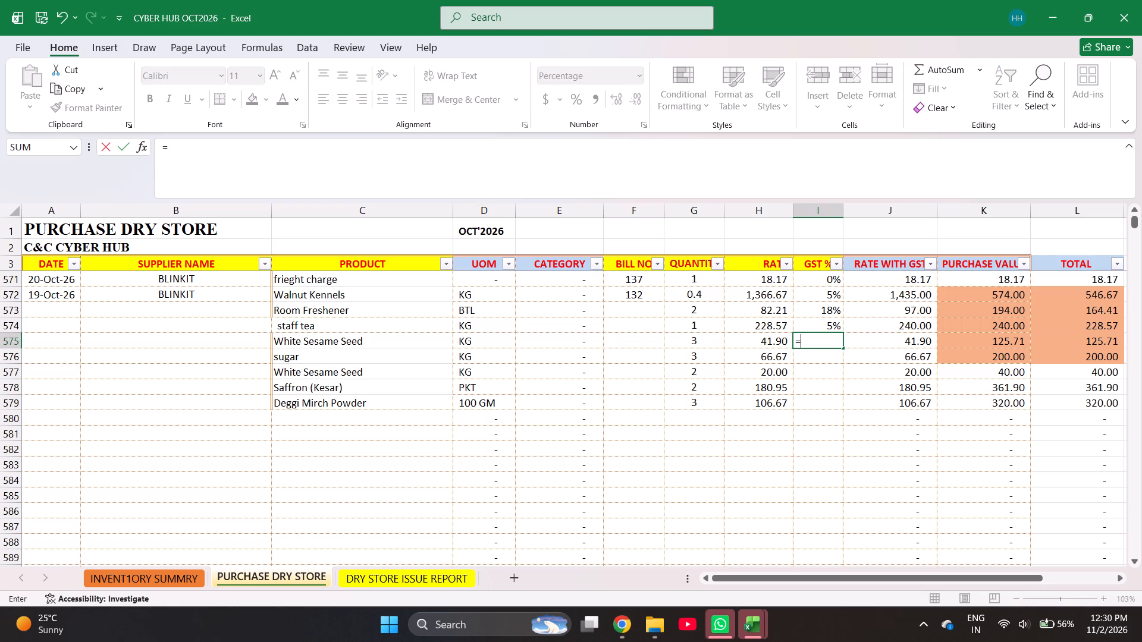
{"action": "type", "text": "41.90"}
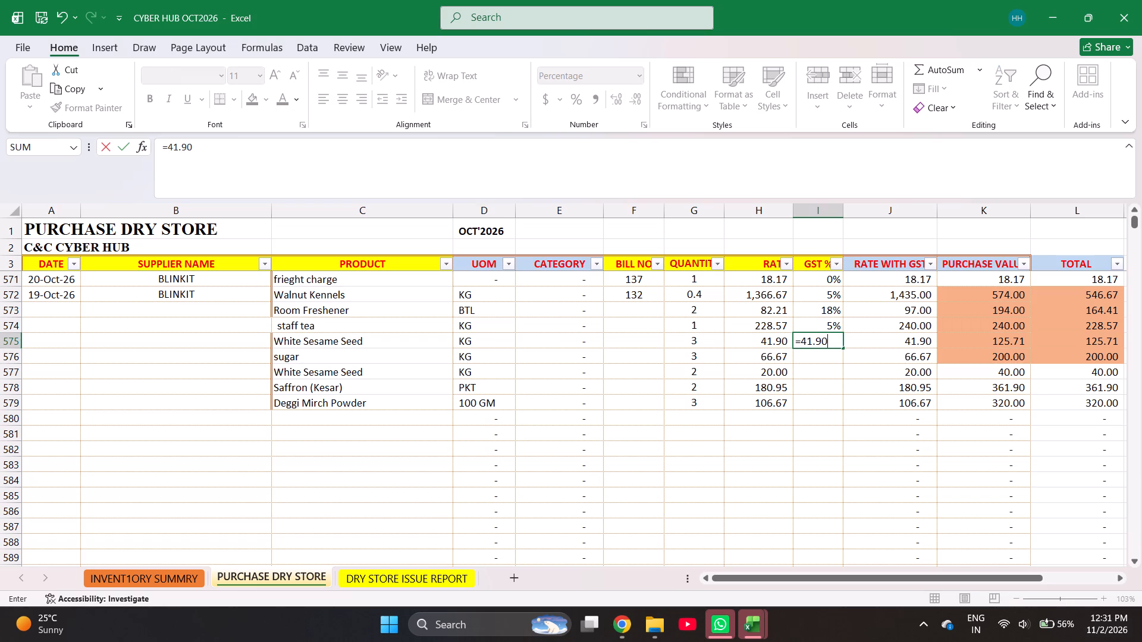
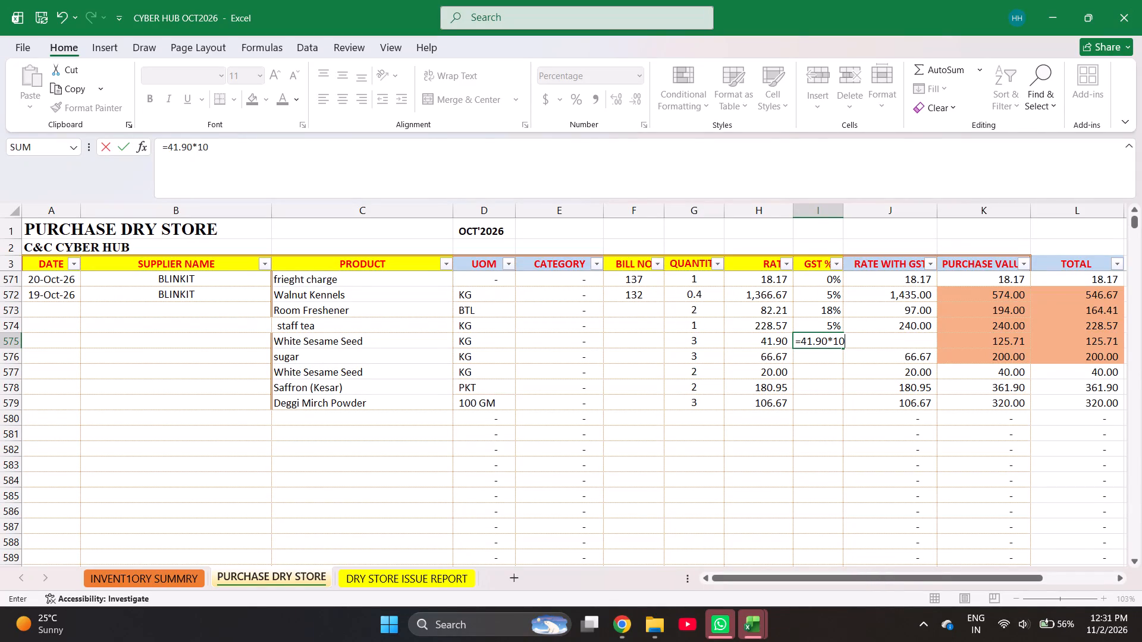
Abandon the GST % formula and give the White Sesame Seed entry in row 575 a rate of =41.90*10 and quantity of 0.3.
{"action": "key", "text": "Escape"}
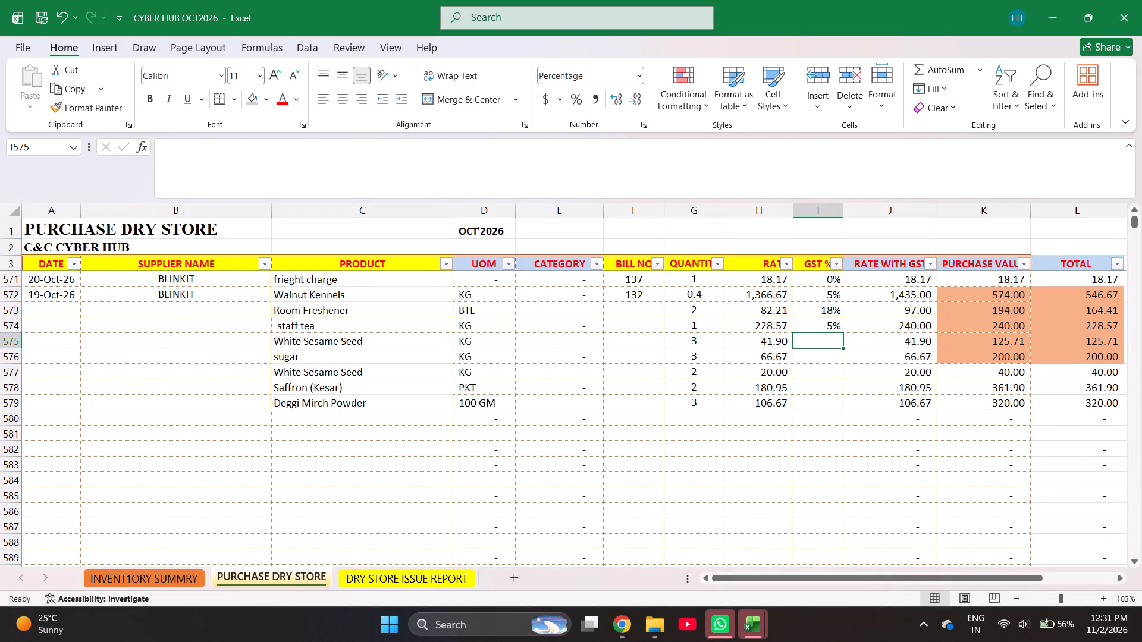
{"action": "key", "text": "Down"}
{"action": "key", "text": "Up"}
{"action": "key", "text": "Left"}
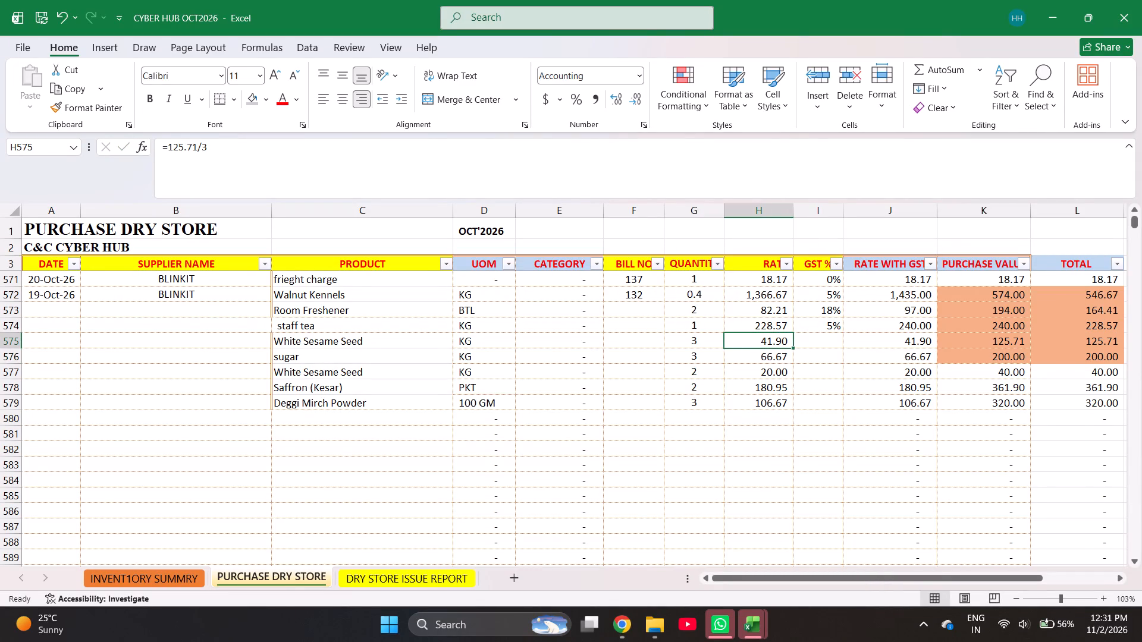
{"action": "type", "text": "=41.90"}
{"action": "type", "text": "*10"}
{"action": "key", "text": "Return"}
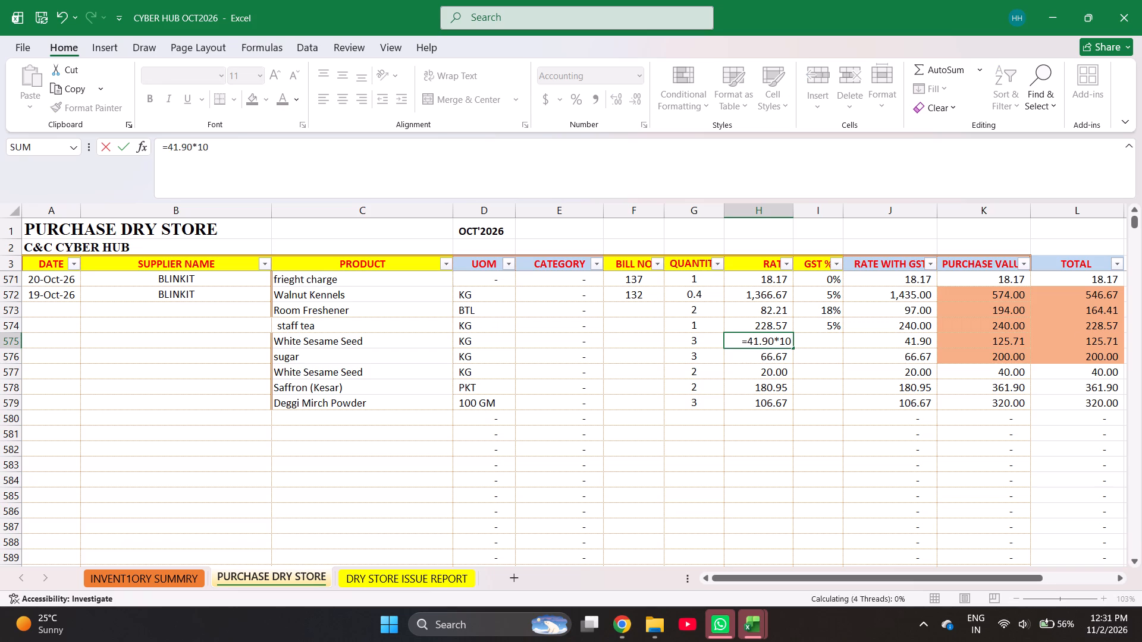
{"action": "key", "text": "Up"}
{"action": "key", "text": "Left"}
{"action": "type", "text": "0.3"}
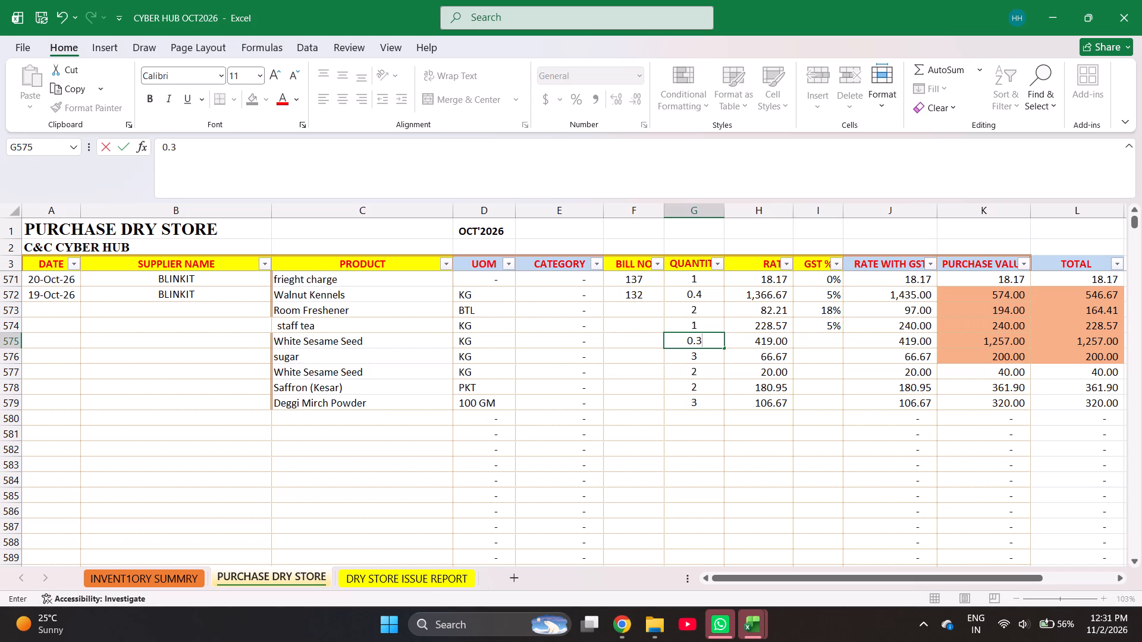
{"action": "key", "text": "Right"}
Set the rate of the White Sesame Seed entry in row 577 to =40*10 and its quantity to 0.1.
{"action": "key", "text": "Down"}
{"action": "key", "text": "Down"}
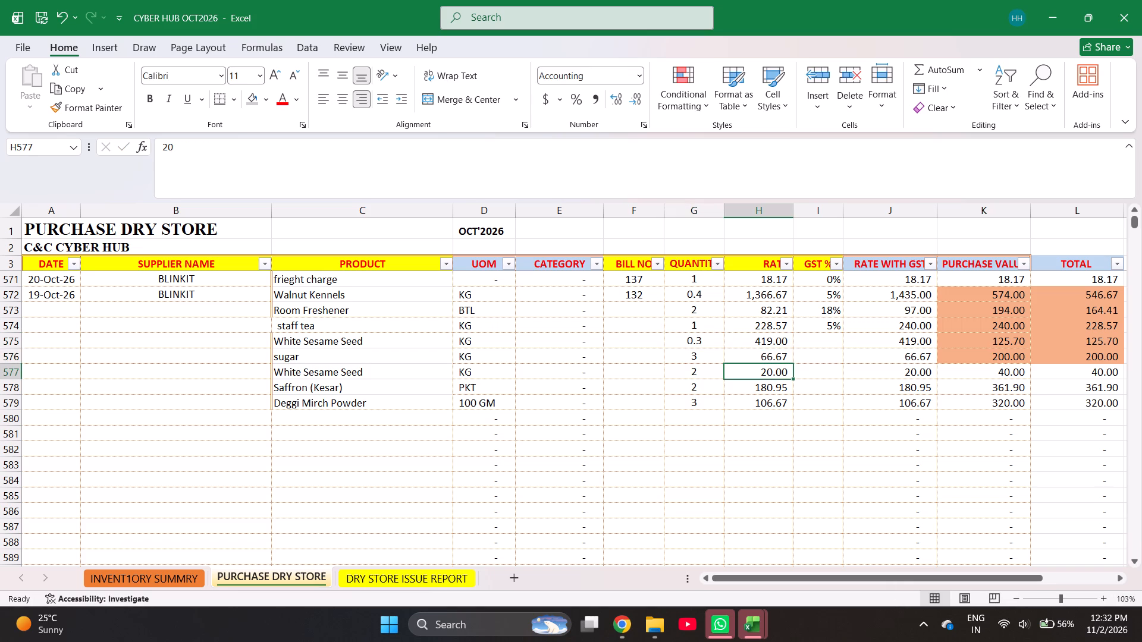
{"action": "key", "text": "equal"}
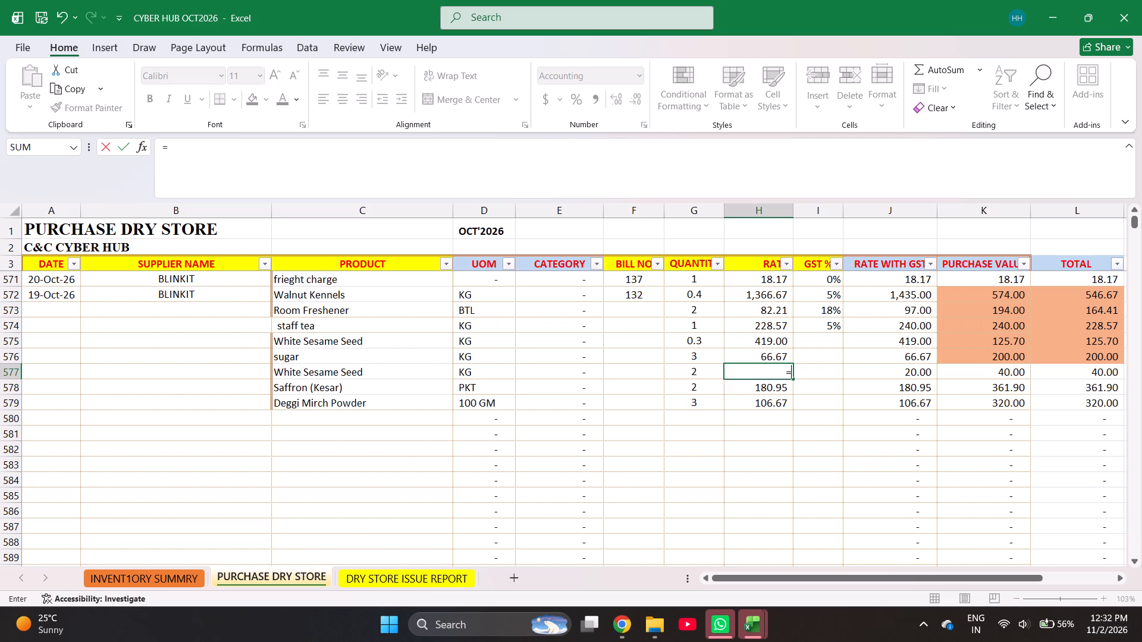
{"action": "type", "text": "20"}
{"action": "key", "text": "BackSpace"}
{"action": "key", "text": "BackSpace"}
{"action": "type", "text": "40*"}
{"action": "type", "text": "10"}
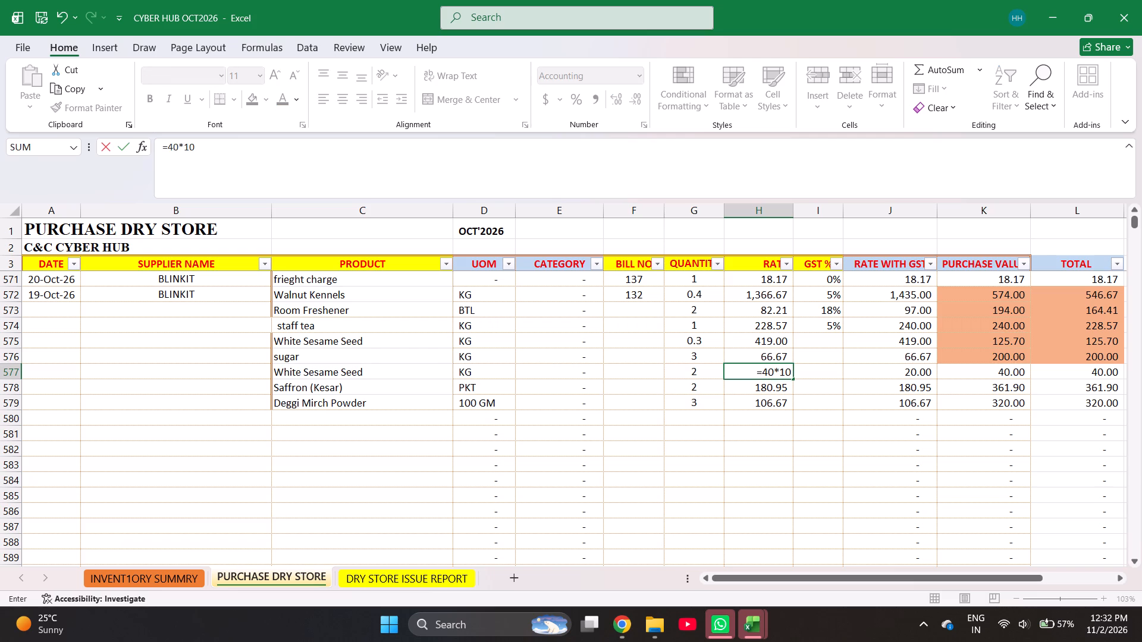
{"action": "key", "text": "Left"}
{"action": "type", "text": "0.1"}
{"action": "key", "text": "Right"}
Enter 5% GST for each product in rows 575 to 579, from White Sesame Seed to Deggi Mirch Powder.
{"action": "key", "text": "Right"}
{"action": "key", "text": "Up"}
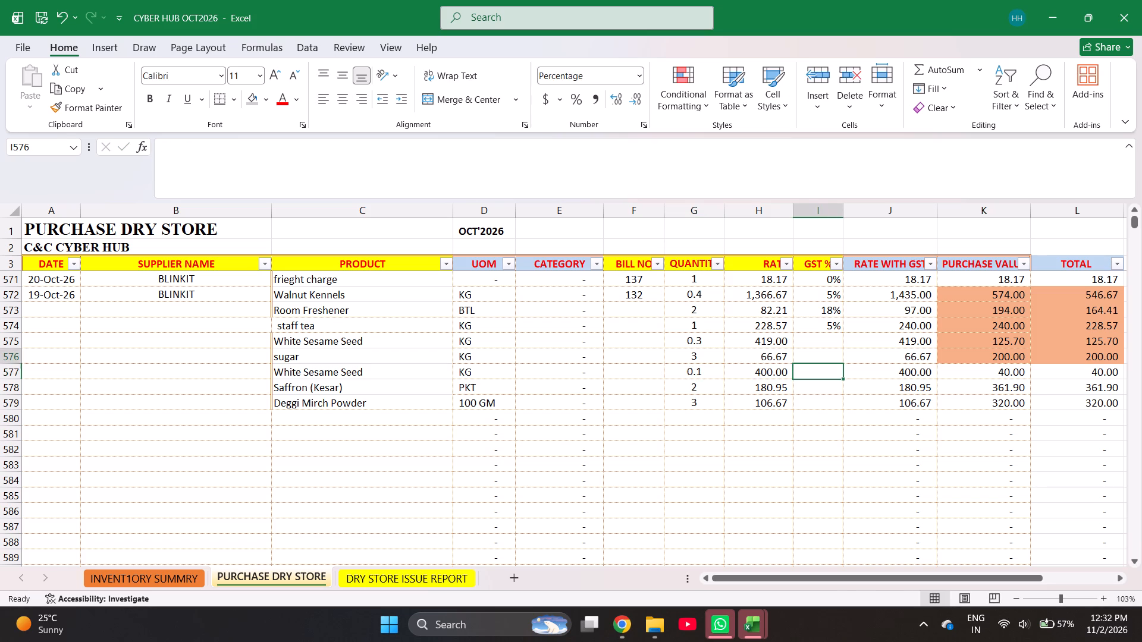
{"action": "key", "text": "Up"}
{"action": "key", "text": "5"}
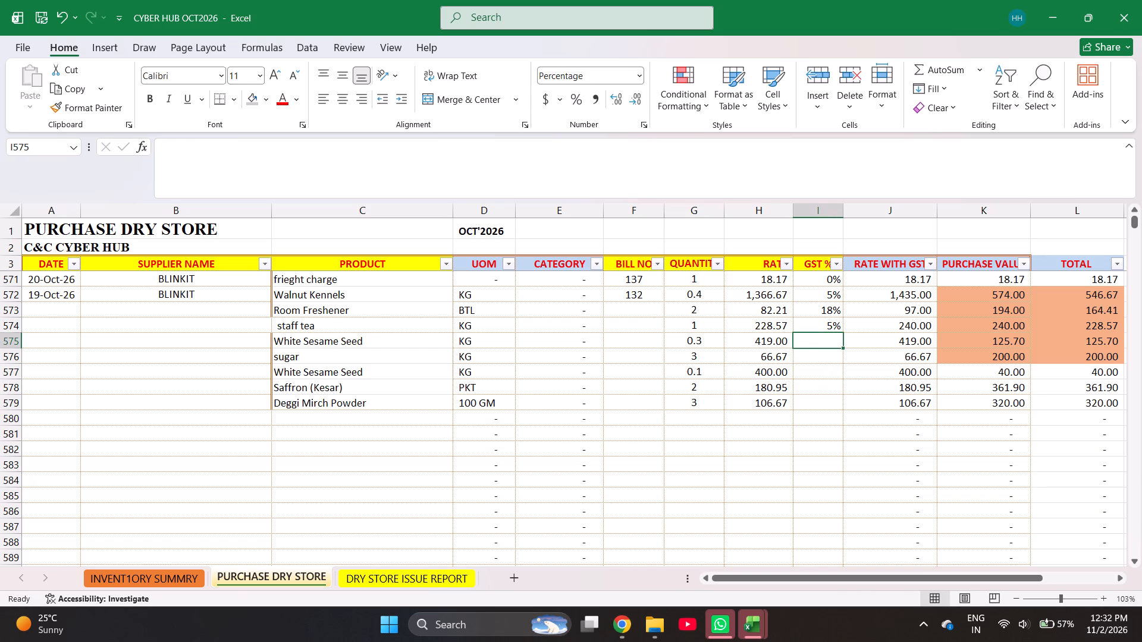
{"action": "key", "text": "Return"}
{"action": "key", "text": "5"}
{"action": "key", "text": "Return"}
{"action": "key", "text": "5"}
{"action": "key", "text": "Return"}
{"action": "key", "text": "5"}
{"action": "key", "text": "Return"}
{"action": "key", "text": "5"}
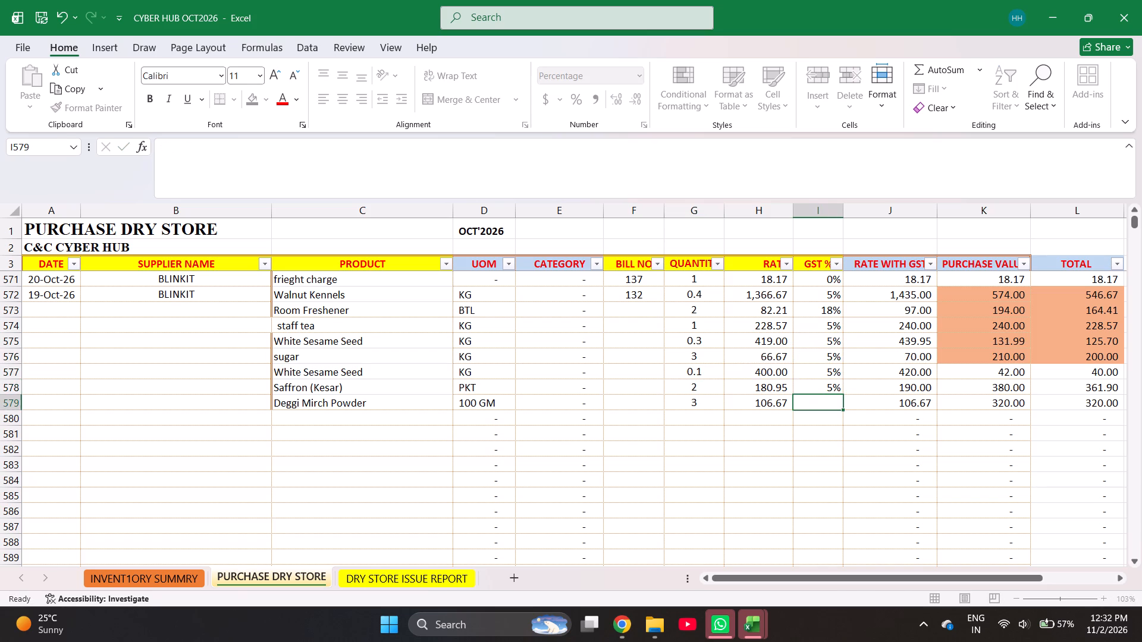
{"action": "key", "text": "Return"}
Fill the date 19-Oct-26 and supplier BLINKIT from row 572 down to the Deggi Mirch Powder entry in row 579.
{"action": "key", "text": "Left"}
{"action": "key", "text": "Left"}
{"action": "key", "text": "Left"}
{"action": "key", "text": "Left"}
{"action": "key", "text": "Left"}
{"action": "key", "text": "Left"}
{"action": "key", "text": "Left"}
{"action": "key", "text": "Left"}
{"action": "key", "text": "Left"}
{"action": "key", "text": "Left"}
{"action": "key", "text": "Left"}
{"action": "key", "text": "Left"}
{"action": "key", "text": "Left"}
{"action": "key", "text": "Left"}
{"action": "key", "text": "Left"}
{"action": "key", "text": "Left"}
{"action": "key", "text": "Left"}
{"action": "key", "text": "Left"}
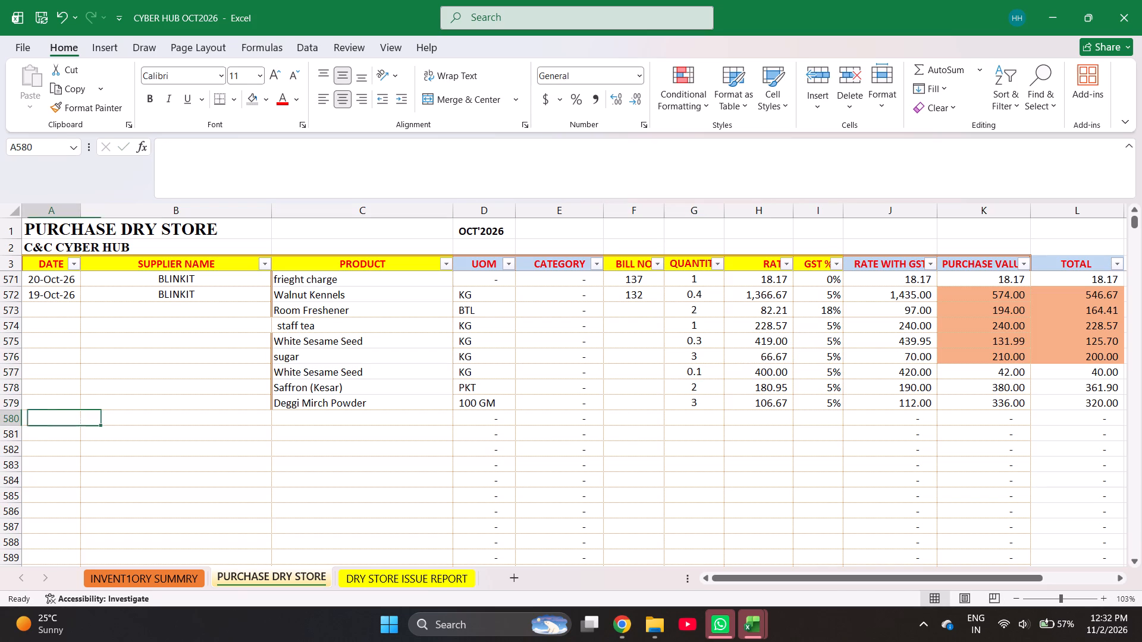
{"action": "key", "text": "ctrl+Up"}
{"action": "key", "text": "shift+Right"}
{"action": "key", "text": "shift+Down"}
{"action": "key", "text": "shift+Down"}
{"action": "key", "text": "shift+Down"}
{"action": "key", "text": "shift+Down"}
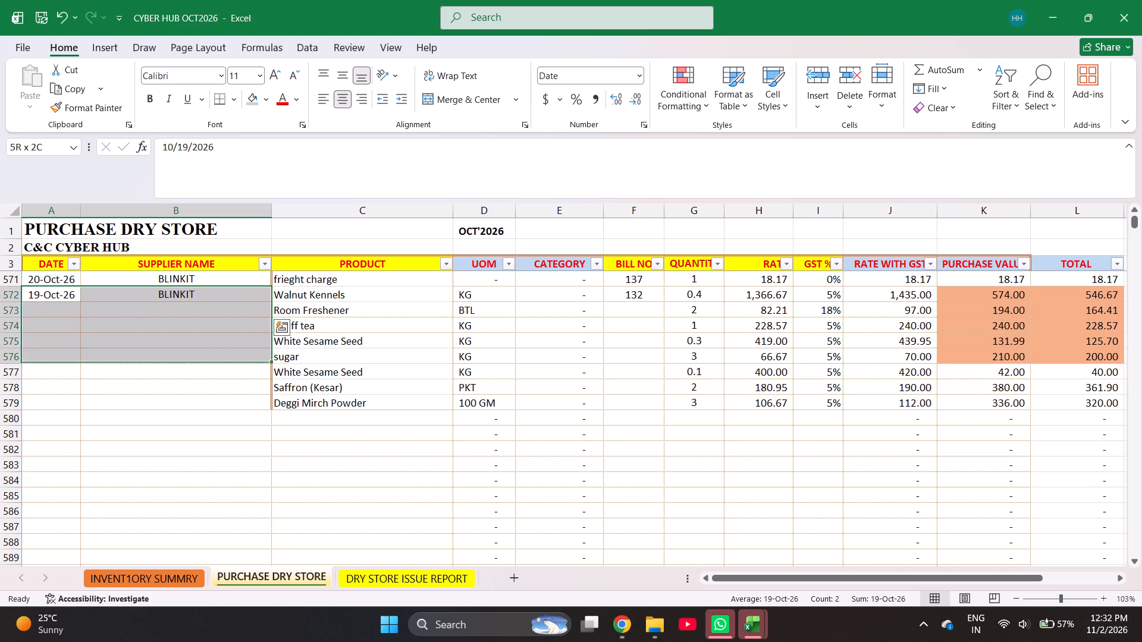
{"action": "key", "text": "shift+Down"}
{"action": "key", "text": "shift+Down"}
{"action": "key", "text": "shift+Down"}
{"action": "key", "text": "ctrl+d"}
Fill bill number 132 from the Walnut Kennels entry in row 572 down to row 579.
{"action": "key", "text": "Down"}
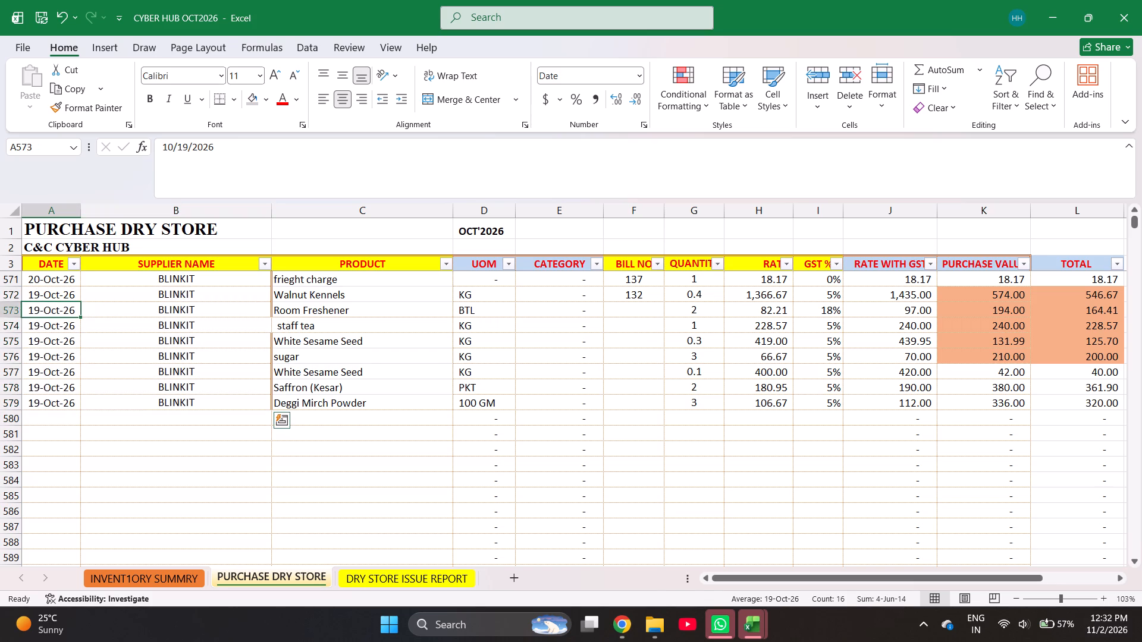
{"action": "key", "text": "Down"}
{"action": "key", "text": "ctrl+Right"}
{"action": "key", "text": "Right"}
{"action": "key", "text": "Up"}
{"action": "key", "text": "shift+Down"}
{"action": "key", "text": "Up"}
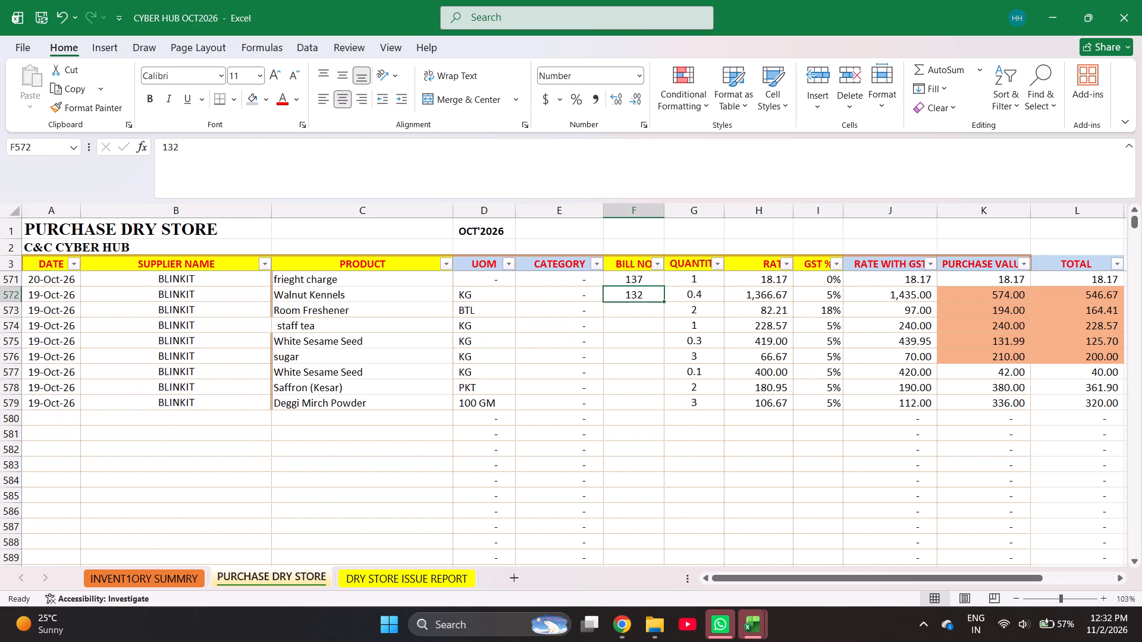
{"action": "key", "text": "shift+Down"}
{"action": "key", "text": "shift+Down"}
{"action": "key", "text": "shift+Down"}
{"action": "key", "text": "shift+Down"}
{"action": "key", "text": "shift+Down"}
{"action": "key", "text": "shift+Down"}
{"action": "key", "text": "shift+Down"}
{"action": "key", "text": "ctrl+d"}
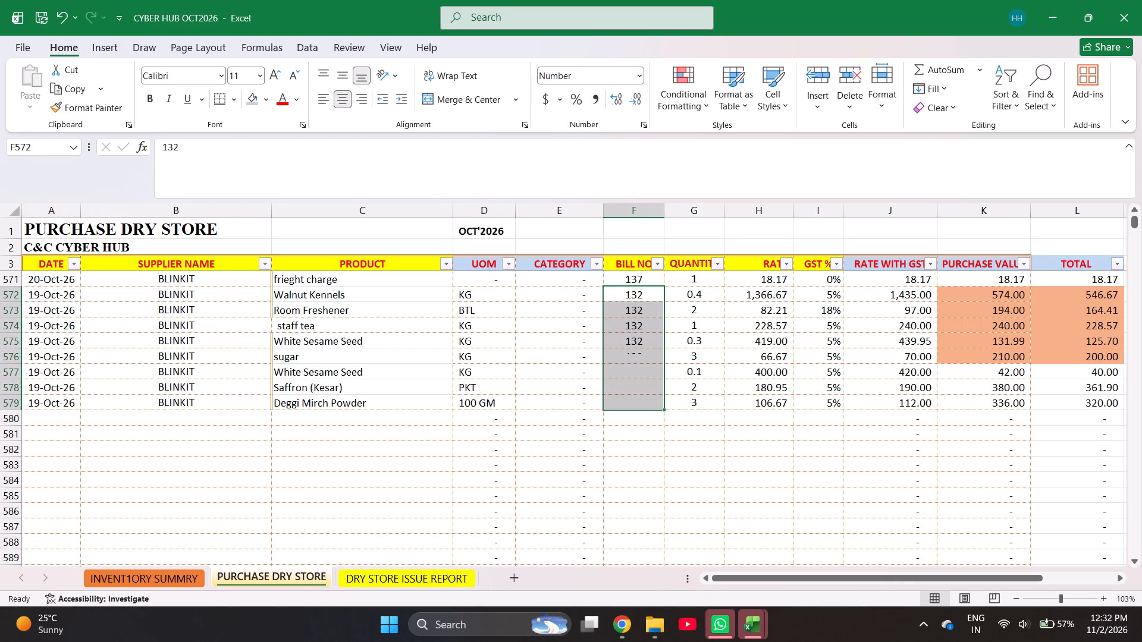
Check the combined purchase value of the bill 132 items in rows 572 to 579.
{"action": "key", "text": "Right"}
{"action": "key", "text": "Right"}
{"action": "key", "text": "Right"}
{"action": "key", "text": "Right"}
{"action": "key", "text": "Right"}
{"action": "key", "text": "shift+Down"}
{"action": "key", "text": "shift+Down"}
{"action": "key", "text": "shift+Down"}
{"action": "key", "text": "shift+Down"}
{"action": "key", "text": "shift+Down"}
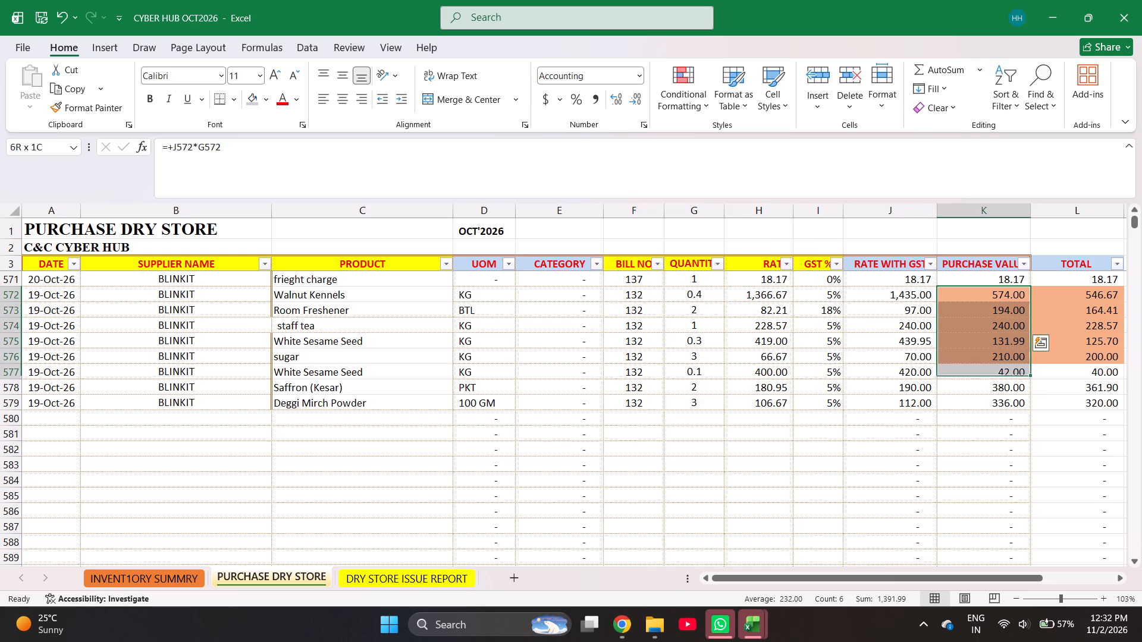
{"action": "key", "text": "shift+Down"}
{"action": "key", "text": "shift+Down"}
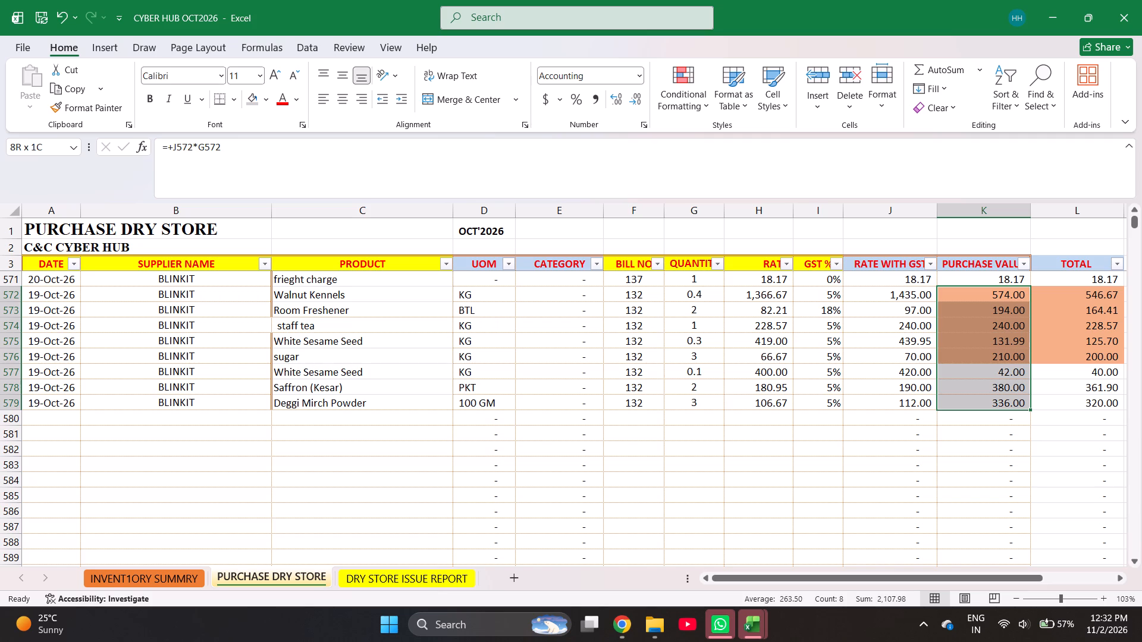
In row 580, copy bill number 132 from the row above and enter quantity 1, rate 21 and GST 0%.
{"action": "key", "text": "Left"}
{"action": "key", "text": "Left"}
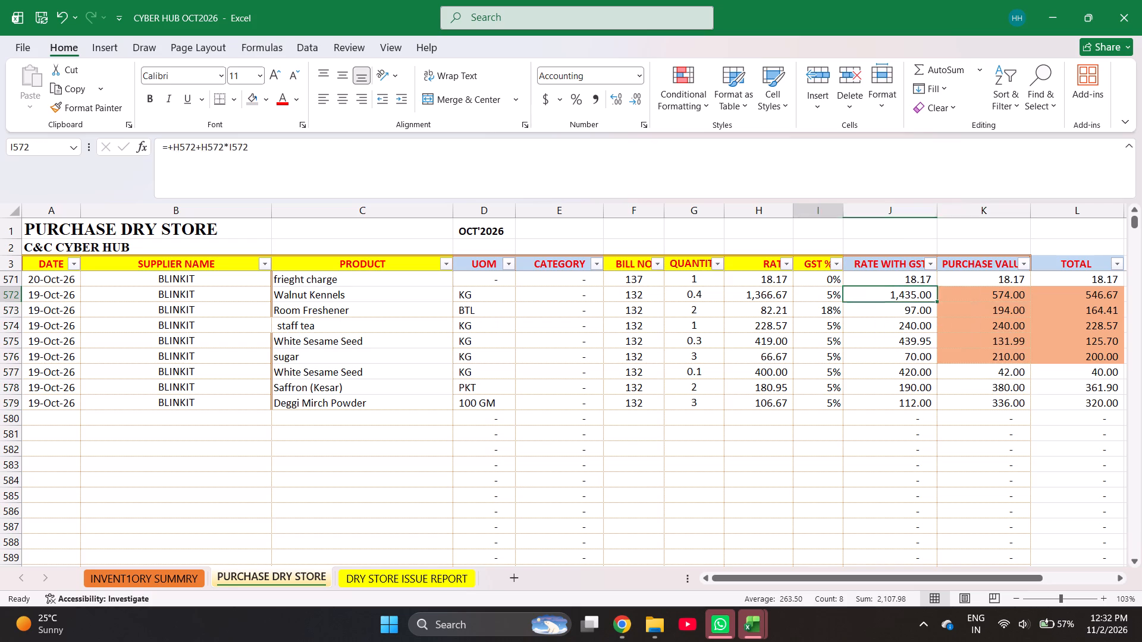
{"action": "key", "text": "Left"}
{"action": "key", "text": "Left"}
{"action": "key", "text": "Left"}
{"action": "key", "text": "ctrl+Down"}
{"action": "key", "text": "Down"}
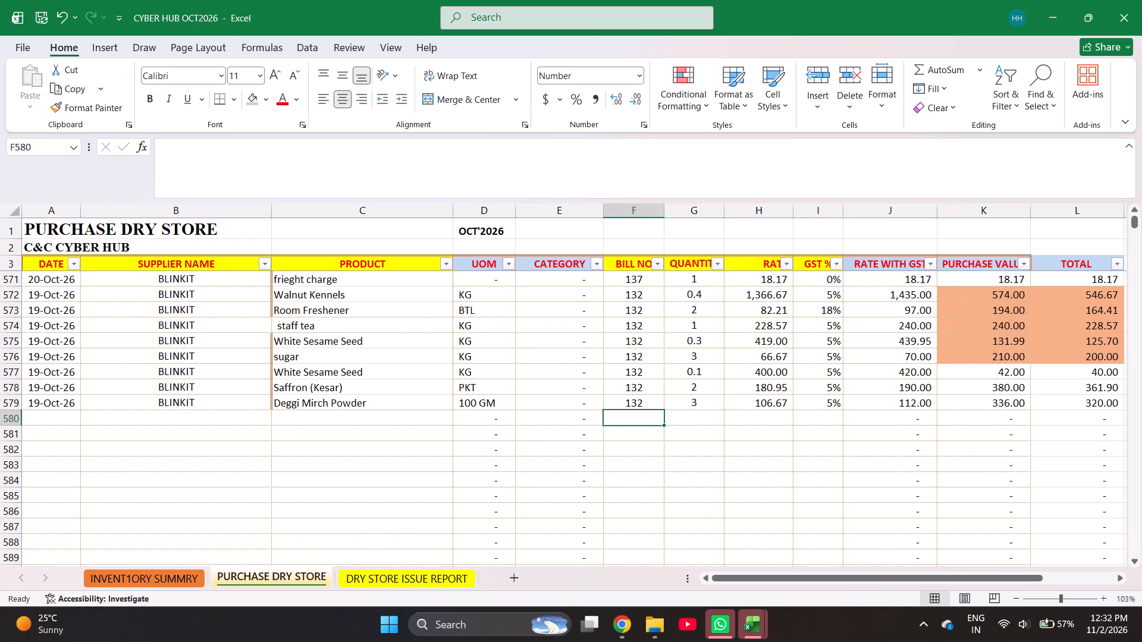
{"action": "key", "text": "ctrl+d"}
{"action": "key", "text": "Right"}
{"action": "key", "text": "1"}
{"action": "key", "text": "Right"}
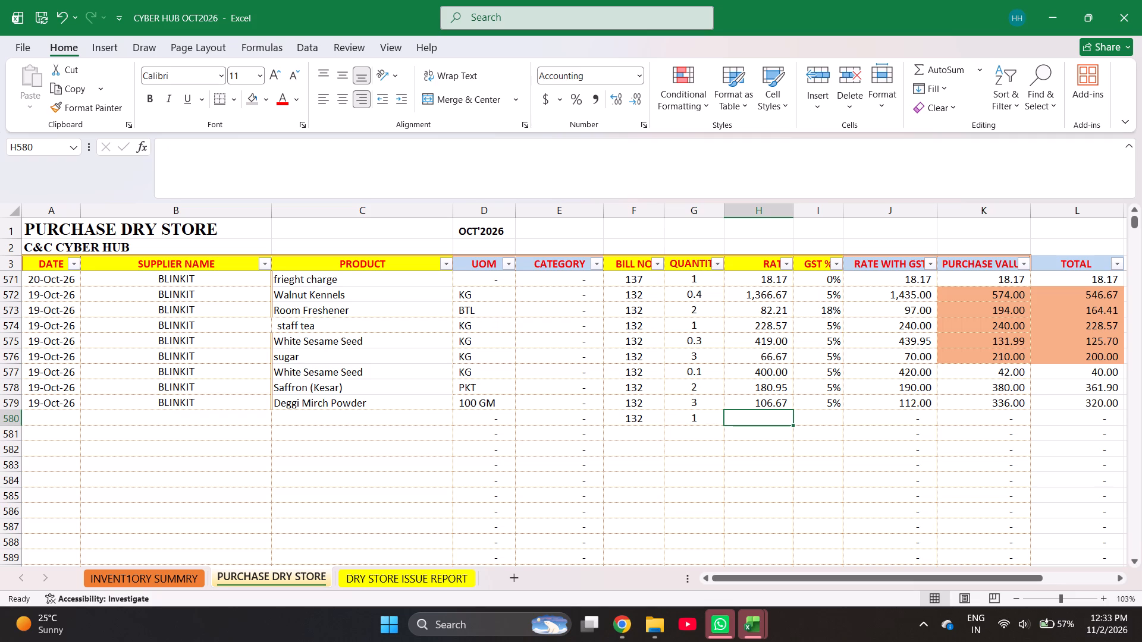
{"action": "type", "text": "21"}
{"action": "key", "text": "Right"}
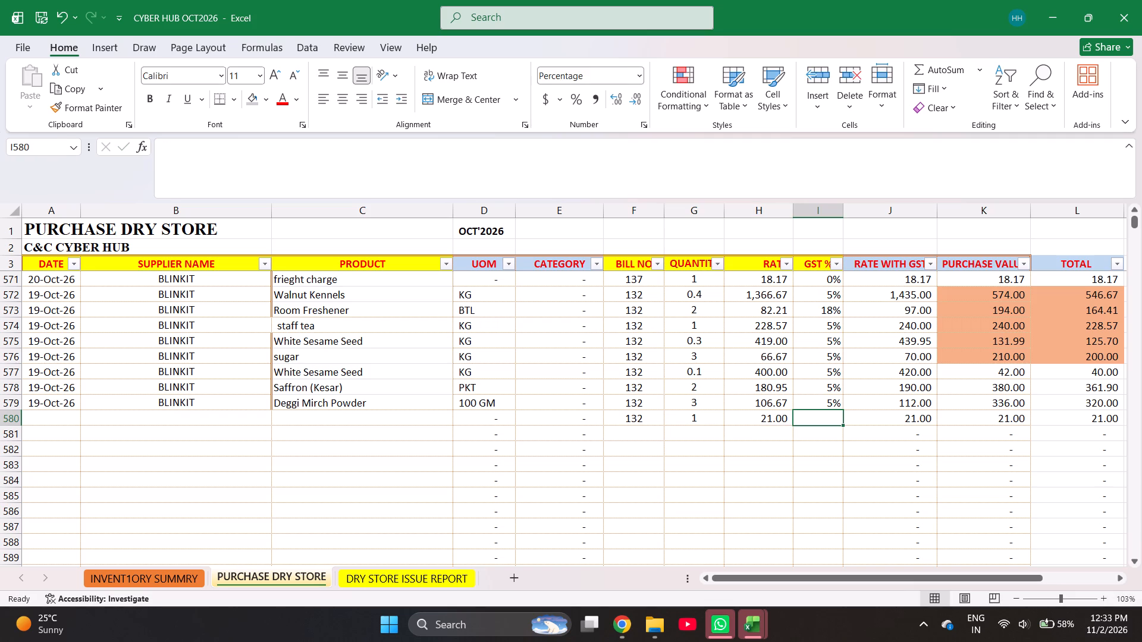
{"action": "key", "text": "0"}
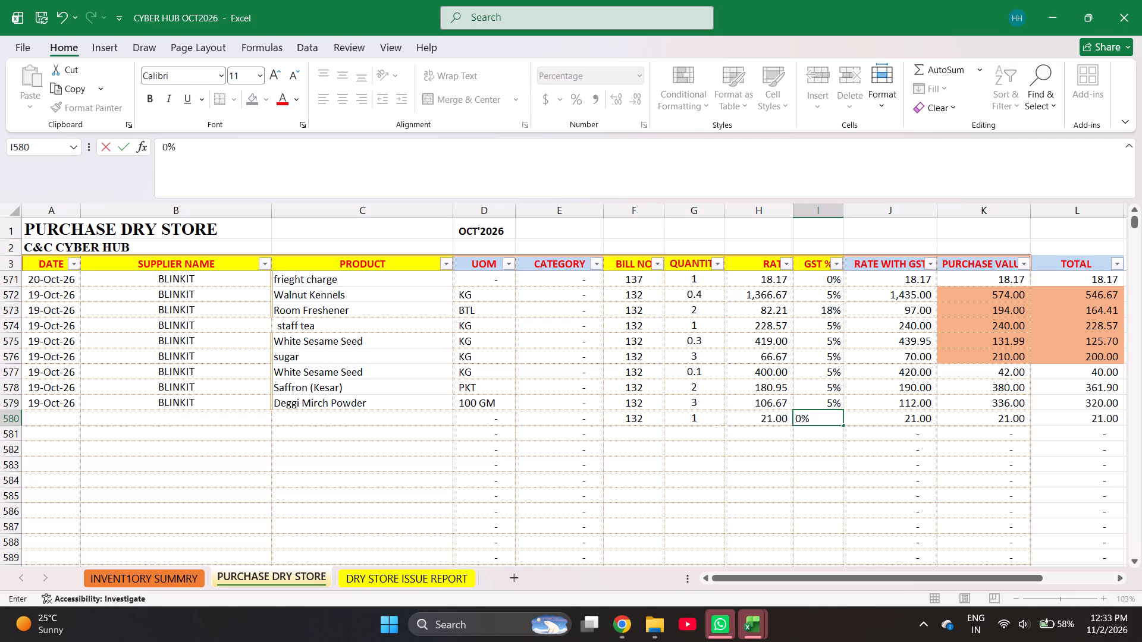
{"action": "key", "text": "ctrl+Left"}
Copy the date 19-Oct-26 and supplier BLINKIT from the row above into row 580.
{"action": "key", "text": "ctrl+Left"}
{"action": "key", "text": "ctrl+Left"}
{"action": "key", "text": "ctrl+Left"}
{"action": "key", "text": "ctrl+Left"}
{"action": "key", "text": "ctrl+Left"}
{"action": "key", "text": "ctrl+Left"}
{"action": "key", "text": "ctrl+Left"}
{"action": "key", "text": "ctrl+Left"}
{"action": "key", "text": "ctrl+Left"}
{"action": "key", "text": "ctrl+Left"}
{"action": "key", "text": "ctrl+Left"}
{"action": "key", "text": "ctrl+Left"}
{"action": "key", "text": "shift+Right"}
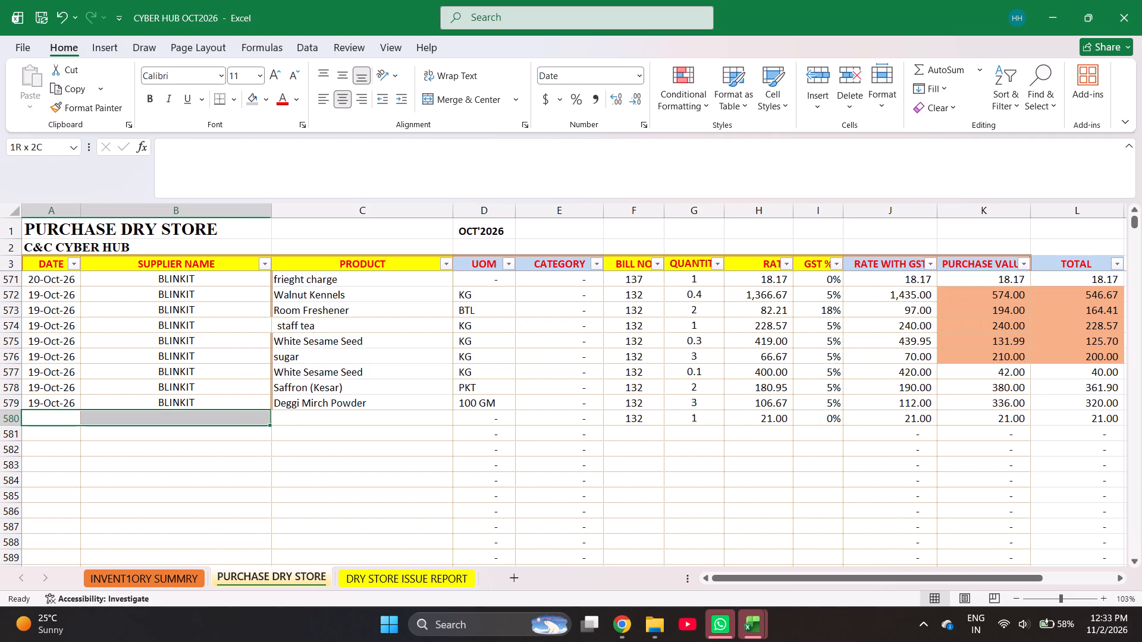
{"action": "key", "text": "ctrl+d"}
Enter frieght charge as the product in row 580.
{"action": "key", "text": "Right"}
{"action": "key", "text": "Right"}
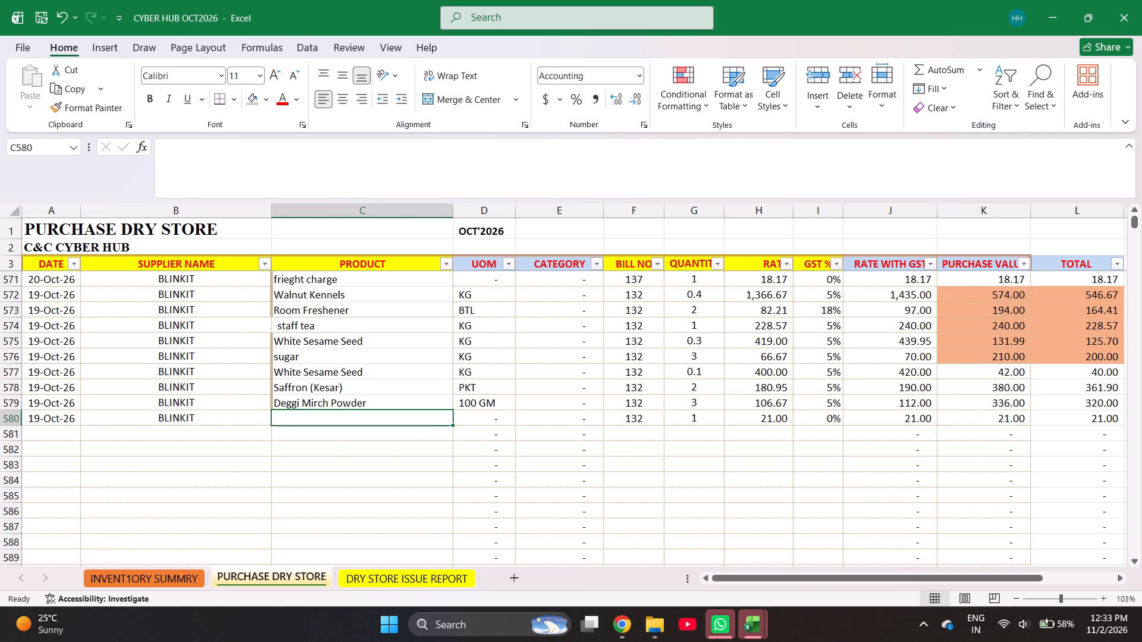
{"action": "type", "text": "fr"}
{"action": "key", "text": "Right"}
Check the combined purchase value of bill 132 in rows 572 to 580, including the frieght charge.
{"action": "key", "text": "Right"}
{"action": "key", "text": "Right"}
{"action": "key", "text": "Right"}
{"action": "key", "text": "Right"}
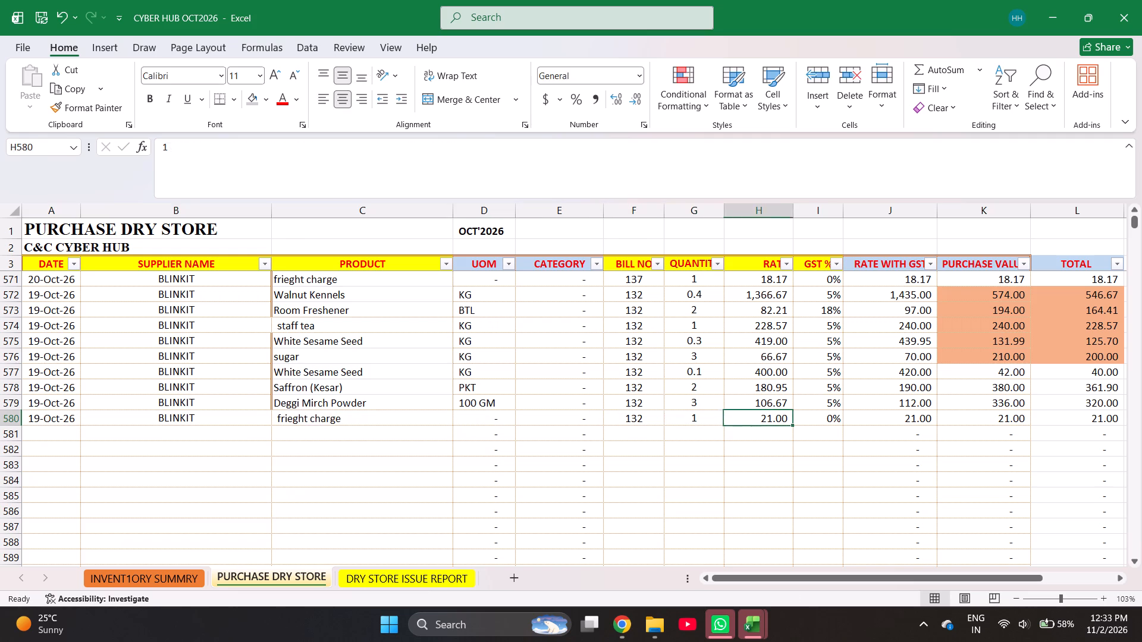
{"action": "key", "text": "Right"}
{"action": "key", "text": "Right"}
{"action": "key", "text": "Right"}
{"action": "key", "text": "shift+Up"}
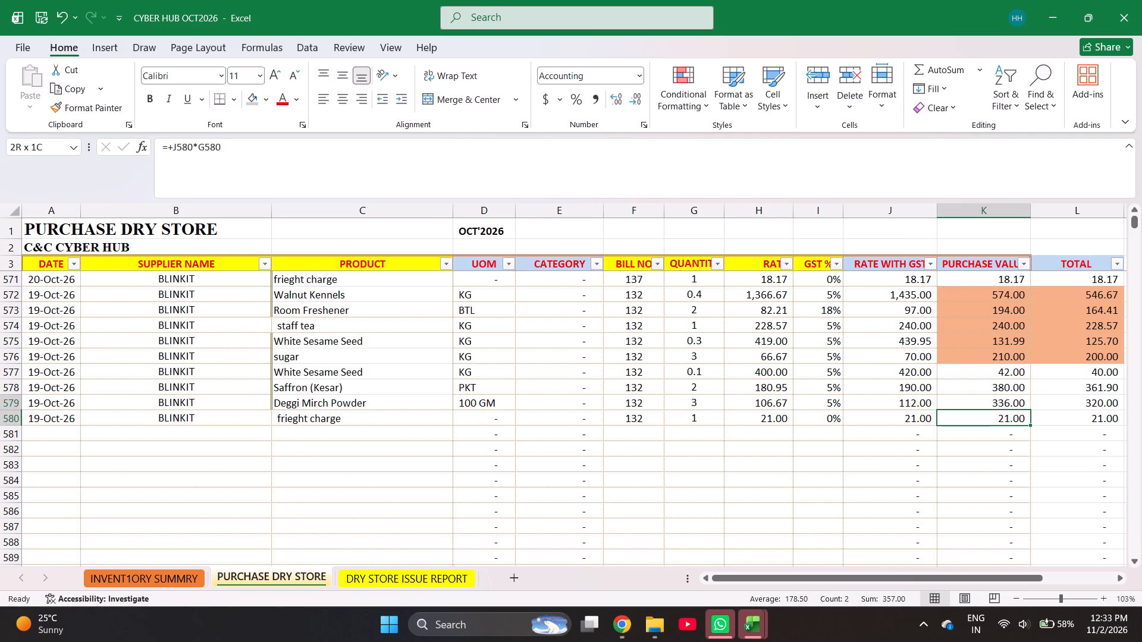
{"action": "key", "text": "shift+Up"}
{"action": "key", "text": "shift+Up"}
{"action": "key", "text": "shift+Up"}
{"action": "key", "text": "shift+Up"}
{"action": "key", "text": "shift+Up"}
{"action": "key", "text": "shift+Up"}
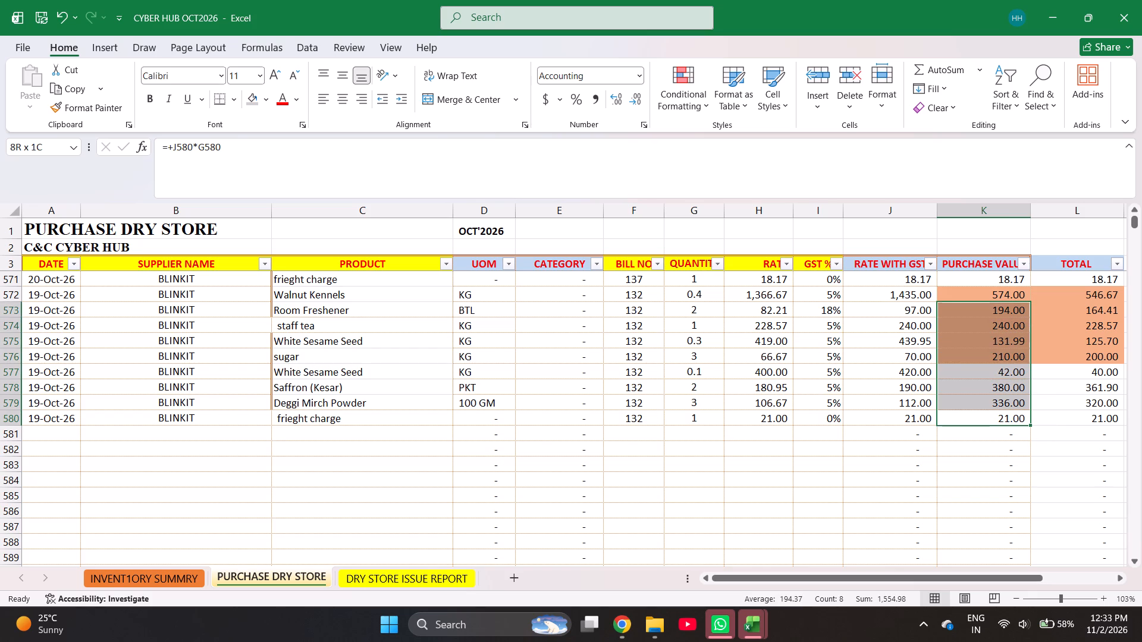
{"action": "key", "text": "shift+Up"}
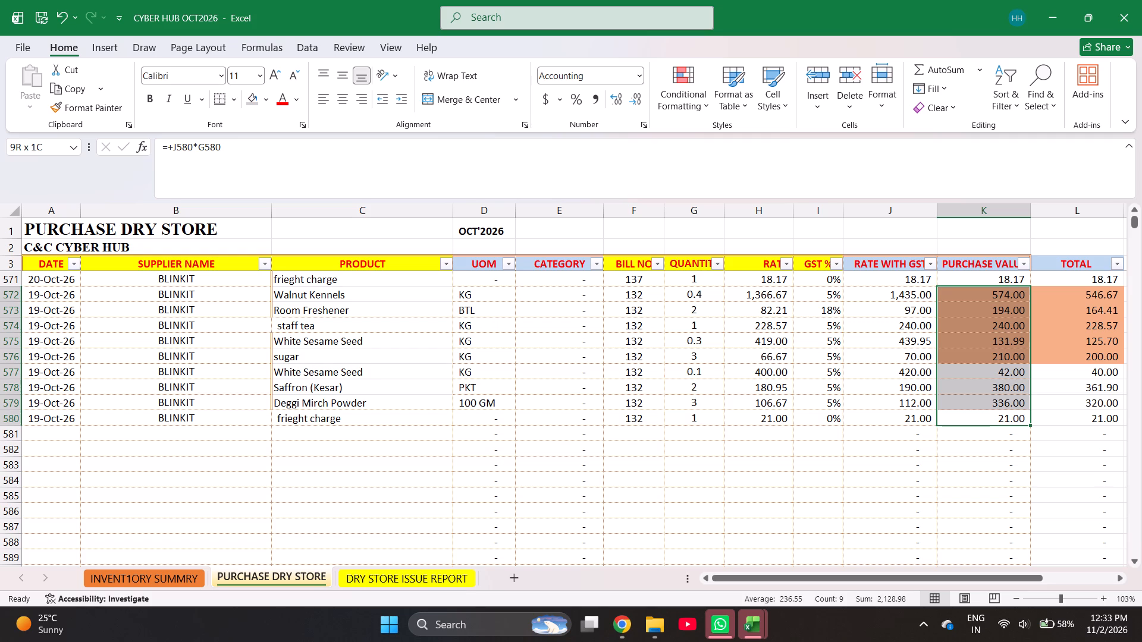
Search the BILL NO filter values for 127, leaving the sheet unfiltered.
{"action": "key", "text": "ctrl+Left"}
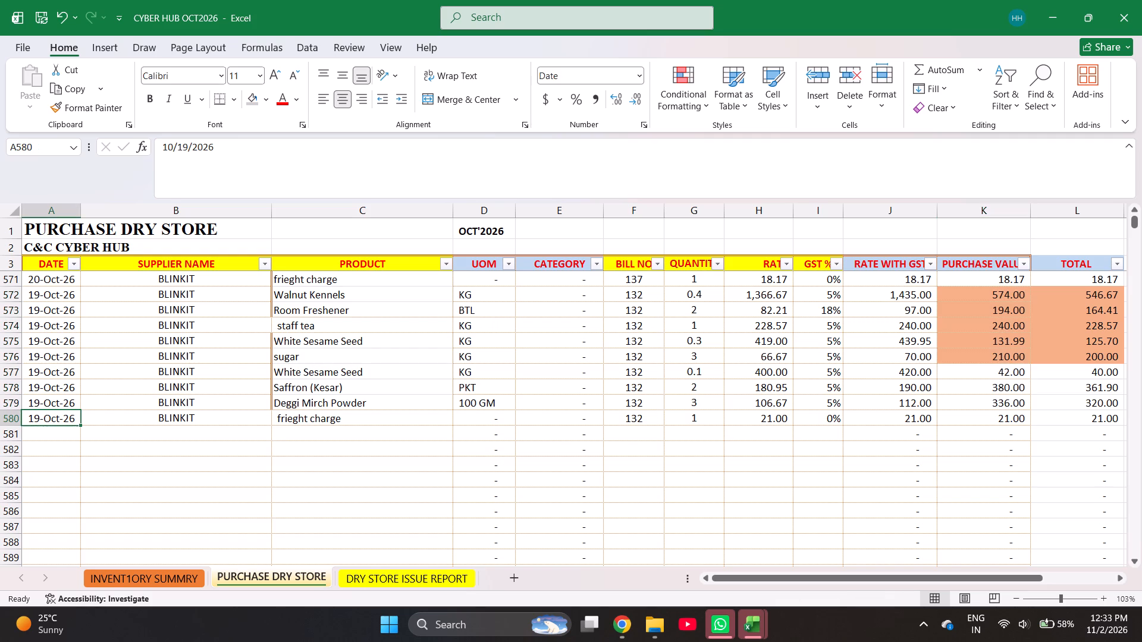
{"action": "key", "text": "Down"}
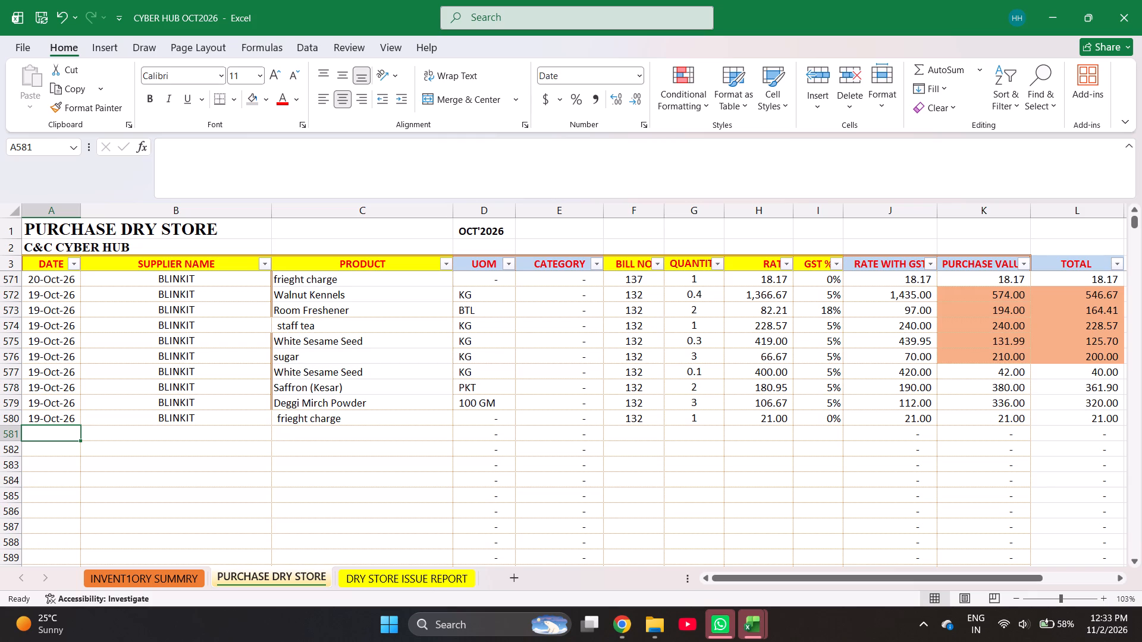
{"action": "left_click", "coordinate": [659, 263]}
{"action": "type", "text": "3127"}
{"action": "type", "text": "e127"}
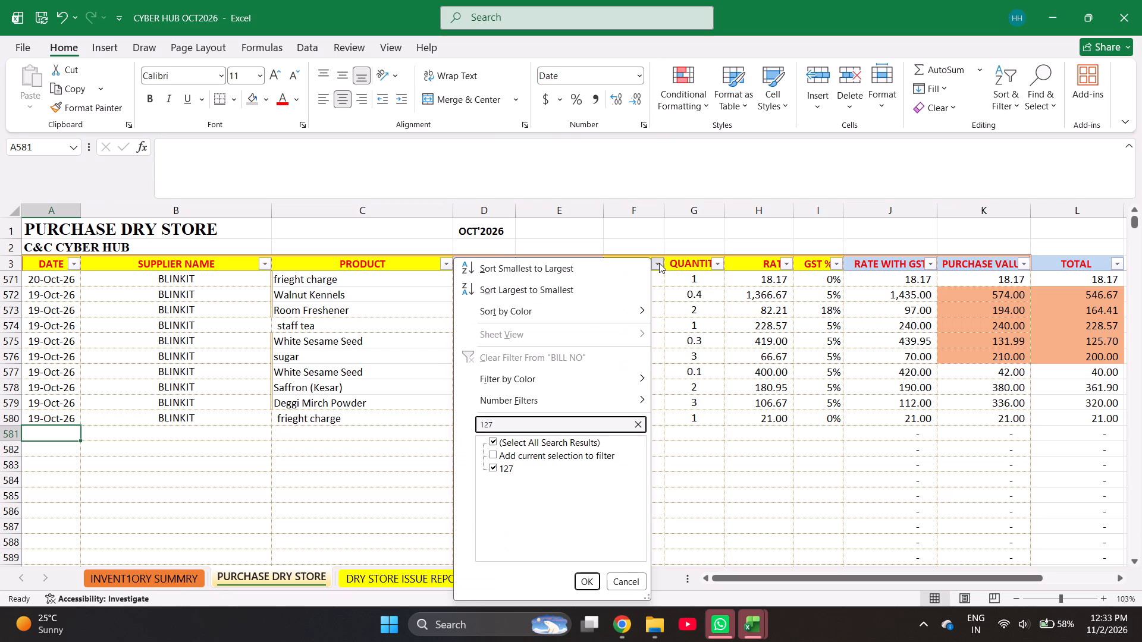
{"action": "key", "text": "Escape"}
{"action": "key", "text": "Escape"}
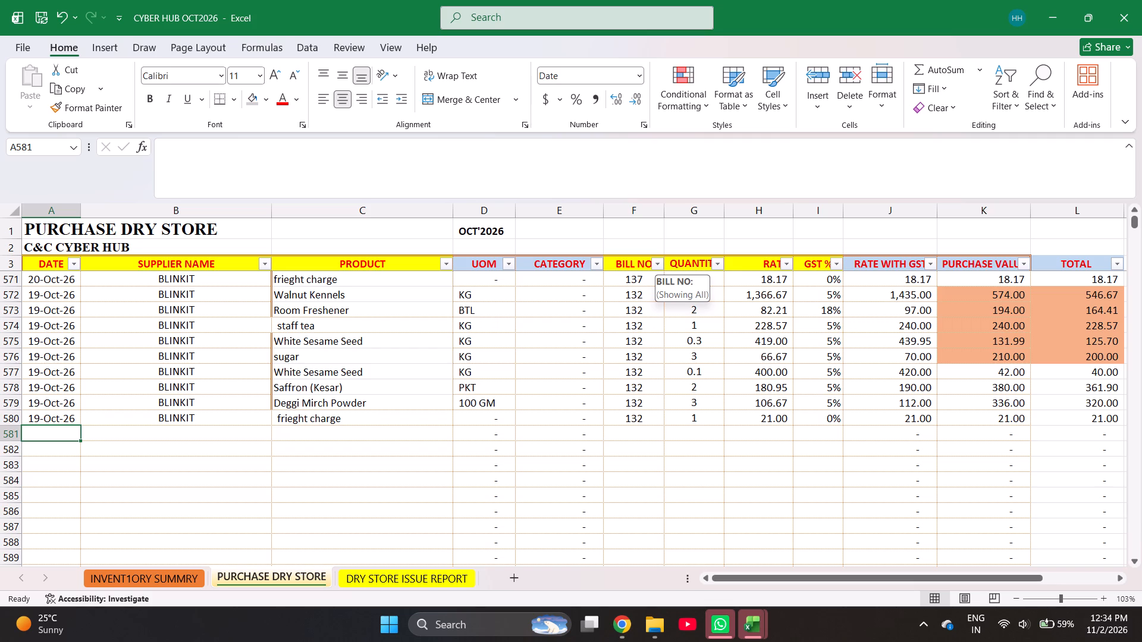
Enter the date 10-22-2026 in the new entry on row 581.
{"action": "type", "text": "10-22-2026"}
{"action": "key", "text": "Right"}
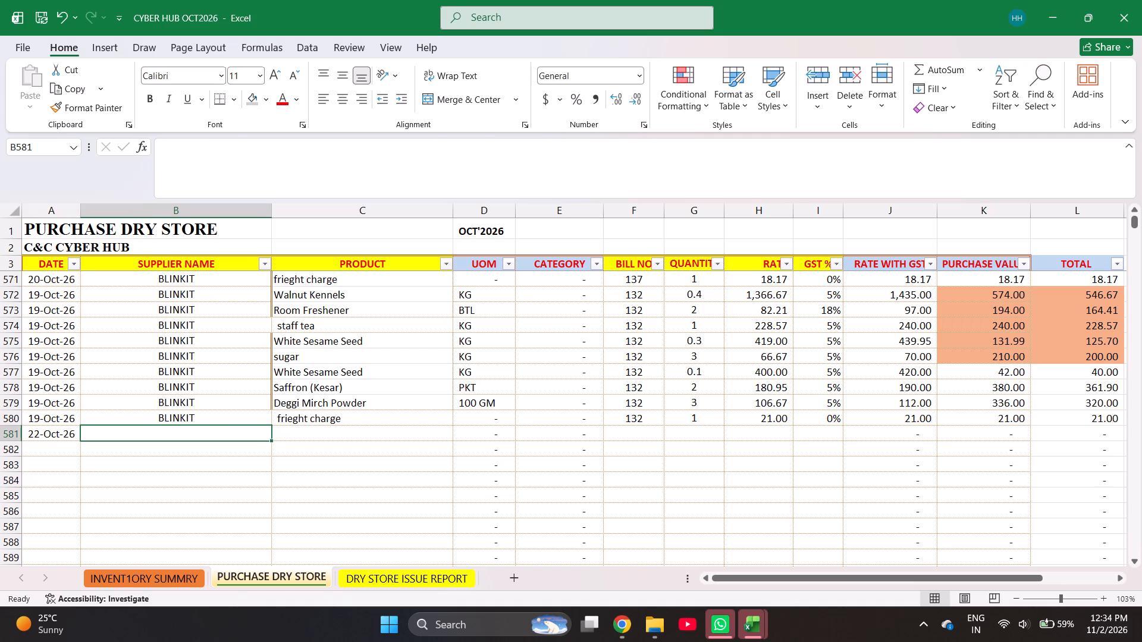
Enter BIG BASKET as the supplier and SALT as the product in row 581.
{"action": "type", "text": "big baske"}
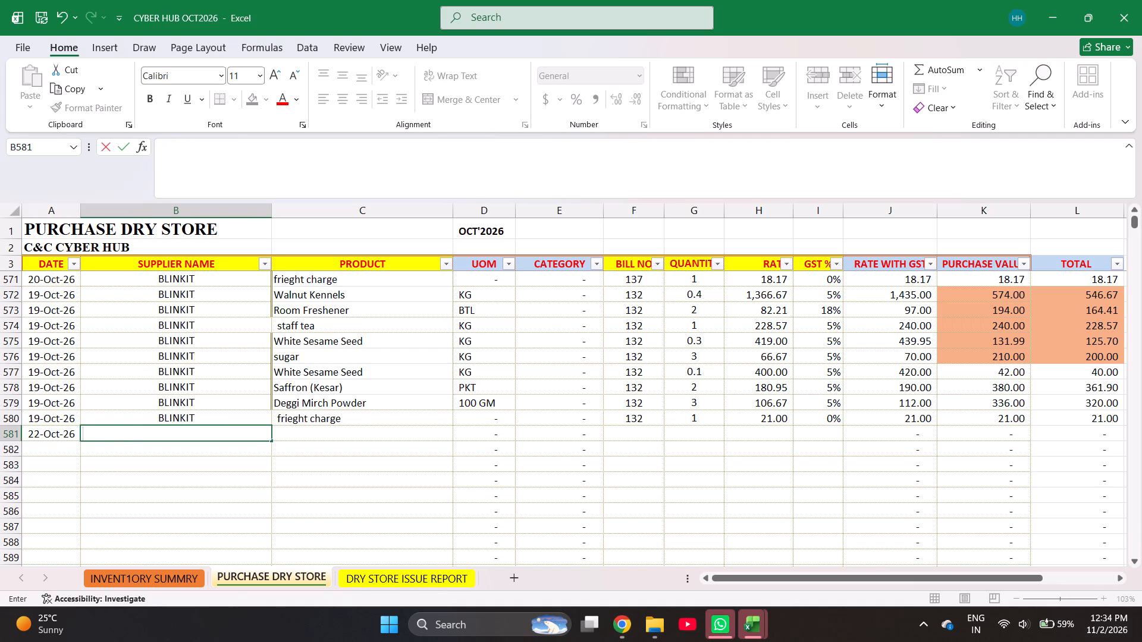
{"action": "type", "text": "BIG BASKET"}
{"action": "key", "text": "Right"}
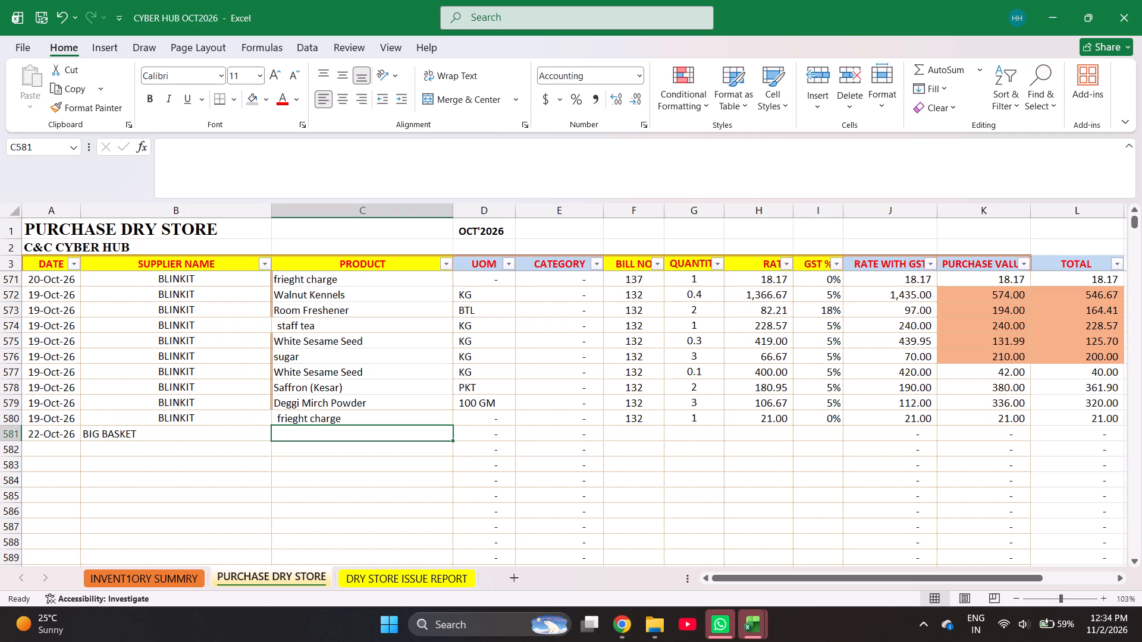
{"action": "type", "text": "SA"}
{"action": "key", "text": "l"}
{"action": "key", "text": "Return"}
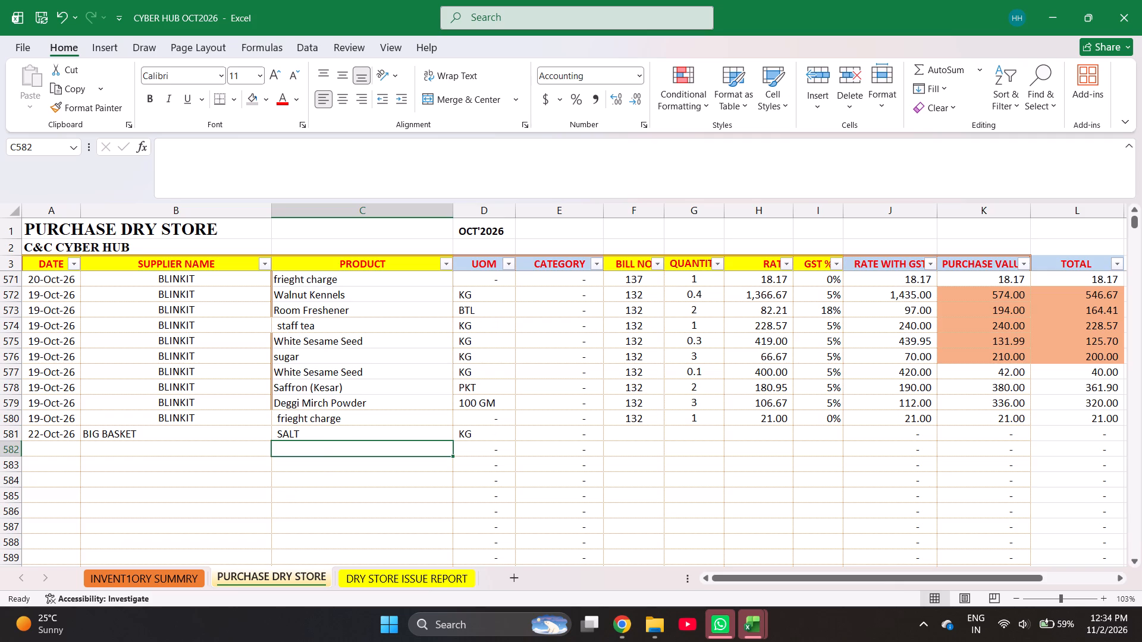
Search the inventory summary for OLIV and copy Pitted Olive Black Whole 450gm into the product cell of row 582.
{"action": "key", "text": "ctrl+Page_Up"}
{"action": "key", "text": "ctrl+f"}
{"action": "type", "text": "OLIV"}
{"action": "key", "text": "Return"}
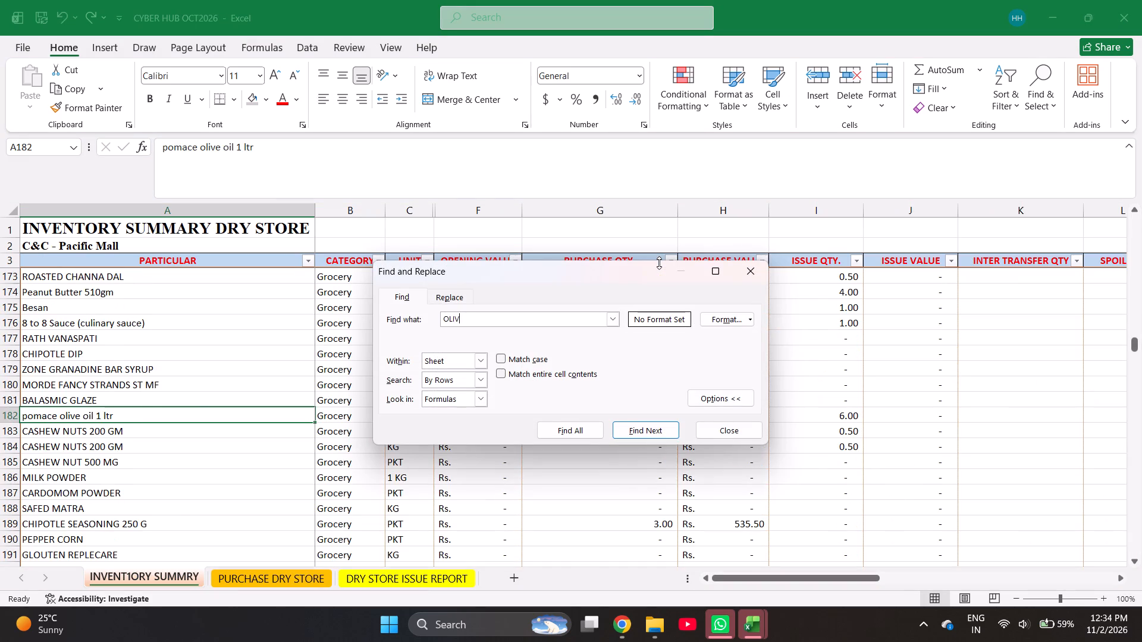
{"action": "key", "text": "Return"}
{"action": "key", "text": "Return"}
{"action": "key", "text": "Return"}
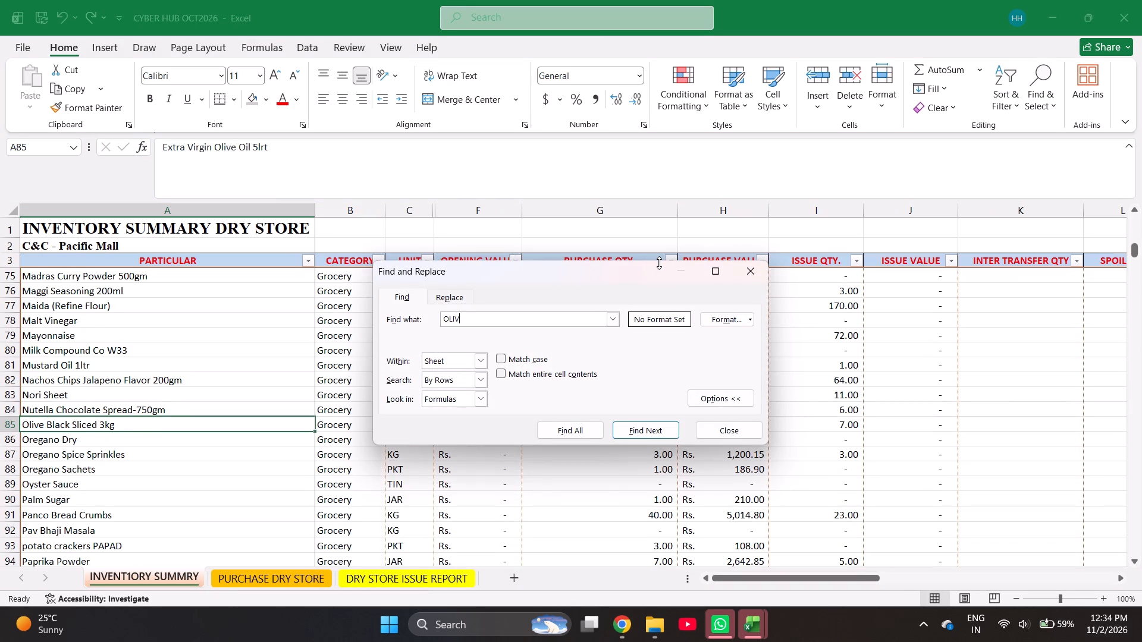
{"action": "key", "text": "Return"}
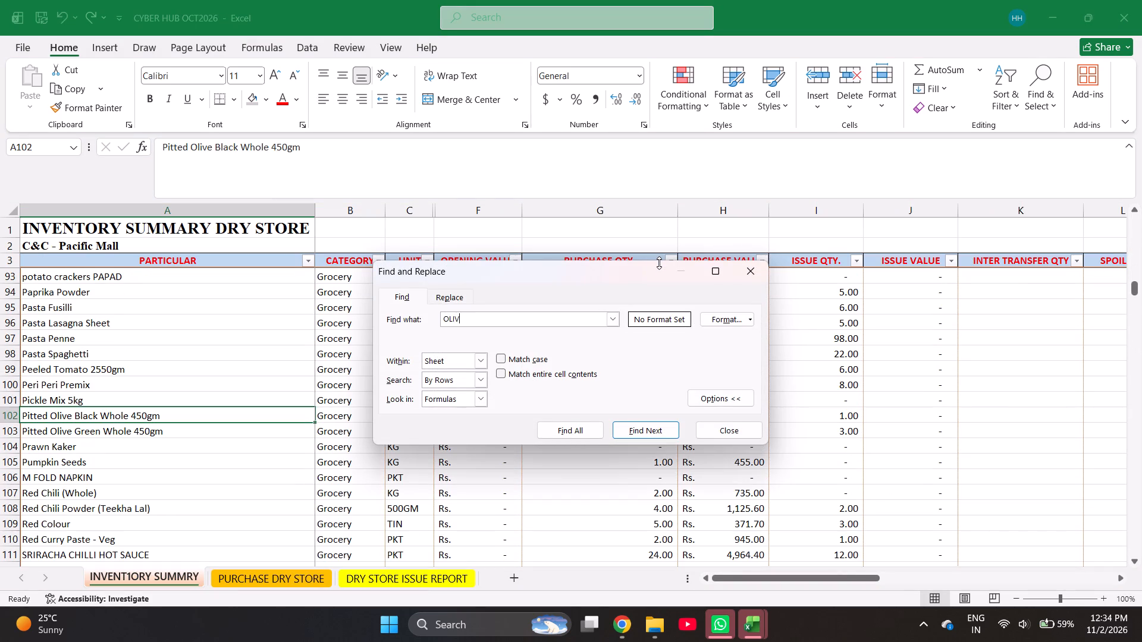
{"action": "key", "text": "Escape"}
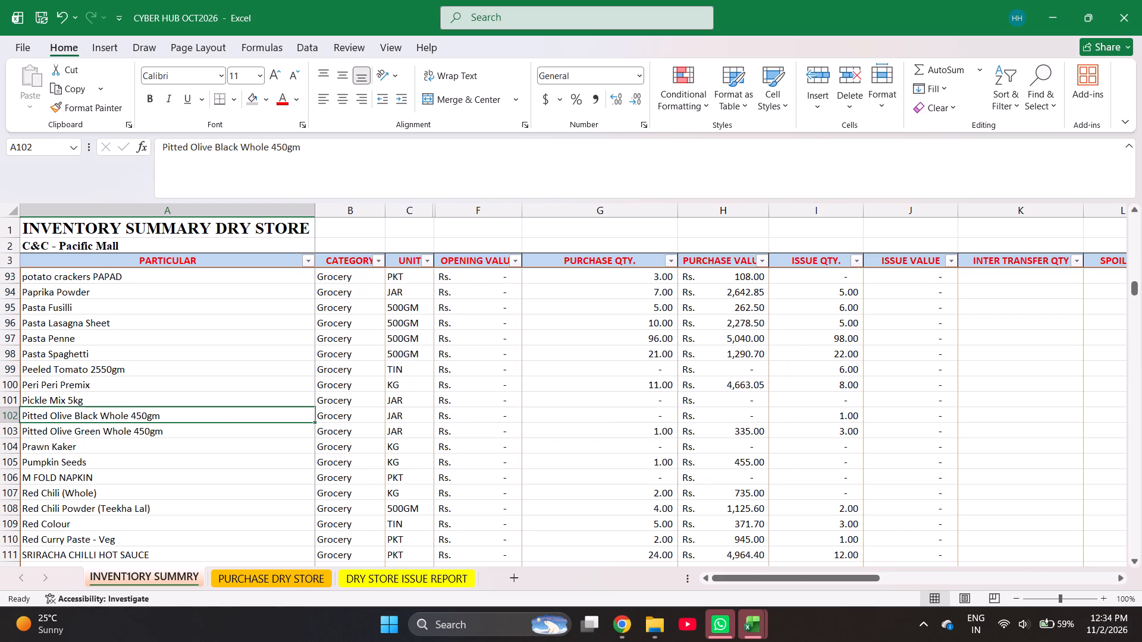
{"action": "key", "text": "ctrl+c"}
{"action": "key", "text": "ctrl+Page_Down"}
{"action": "key", "text": "Return"}
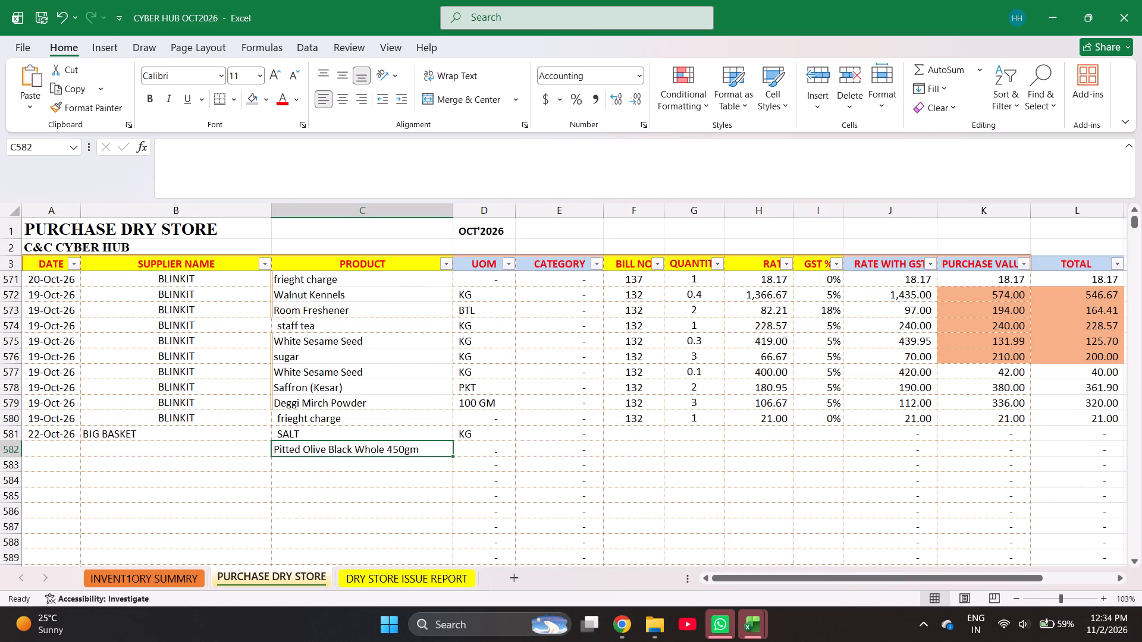
Enter bill number 1544 for rows 581 and 582, with quantity 3 for the salt and 1 for the olives.
{"action": "key", "text": "Right"}
{"action": "key", "text": "Right"}
{"action": "key", "text": "Right"}
{"action": "key", "text": "ctrl+Up"}
{"action": "key", "text": "Down"}
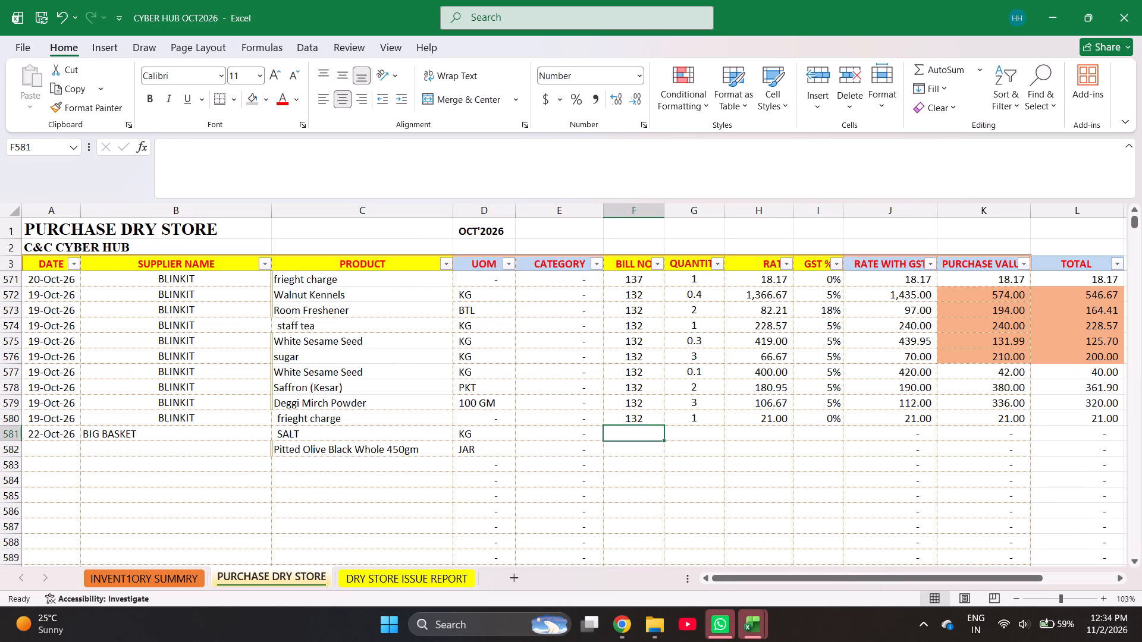
{"action": "type", "text": "1544"}
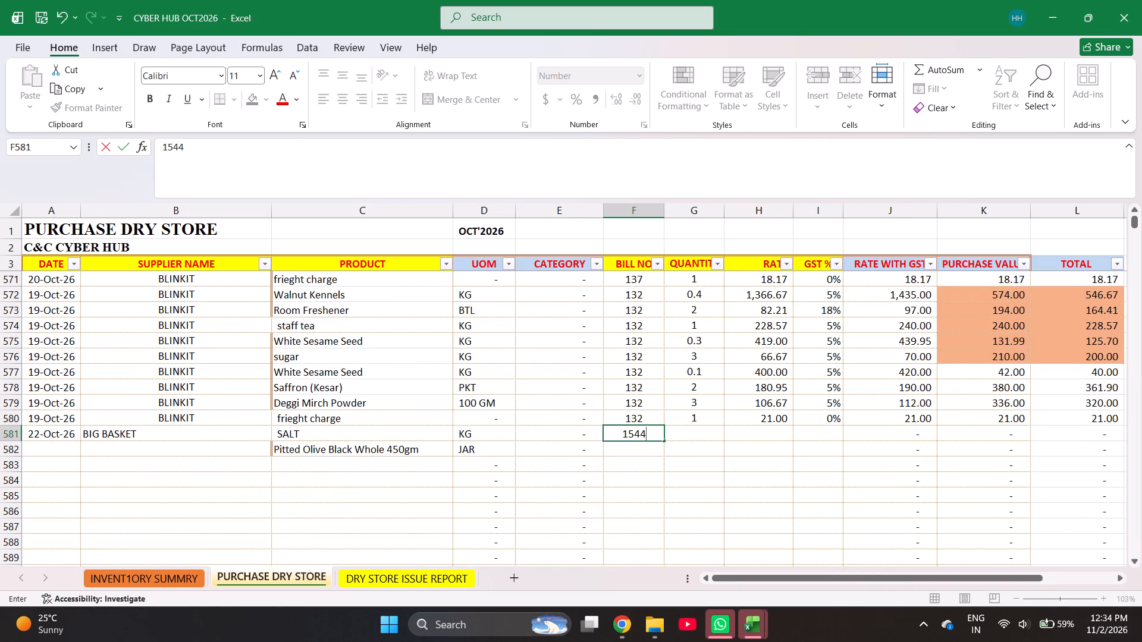
{"action": "key", "text": "Right"}
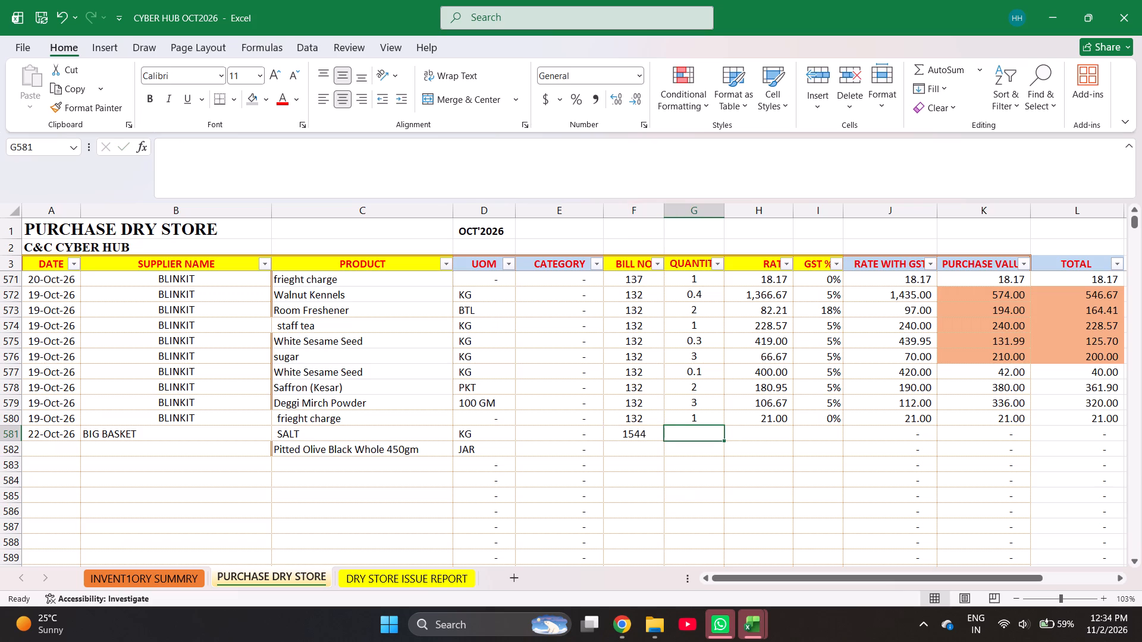
{"action": "key", "text": "3"}
{"action": "key", "text": "Return"}
{"action": "key", "text": "1"}
{"action": "key", "text": "Return"}
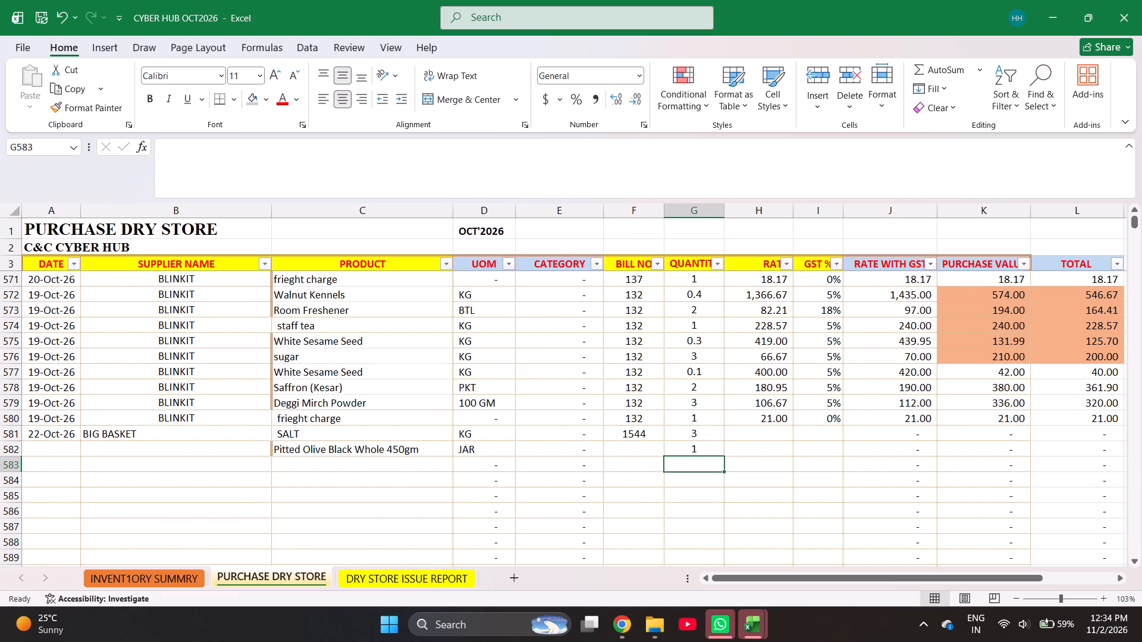
{"action": "key", "text": "Left"}
{"action": "key", "text": "Up"}
{"action": "key", "text": "ctrl+d"}
Enter rate 29.64 with 0% GST for the salt and rate 267.70 with 5% GST for the olives.
{"action": "key", "text": "Right"}
{"action": "key", "text": "Right"}
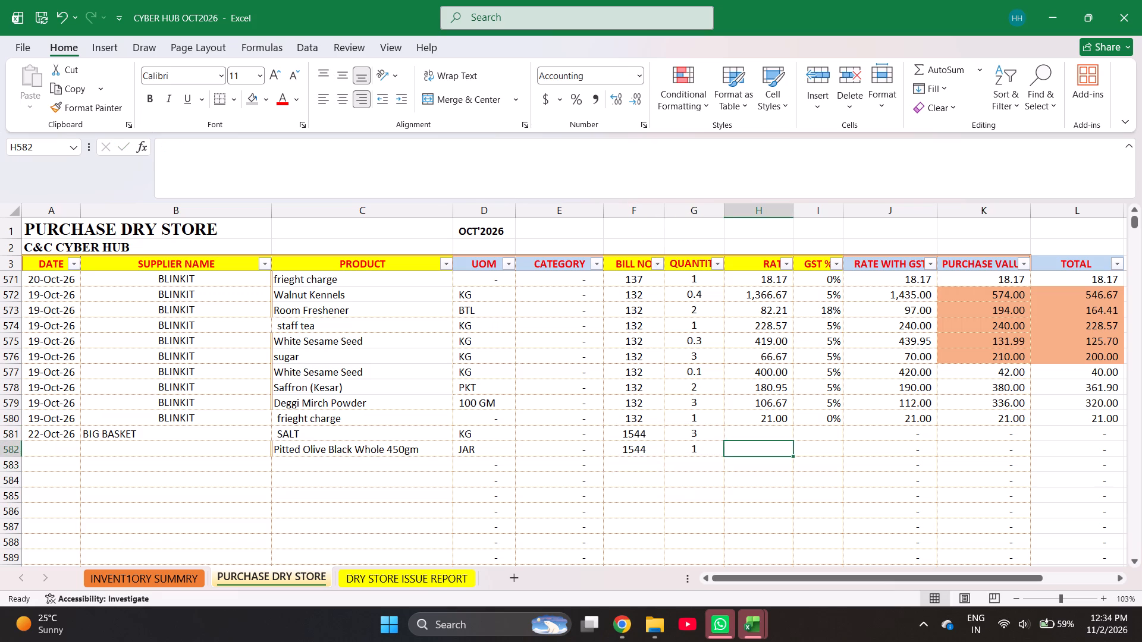
{"action": "key", "text": "Up"}
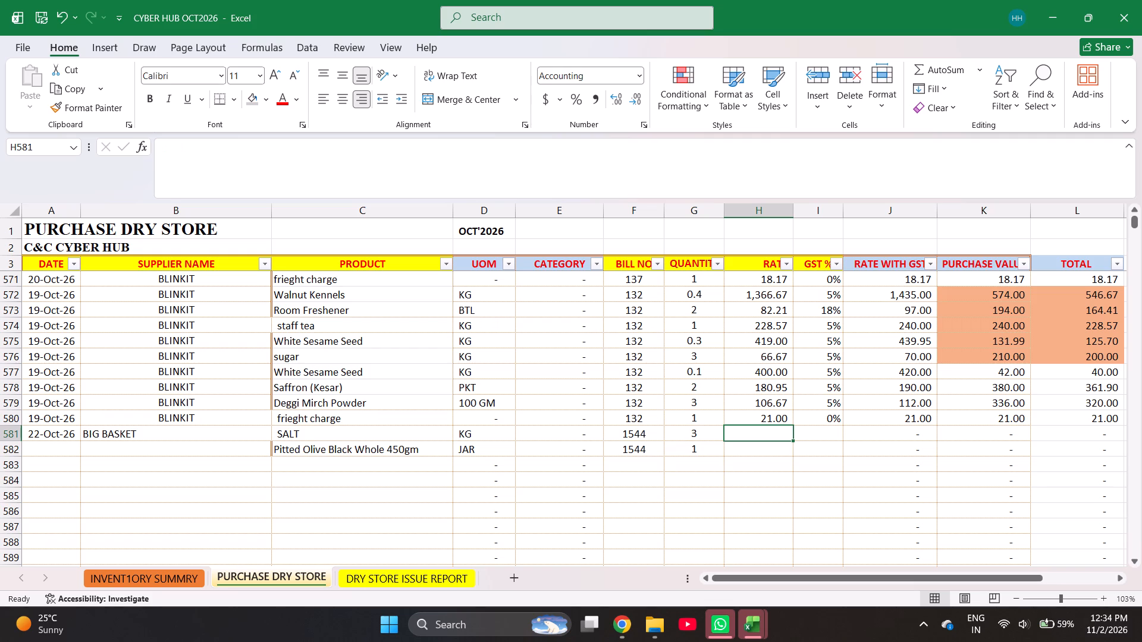
{"action": "type", "text": "29.64"}
{"action": "key", "text": "Return"}
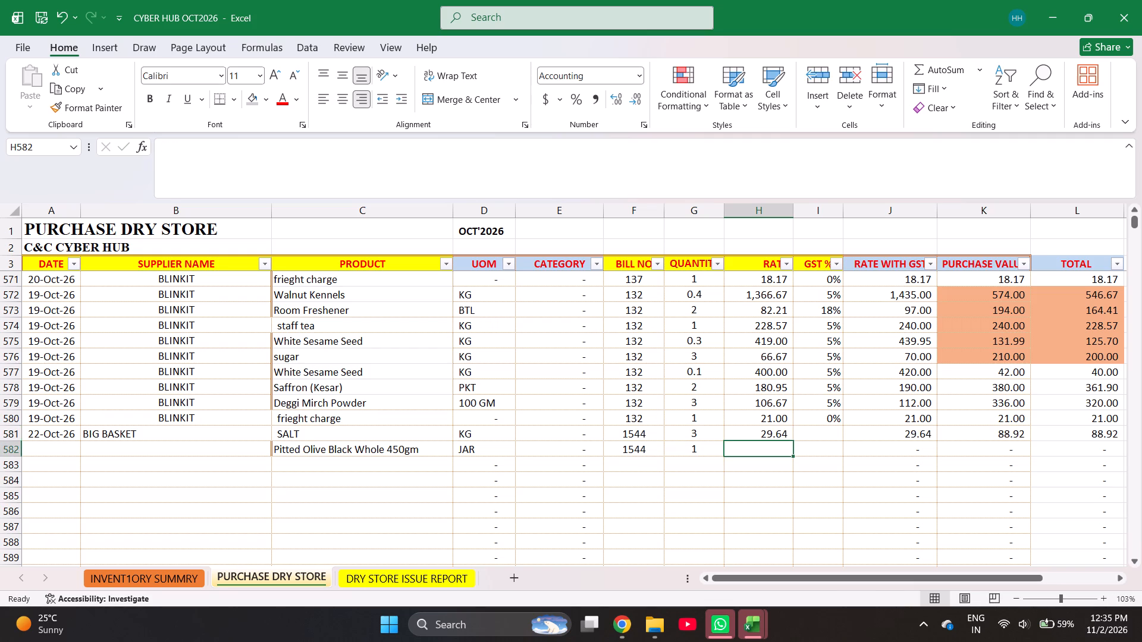
{"action": "type", "text": "267.70"}
{"action": "key", "text": "Right"}
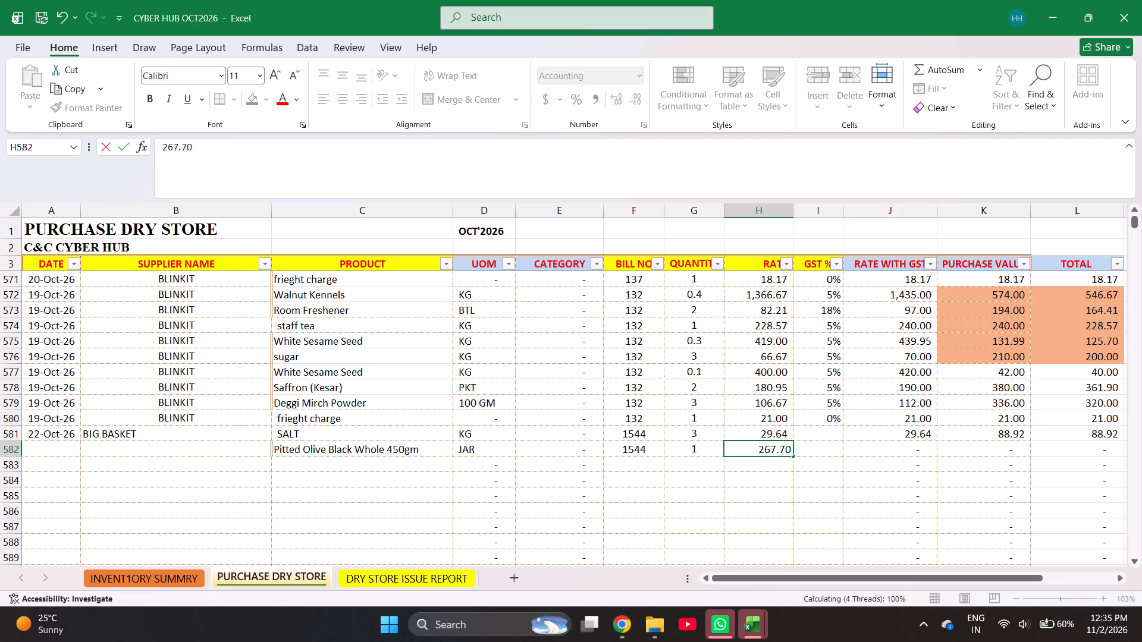
{"action": "key", "text": "Up"}
{"action": "key", "text": "0"}
{"action": "key", "text": "Return"}
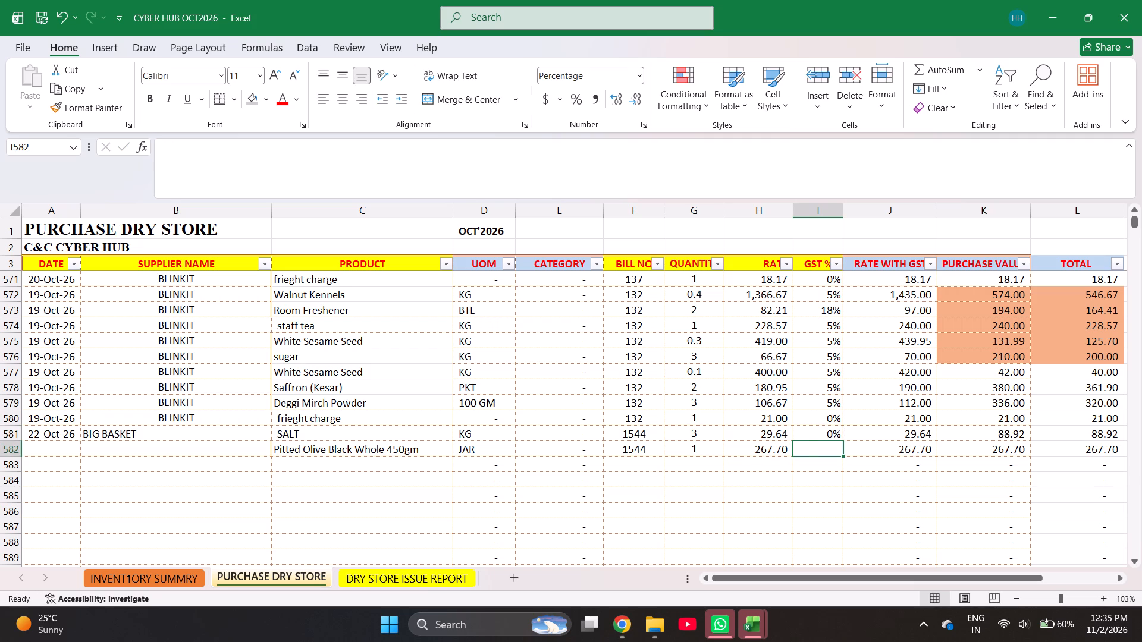
{"action": "key", "text": "5"}
{"action": "key", "text": "Return"}
Fill the date and BIG BASKET supplier name from row 581 down to row 582.
{"action": "key", "text": "ctrl+Left"}
{"action": "key", "text": "ctrl+Left"}
{"action": "key", "text": "ctrl+Left"}
{"action": "key", "text": "ctrl+Left"}
{"action": "key", "text": "ctrl+Left"}
{"action": "key", "text": "ctrl+Left"}
{"action": "key", "text": "ctrl+Left"}
{"action": "key", "text": "ctrl+Left"}
{"action": "key", "text": "ctrl+Left"}
{"action": "key", "text": "ctrl+Left"}
{"action": "key", "text": "ctrl+Left"}
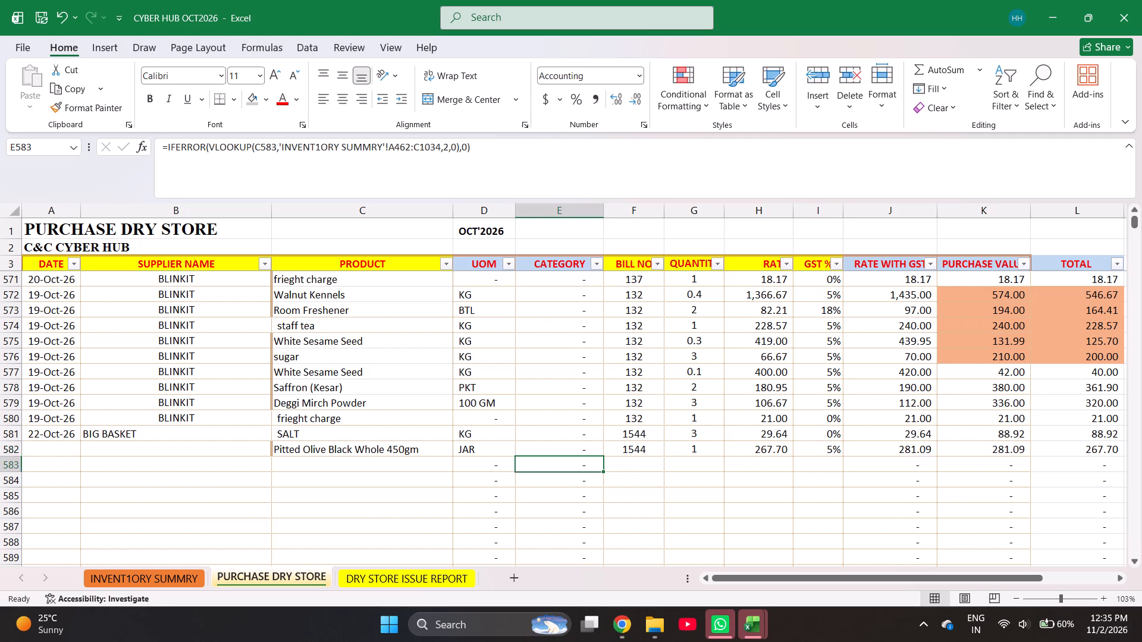
{"action": "key", "text": "ctrl+Up"}
{"action": "key", "text": "shift+Right"}
{"action": "key", "text": "shift+Down"}
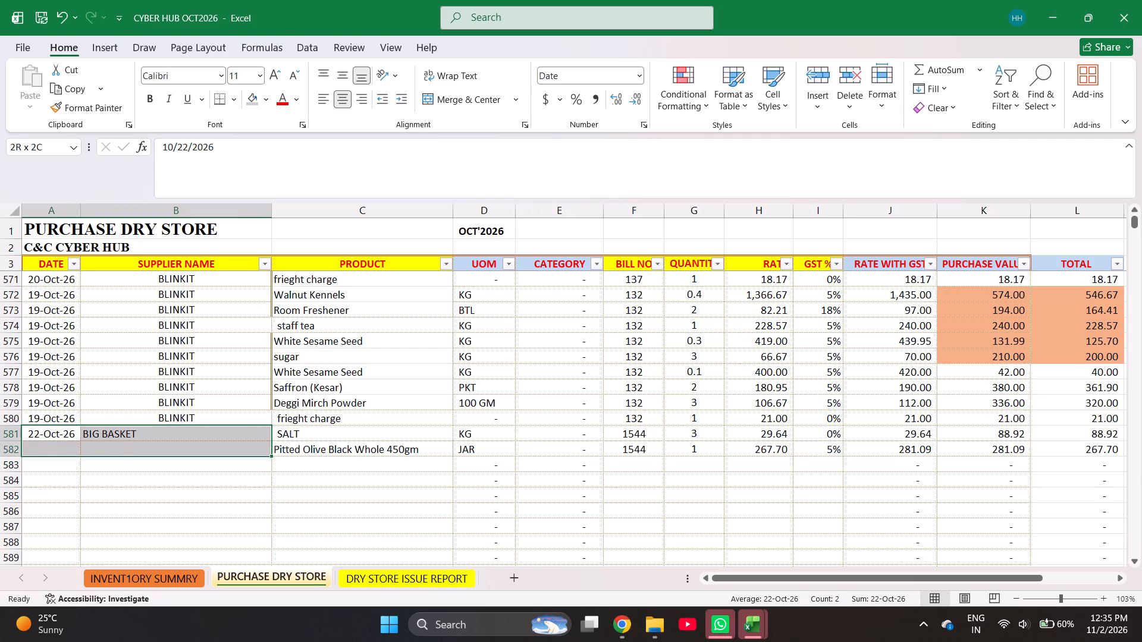
{"action": "key", "text": "ctrl+d"}
Check the combined purchase value of bill 1544 in rows 581 and 582.
{"action": "key", "text": "Right"}
{"action": "key", "text": "Right"}
{"action": "key", "text": "Right"}
{"action": "key", "text": "Right"}
{"action": "key", "text": "Right"}
{"action": "key", "text": "Right"}
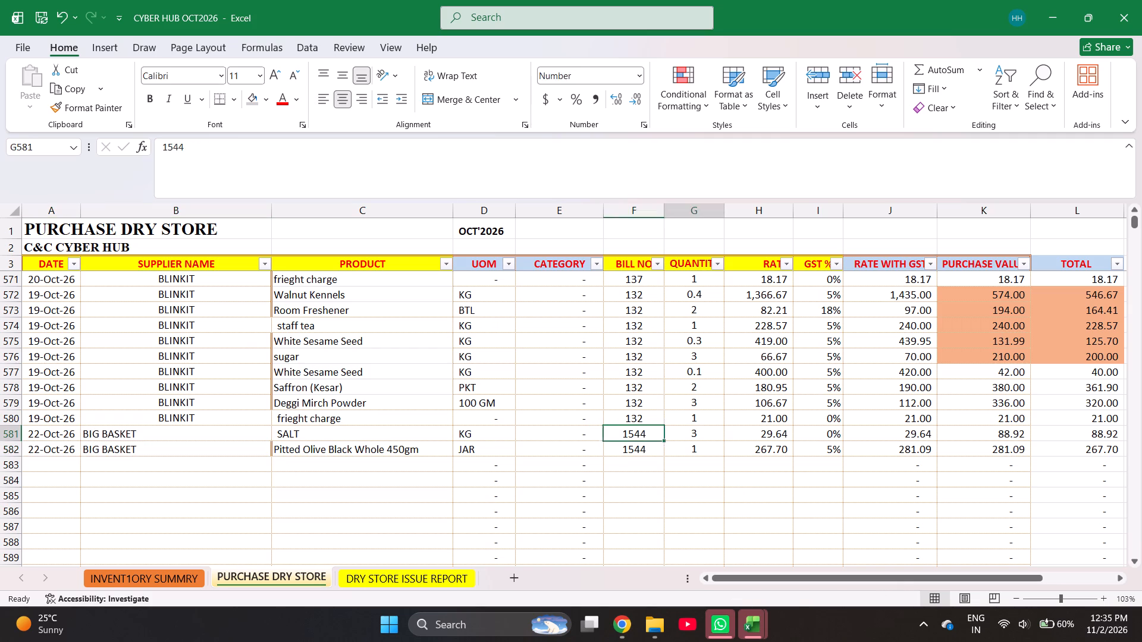
{"action": "key", "text": "Right"}
{"action": "key", "text": "Right"}
{"action": "key", "text": "Right"}
{"action": "key", "text": "Right"}
{"action": "key", "text": "shift+Down"}
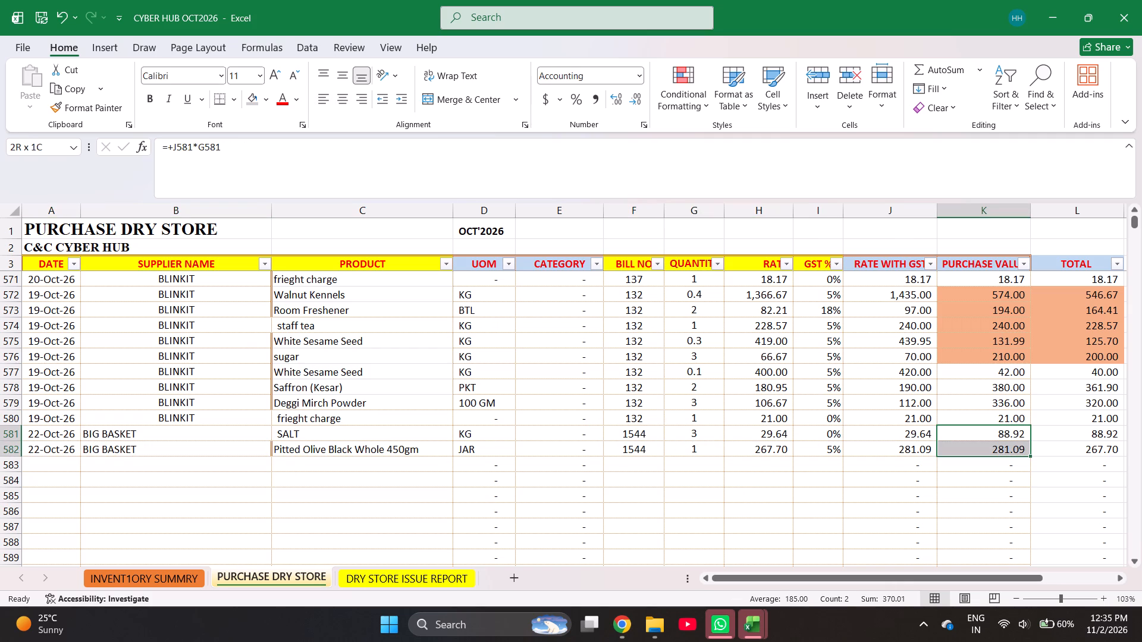
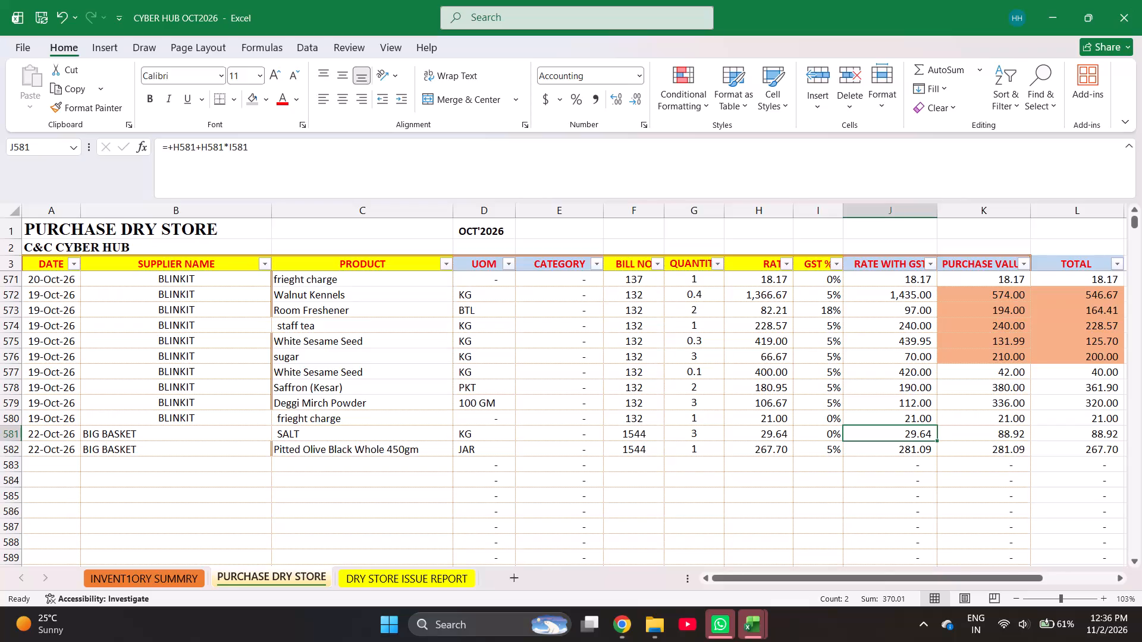
Start row 583 with date 10-21-2026, supplier BIG BASKET filled from the row above, and product SALT.
{"action": "key", "text": "ctrl+Left"}
{"action": "key", "text": "ctrl+Left"}
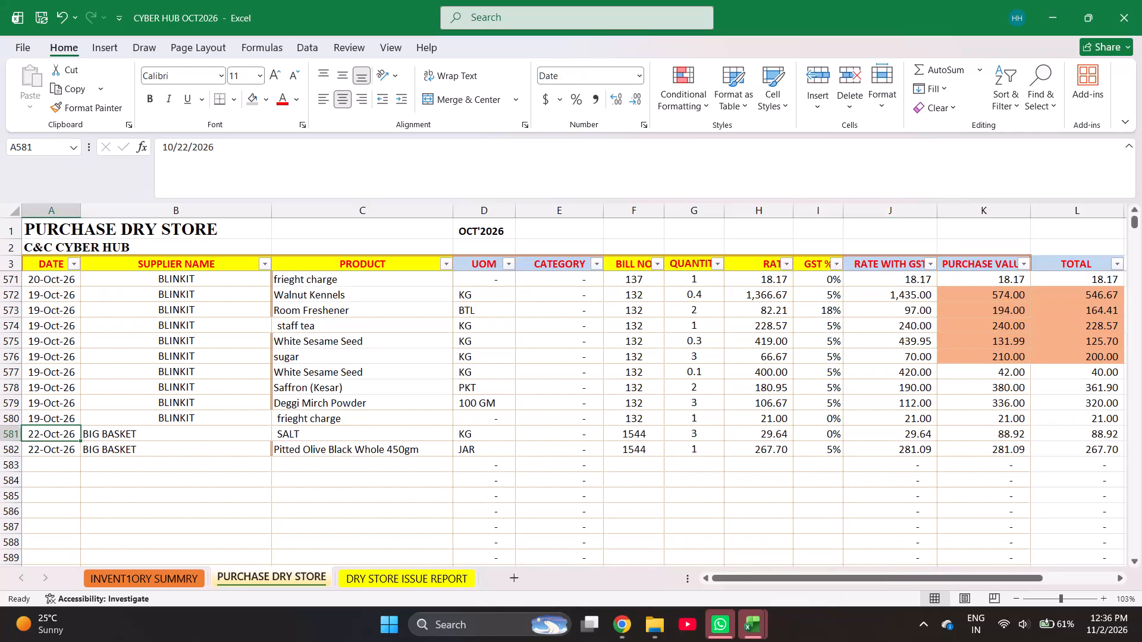
{"action": "key", "text": "Down"}
{"action": "key", "text": "Down"}
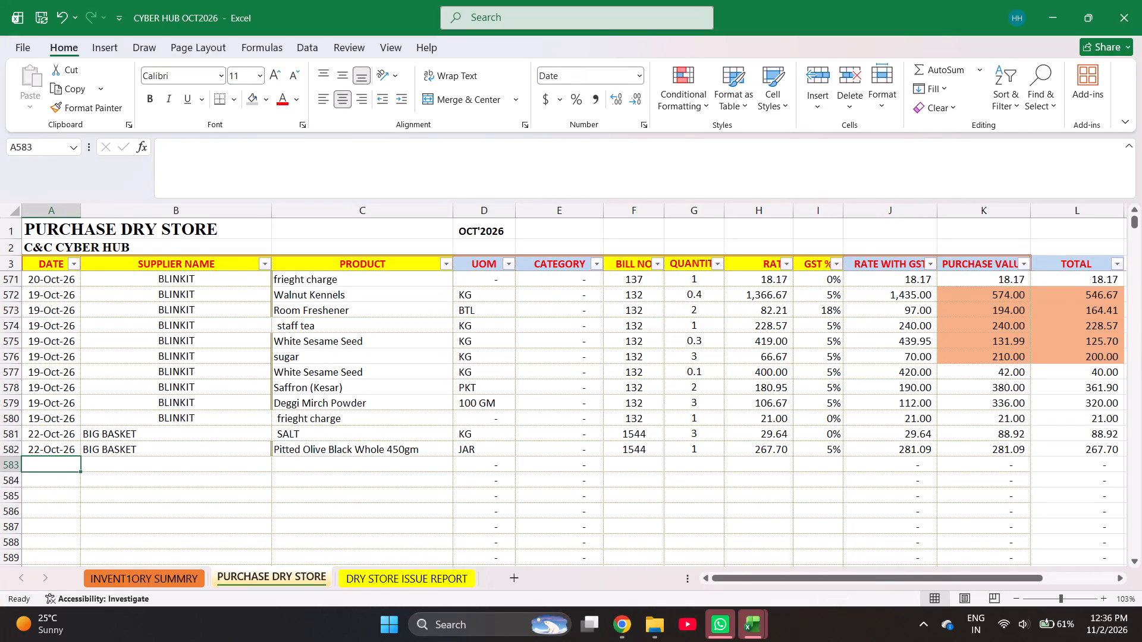
{"action": "type", "text": "10-21-2026"}
{"action": "key", "text": "Right"}
{"action": "key", "text": "ctrl+d"}
{"action": "key", "text": "Right"}
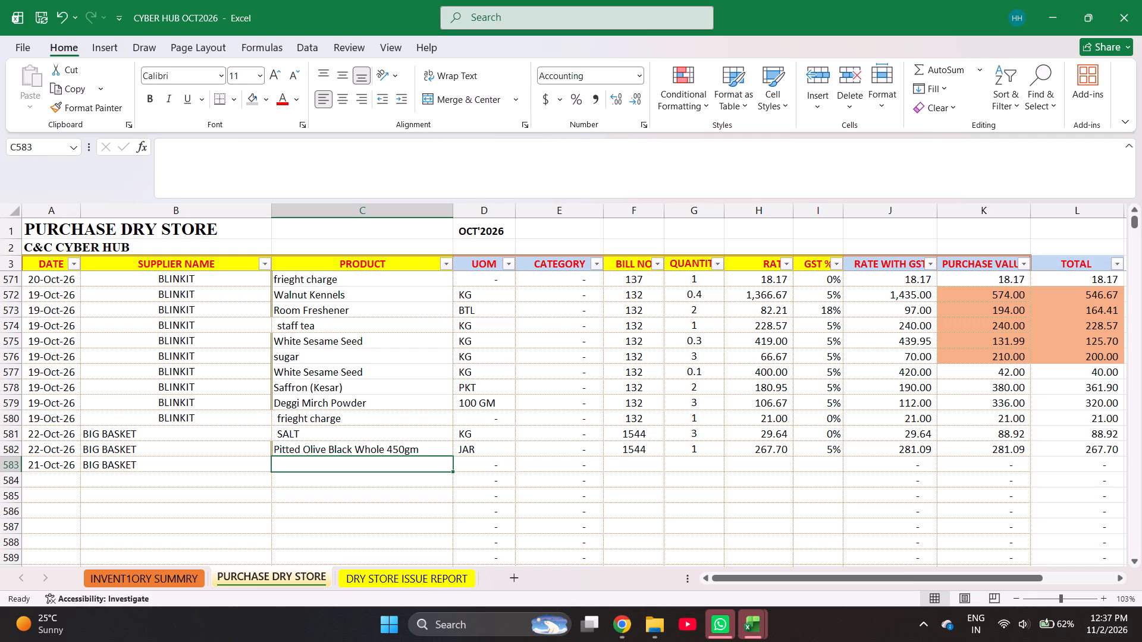
{"action": "key", "text": "s"}
{"action": "key", "text": "a"}
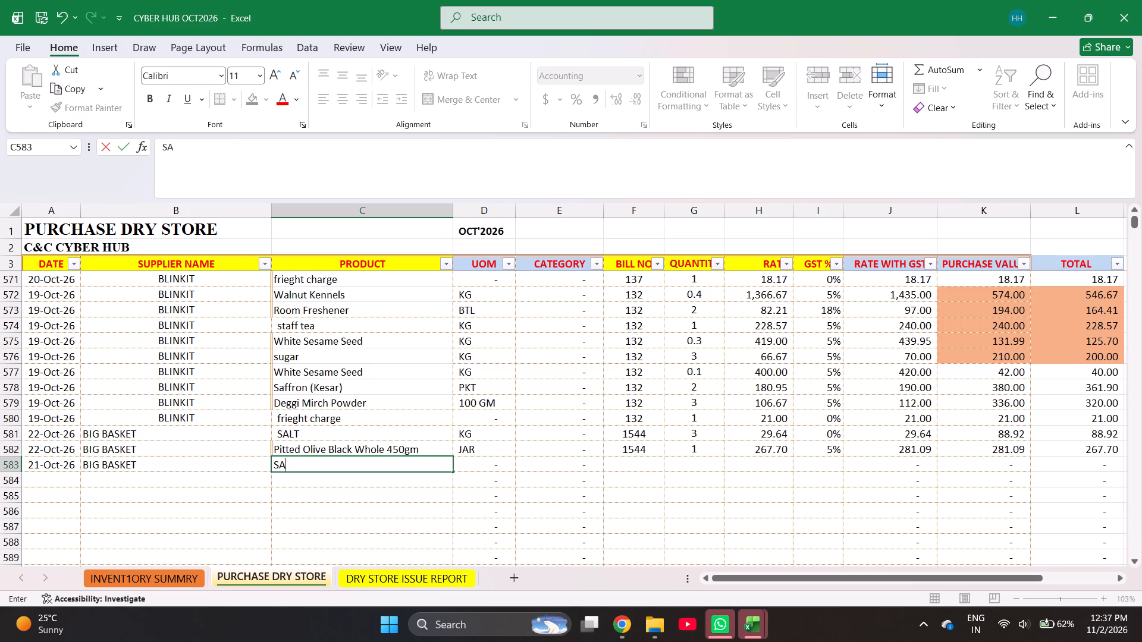
{"action": "key", "text": "l"}
{"action": "key", "text": "Return"}
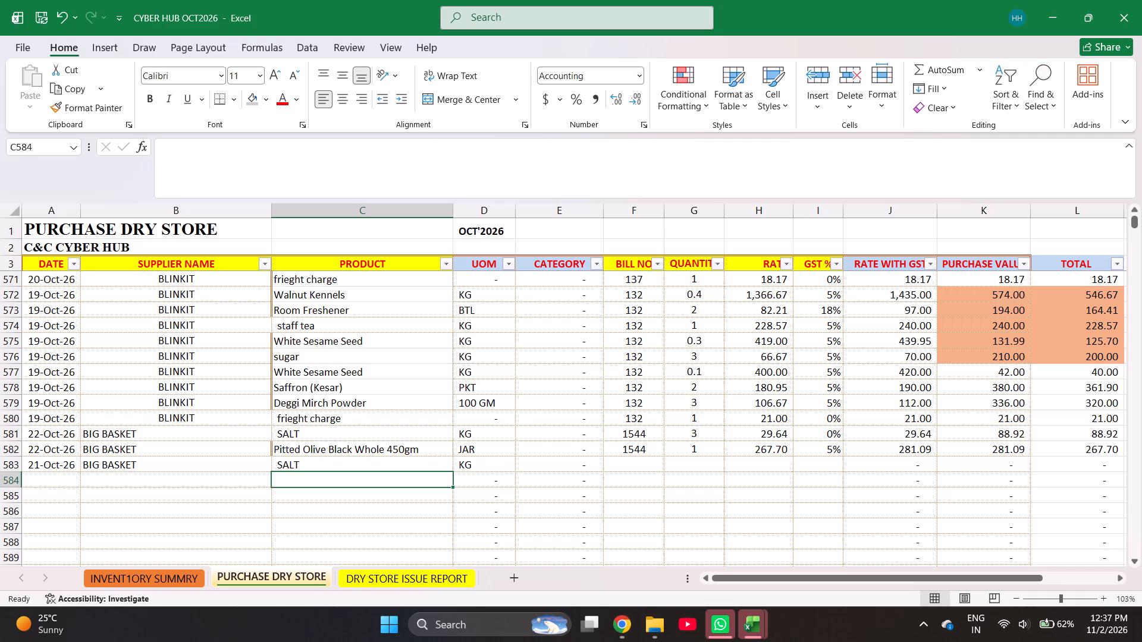
Find TAHIN in the inventory summary sheet and copy Tahini Paste into the product cell of row 584 in the purchase sheet.
{"action": "key", "text": "ctrl+Page_Up"}
{"action": "key", "text": "ctrl+f"}
{"action": "type", "text": "TAHIN"}
{"action": "key", "text": "Return"}
{"action": "key", "text": "Escape"}
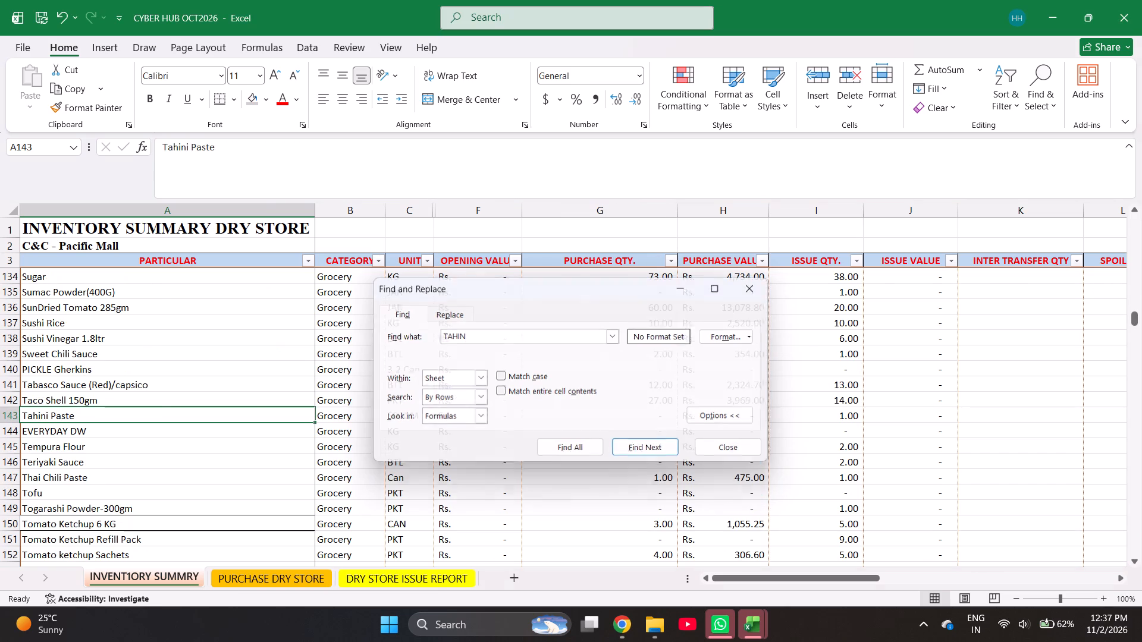
{"action": "key", "text": "ctrl+c"}
{"action": "key", "text": "ctrl+Page_Down"}
{"action": "key", "text": "Return"}
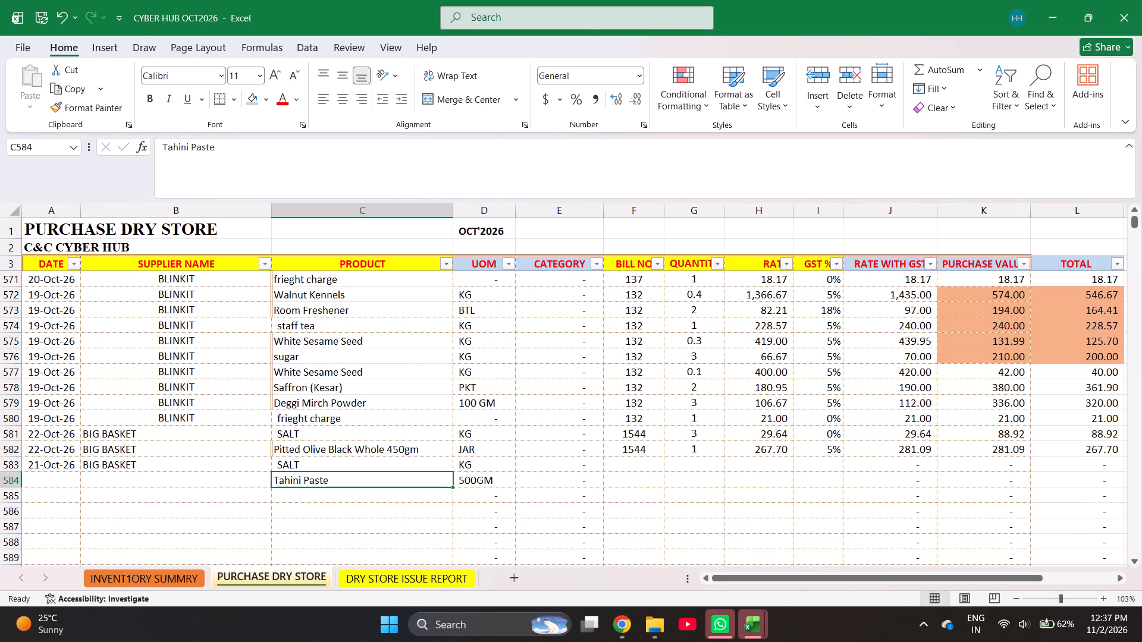
Enter bill number 5353 for the salt in row 583 and fill it down to the Tahini Paste in row 584.
{"action": "key", "text": "Right"}
{"action": "key", "text": "Right"}
{"action": "key", "text": "Right"}
{"action": "key", "text": "Up"}
{"action": "key", "text": "shift+Down"}
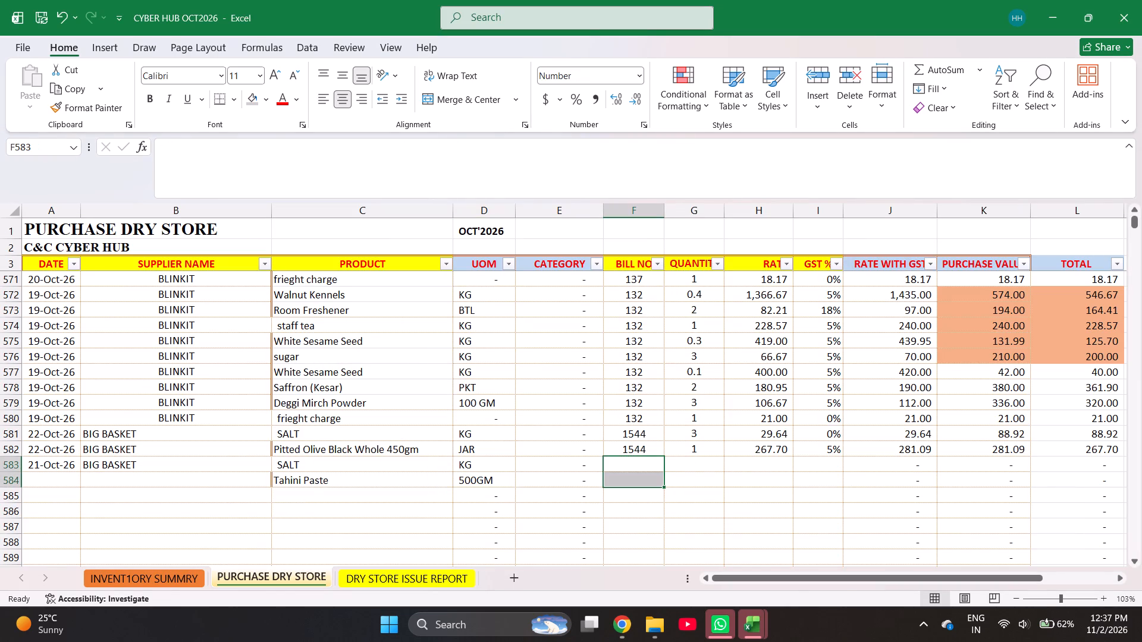
{"action": "key", "text": "Down"}
{"action": "key", "text": "Up"}
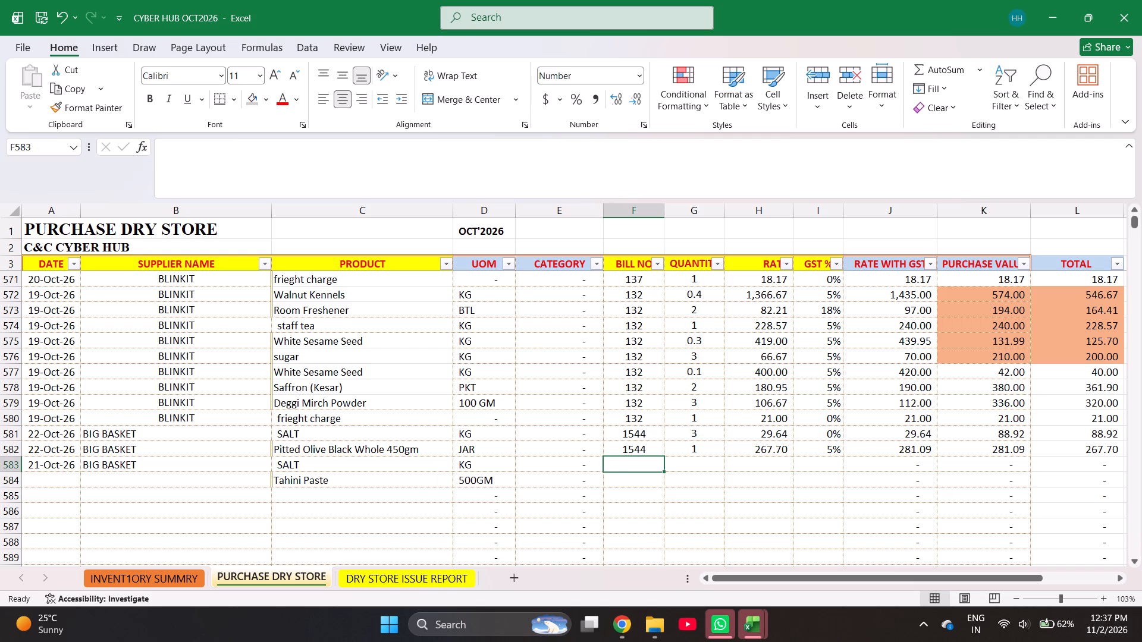
{"action": "type", "text": "53"}
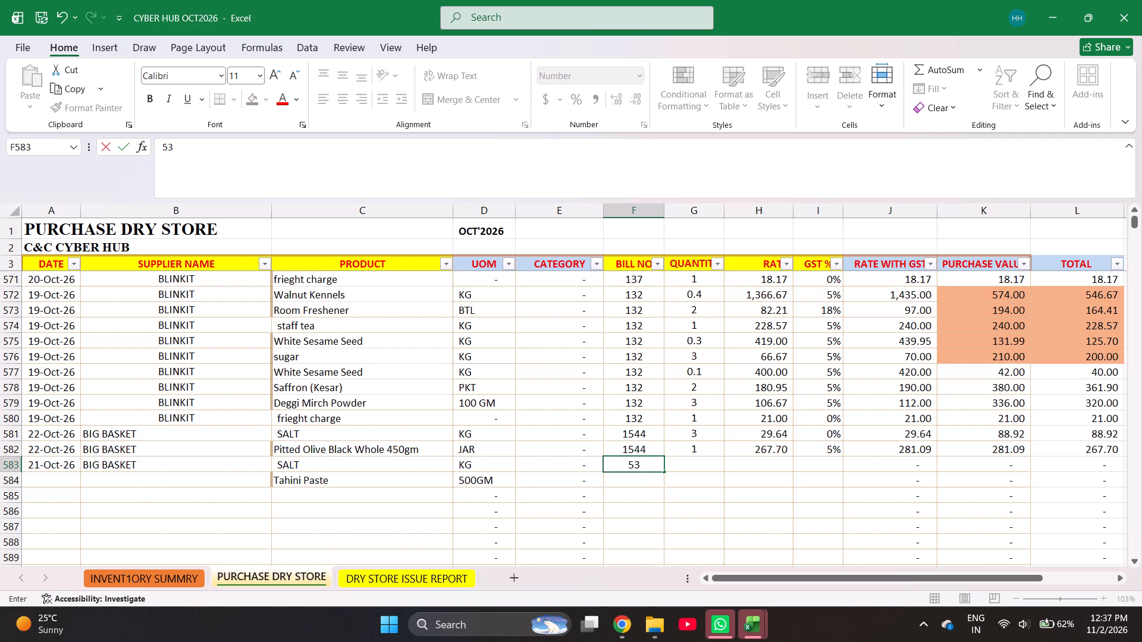
{"action": "key", "text": "Return"}
{"action": "key", "text": "Up"}
{"action": "type", "text": "53"}
{"action": "key", "text": "Return"}
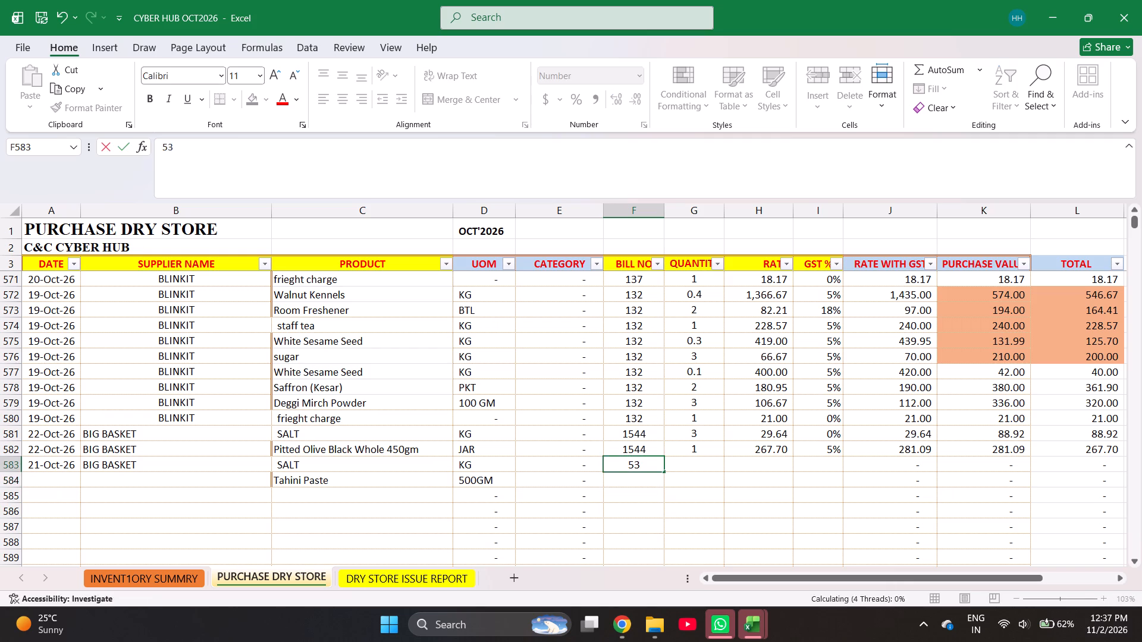
{"action": "key", "text": "Up"}
{"action": "type", "text": "5353"}
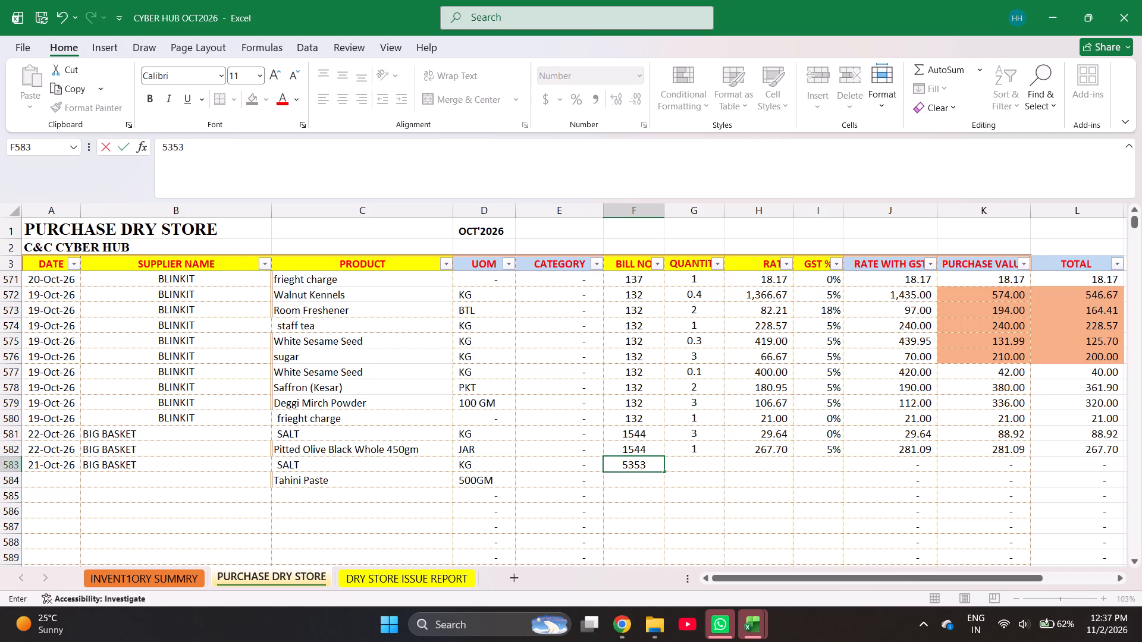
{"action": "key", "text": "Return"}
{"action": "key", "text": "ctrl+d"}
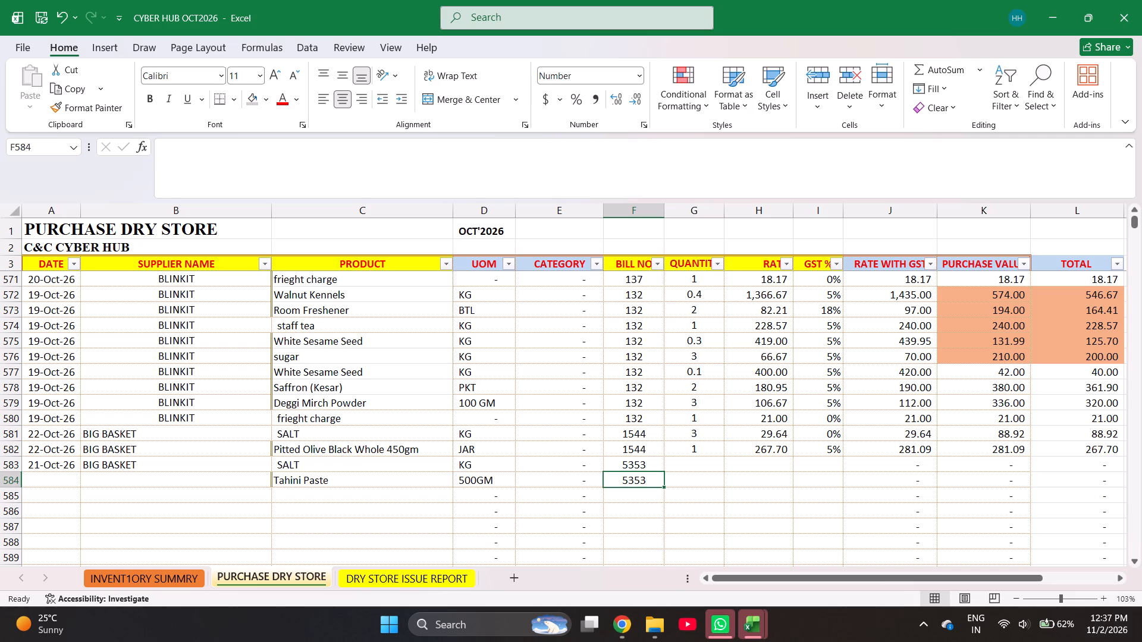
Enter quantity 3 for the salt in row 583 and 1 for the Tahini Paste in row 584.
{"action": "key", "text": "Right"}
{"action": "key", "text": "Up"}
{"action": "key", "text": "3"}
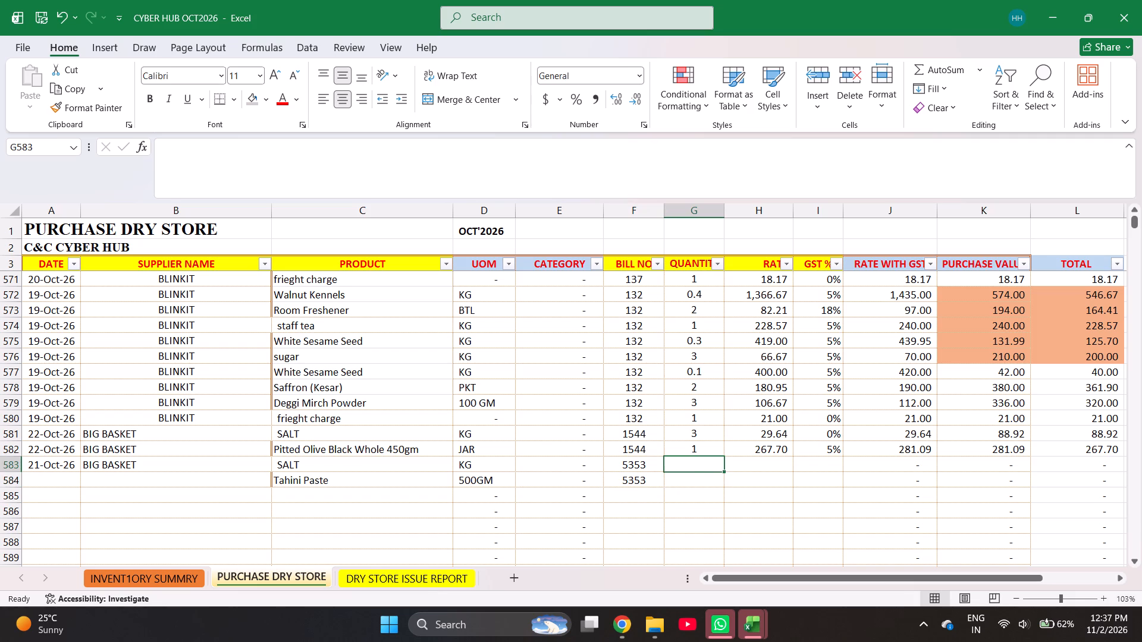
{"action": "key", "text": "Return"}
{"action": "key", "text": "1"}
{"action": "key", "text": "Return"}
Enter rate 30.42 for the salt in row 583 and 468.33 for the Tahini Paste in row 584.
{"action": "key", "text": "Right"}
{"action": "key", "text": "Up"}
{"action": "key", "text": "Up"}
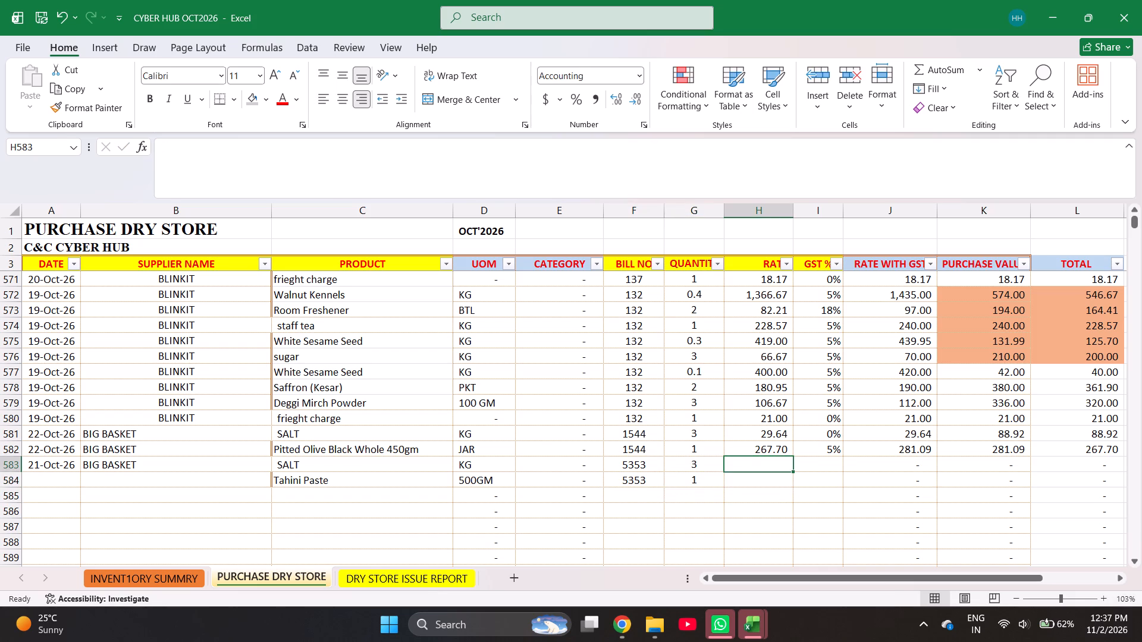
{"action": "type", "text": "30.42"}
{"action": "key", "text": "Return"}
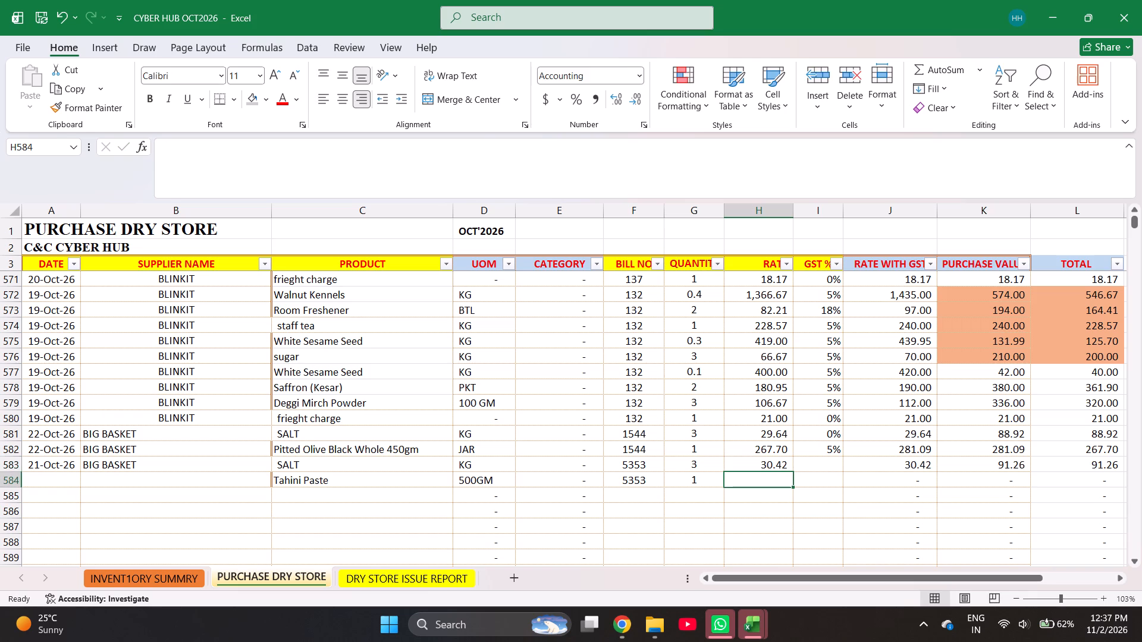
{"action": "key", "text": "4"}
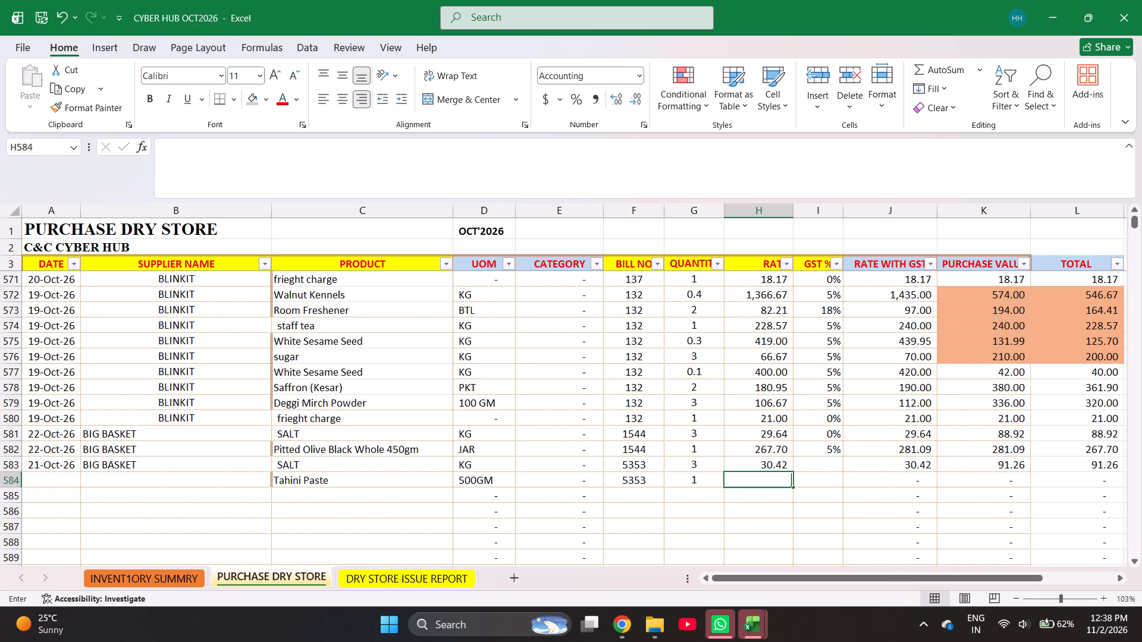
{"action": "type", "text": "69"}
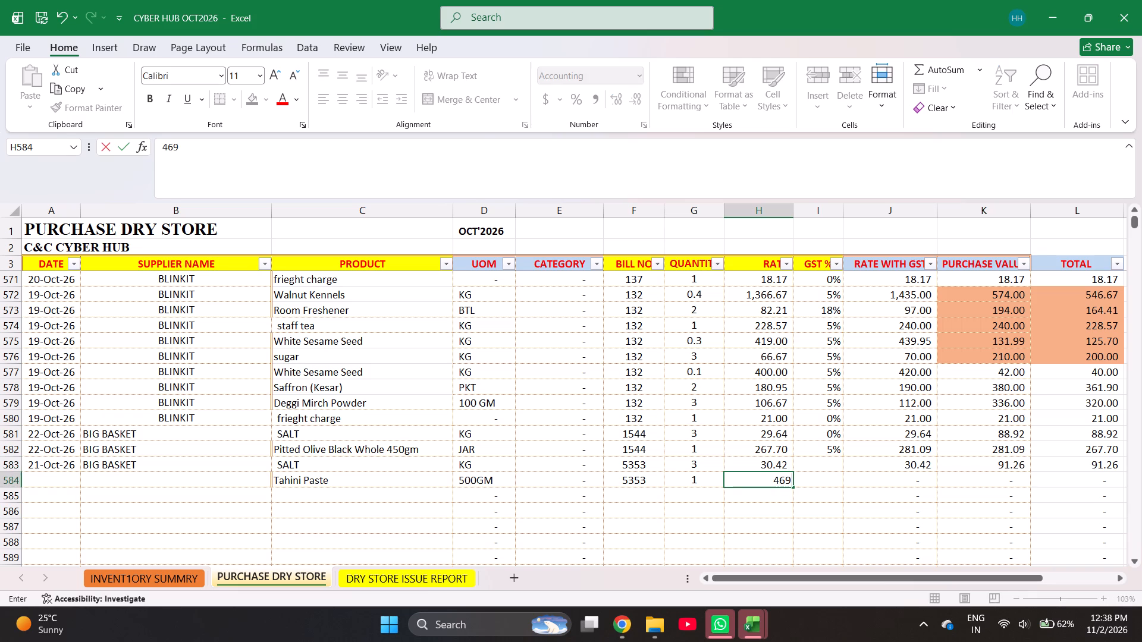
{"action": "type", "text": ".3"}
{"action": "key", "text": "BackSpace"}
{"action": "key", "text": "BackSpace"}
{"action": "key", "text": "BackSpace"}
{"action": "key", "text": "8"}
{"action": "type", "text": ".33"}
{"action": "key", "text": "Return"}
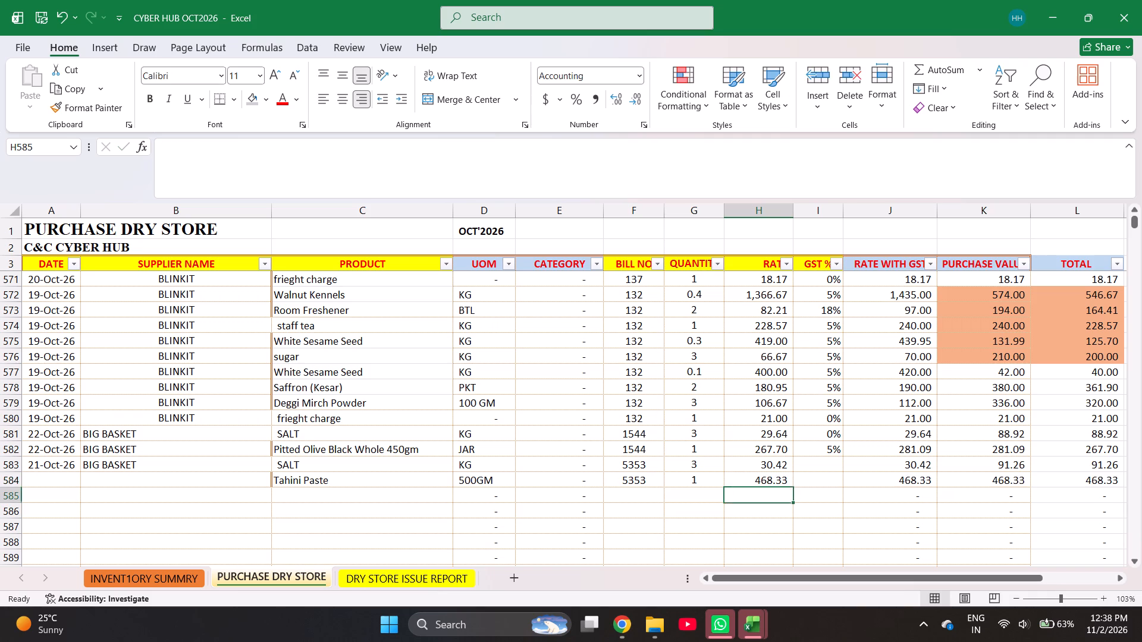
Set GST to 0% for the salt in row 583 and 5% for the Tahini Paste in row 584.
{"action": "key", "text": "Right"}
{"action": "key", "text": "Up"}
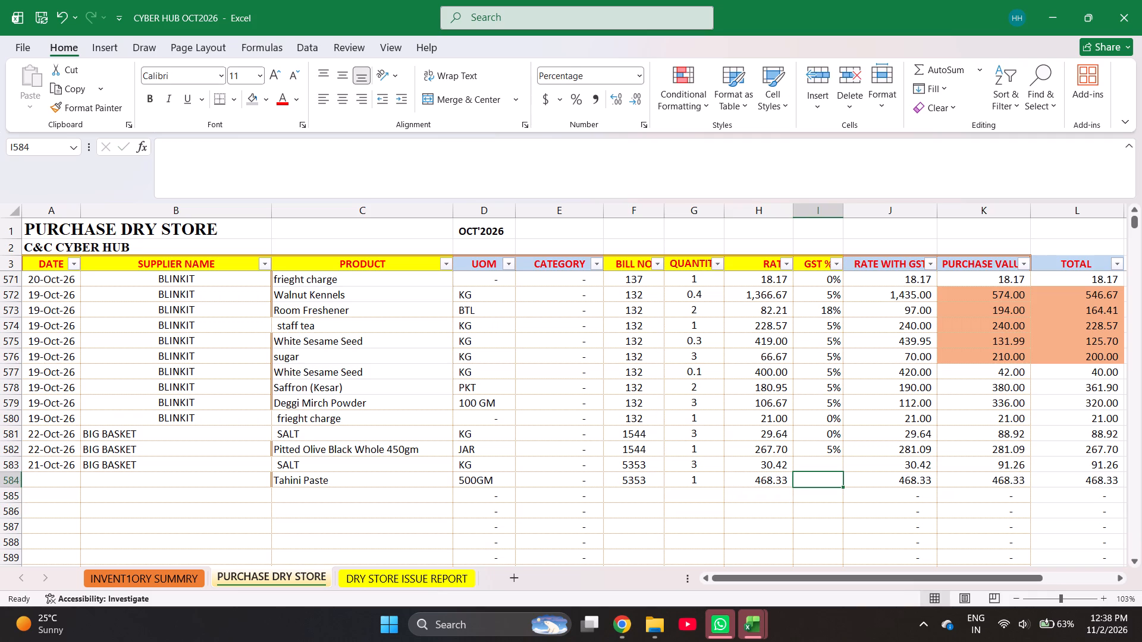
{"action": "key", "text": "Up"}
{"action": "key", "text": "0"}
{"action": "key", "text": "Return"}
{"action": "key", "text": "5"}
{"action": "key", "text": "Return"}
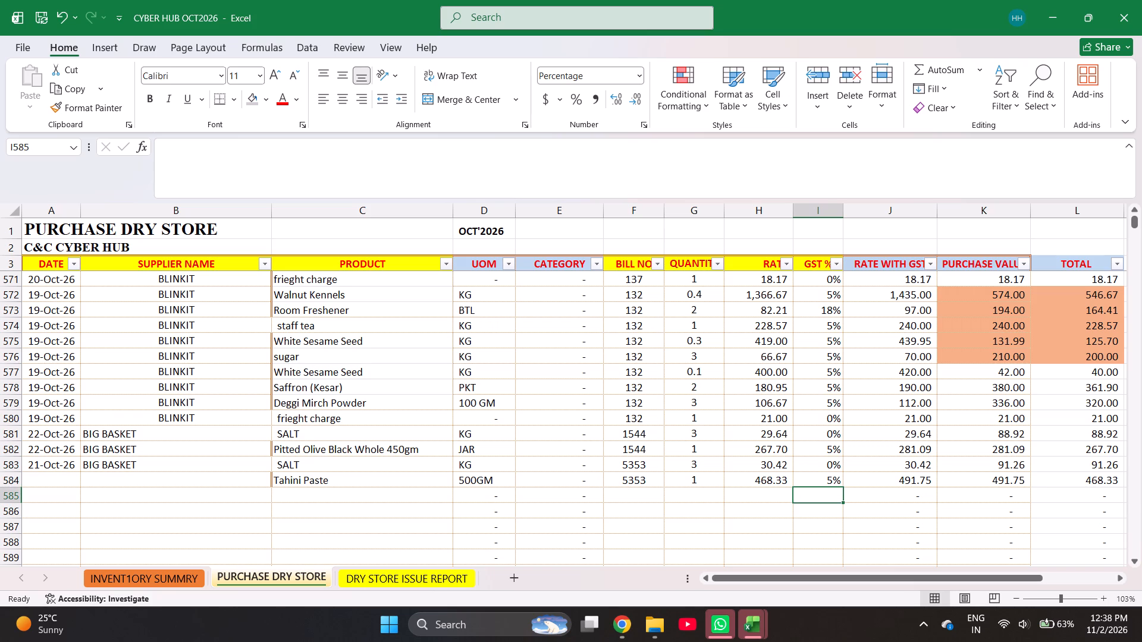
Fill the date and BIG BASKET supplier name from row 583 down to row 584.
{"action": "key", "text": "Up"}
{"action": "key", "text": "Up"}
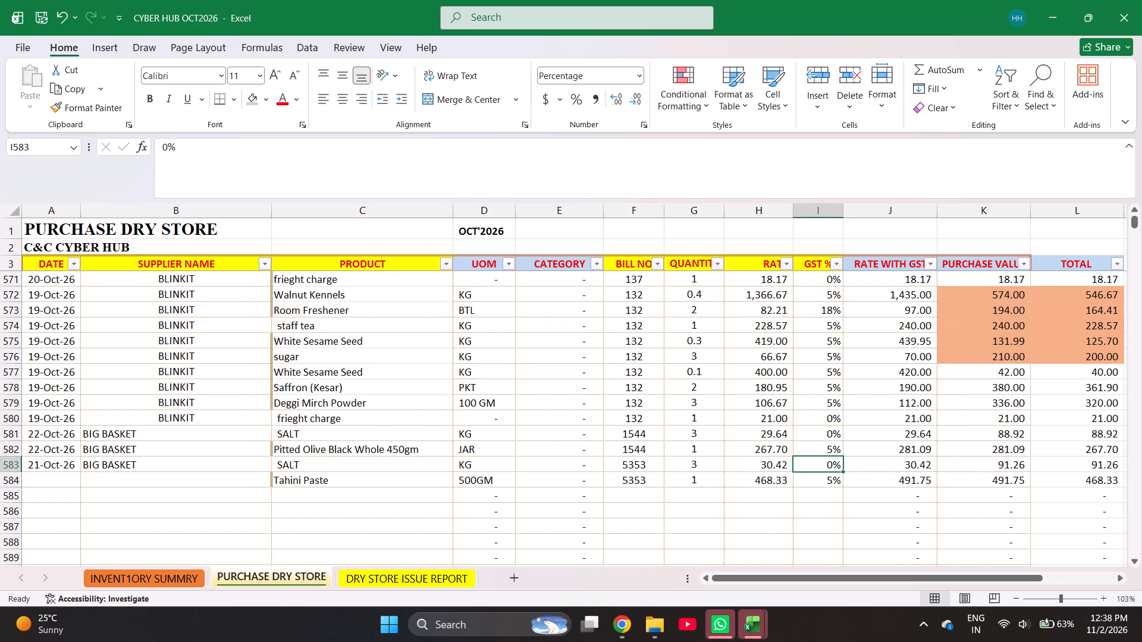
{"action": "key", "text": "ctrl+Left"}
{"action": "key", "text": "ctrl+Left"}
{"action": "key", "text": "ctrl+Left"}
{"action": "key", "text": "ctrl+Left"}
{"action": "key", "text": "ctrl+Left"}
{"action": "key", "text": "ctrl+Left"}
{"action": "key", "text": "ctrl+Left"}
{"action": "key", "text": "ctrl+Left"}
{"action": "key", "text": "ctrl+Left"}
{"action": "key", "text": "shift+Right"}
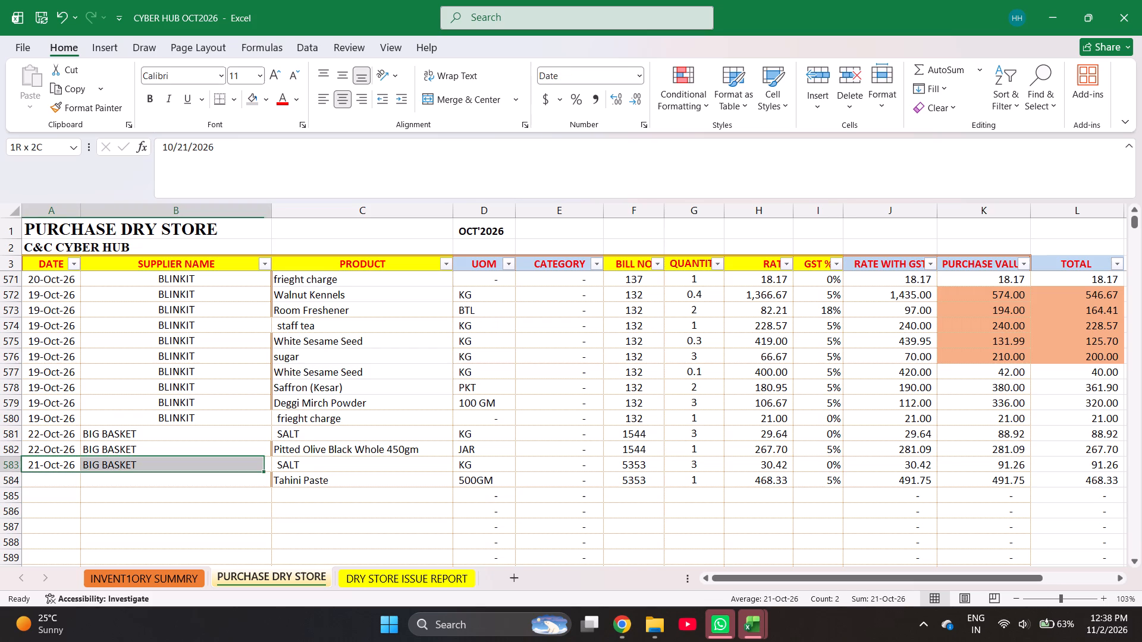
{"action": "key", "text": "shift+Down"}
{"action": "key", "text": "ctrl+d"}
Start row 585 with date 10-19-26, supplier BIG BASKET filled from the row above, and product SALT.
{"action": "key", "text": "Down"}
{"action": "key", "text": "Down"}
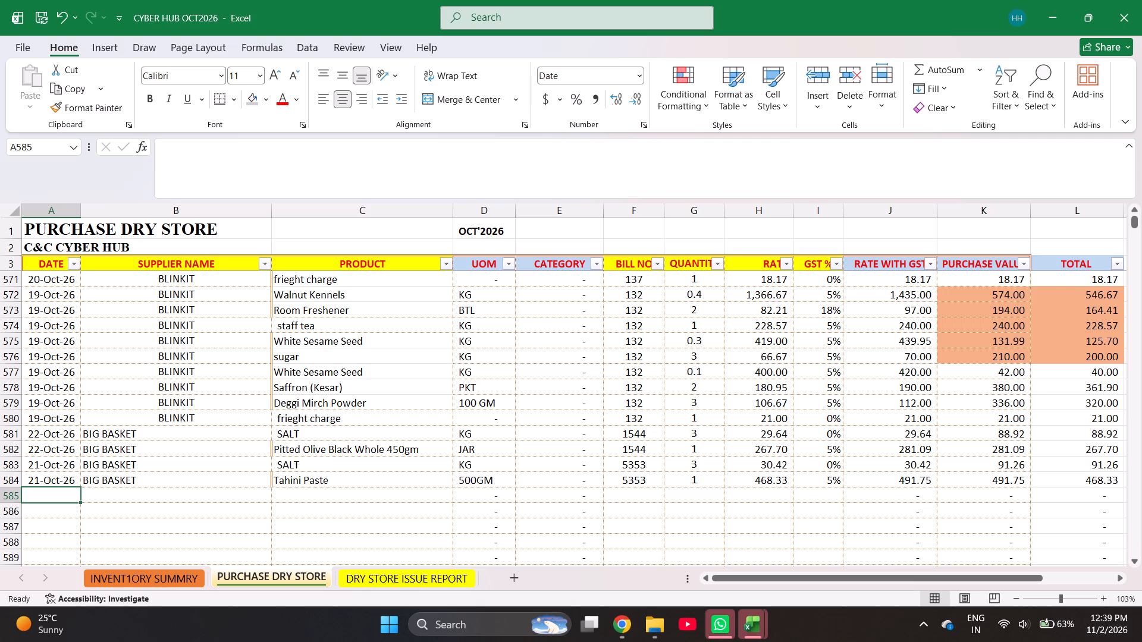
{"action": "type", "text": "10-"}
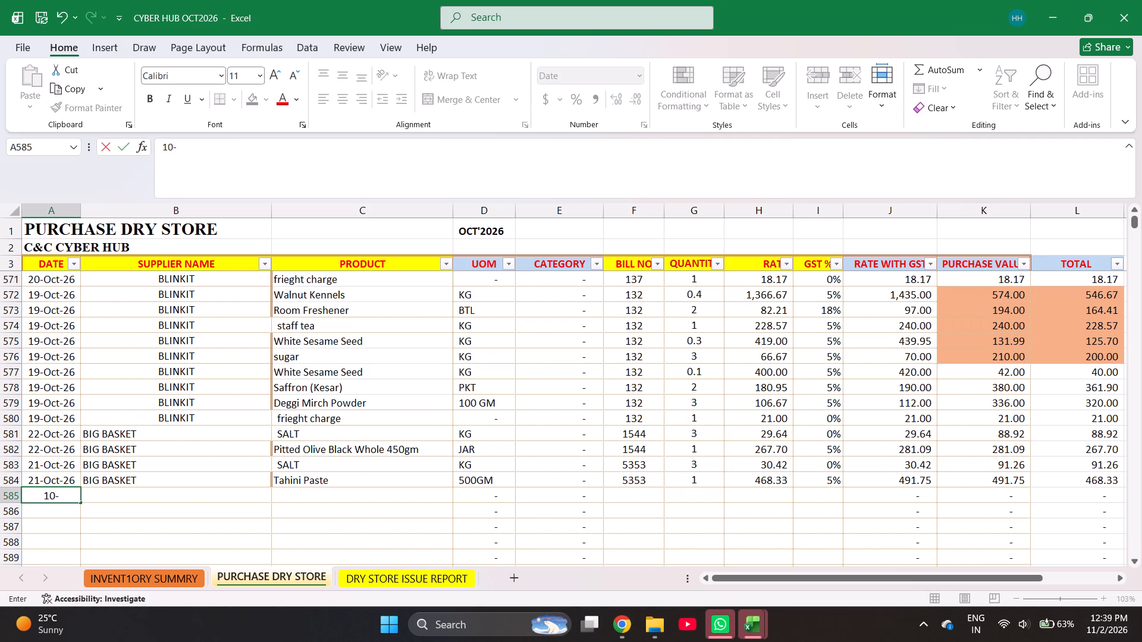
{"action": "type", "text": "19-26"}
{"action": "key", "text": "Right"}
{"action": "key", "text": "ctrl+d"}
{"action": "key", "text": "Right"}
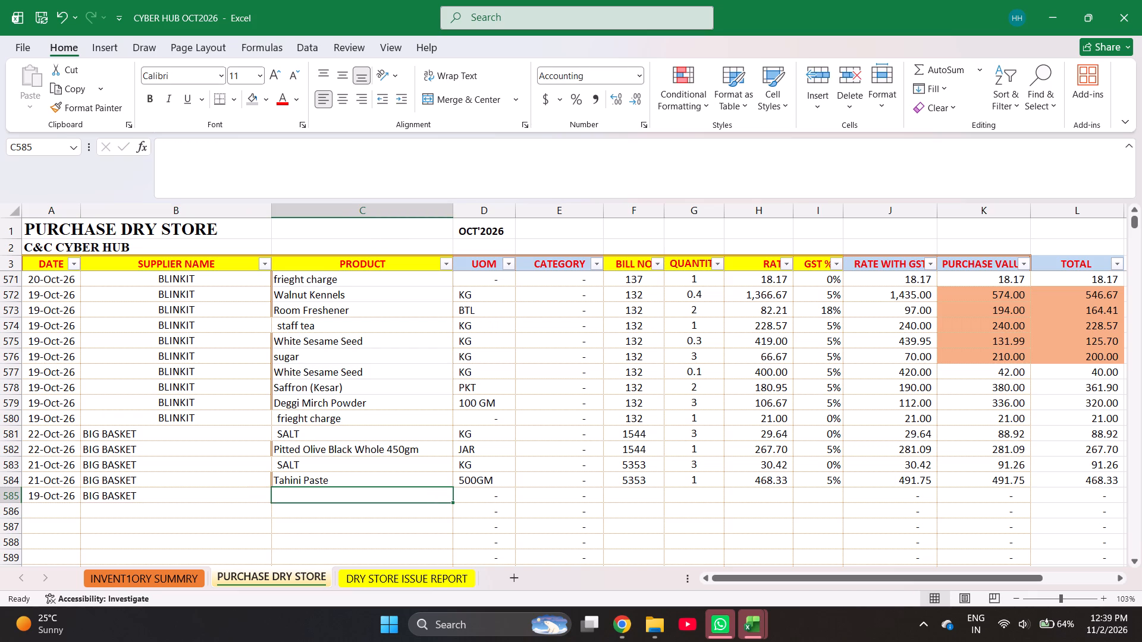
{"action": "type", "text": "SA"}
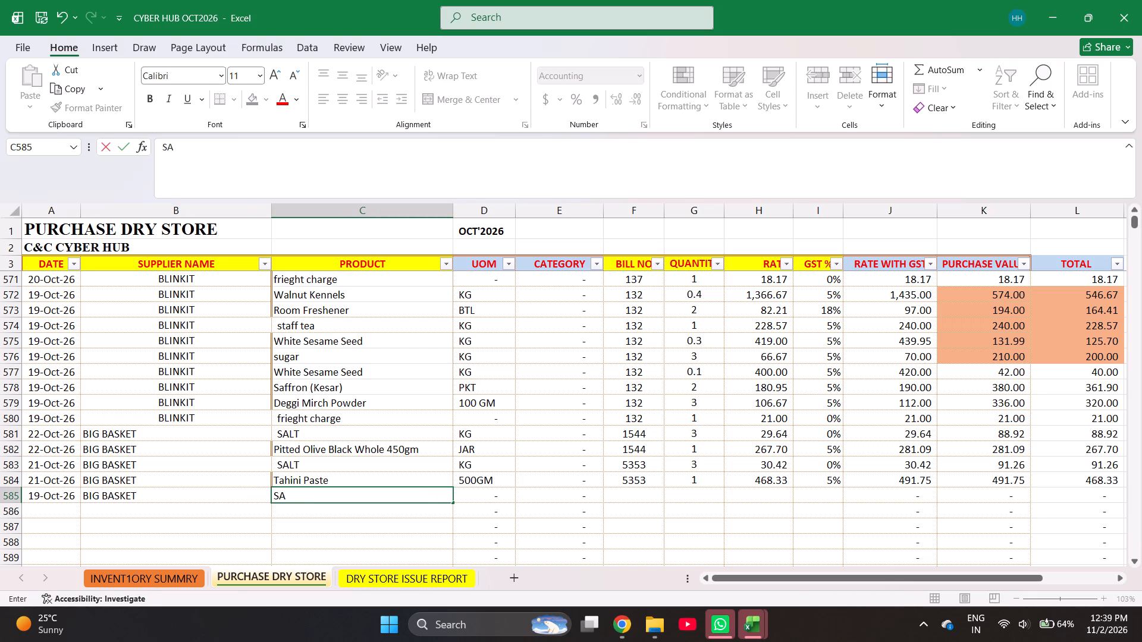
{"action": "key", "text": "l"}
{"action": "key", "text": "Return"}
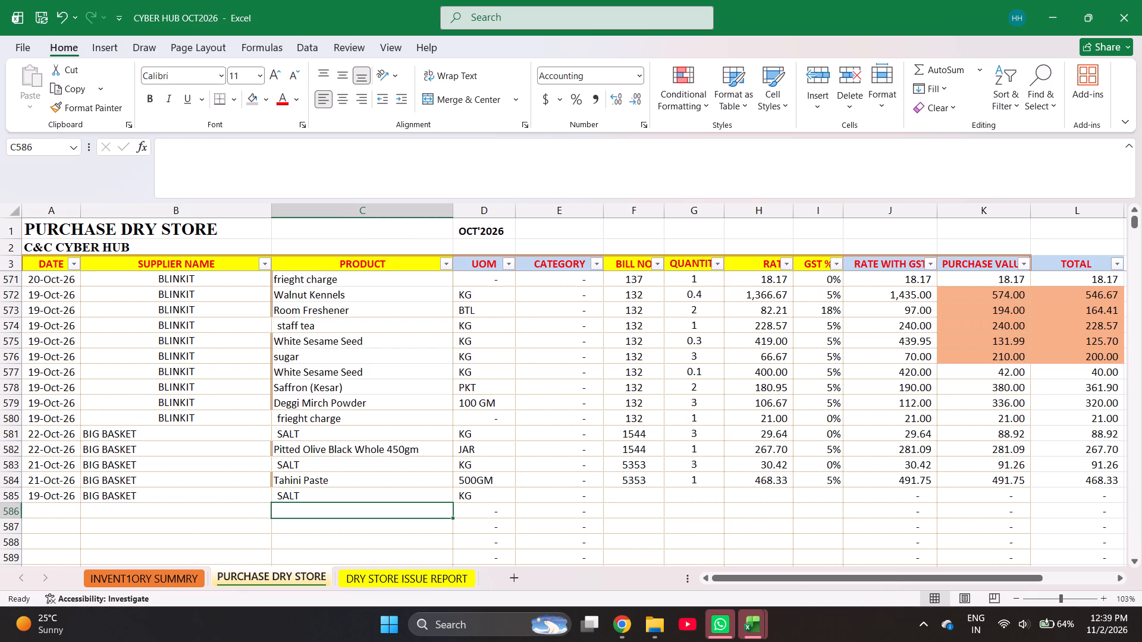
Enter Tahini Paste as the product in row 586.
{"action": "key", "text": "Page_Down"}
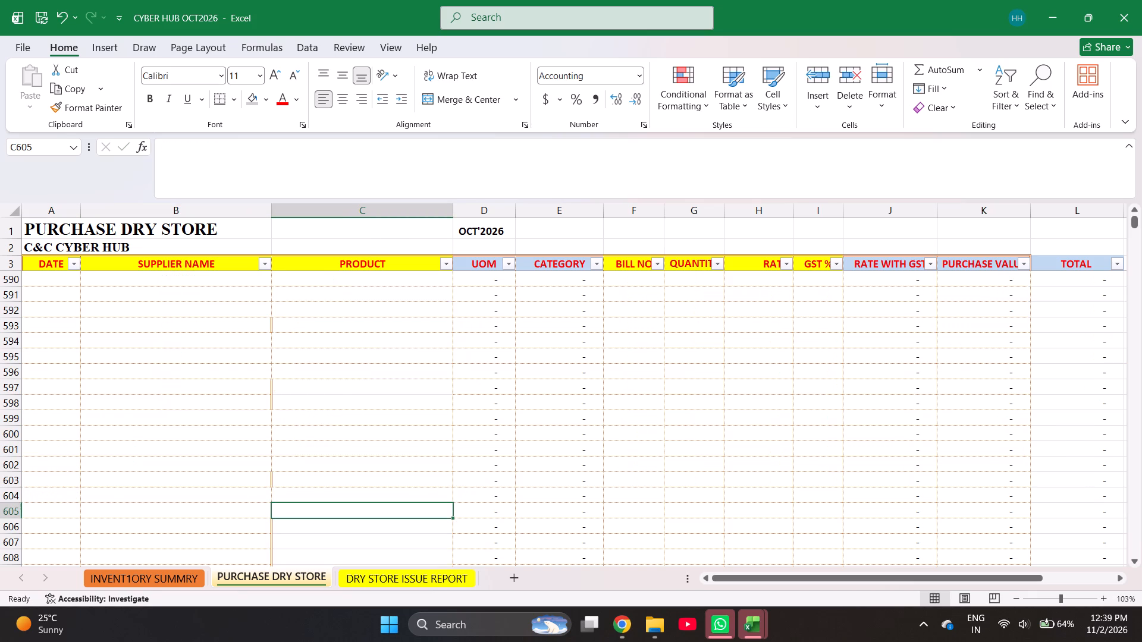
{"action": "key", "text": "Page_Up"}
{"action": "type", "text": "TA"}
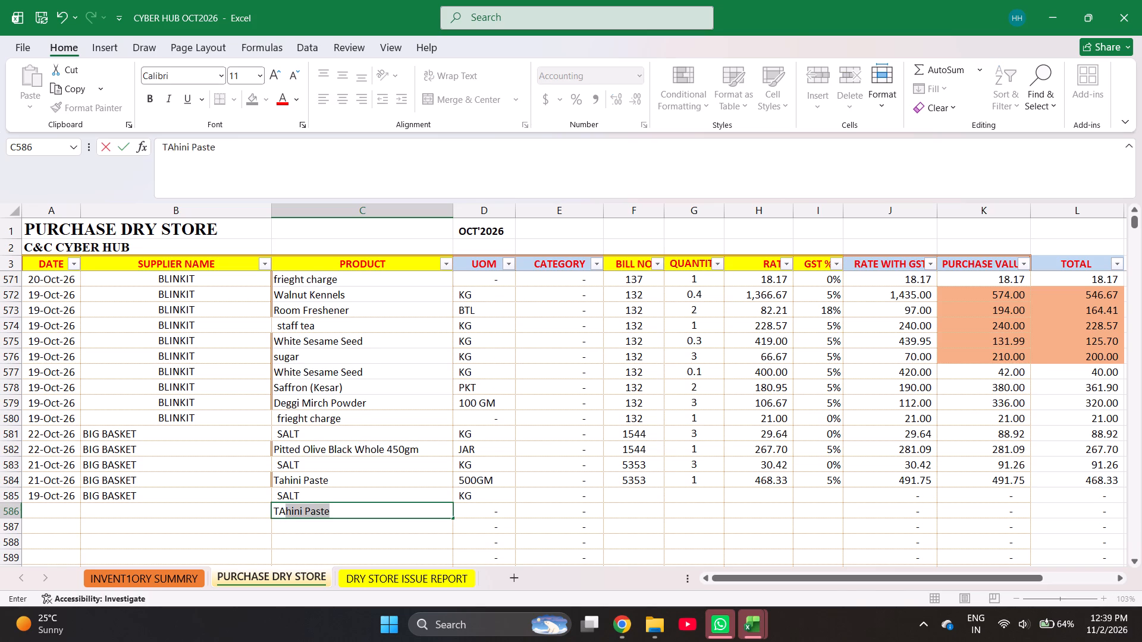
{"action": "key", "text": "Return"}
Enter bill number 3571 for the salt in row 585.
{"action": "key", "text": "Right"}
{"action": "key", "text": "Right"}
{"action": "key", "text": "Right"}
{"action": "key", "text": "Up"}
{"action": "key", "text": "Up"}
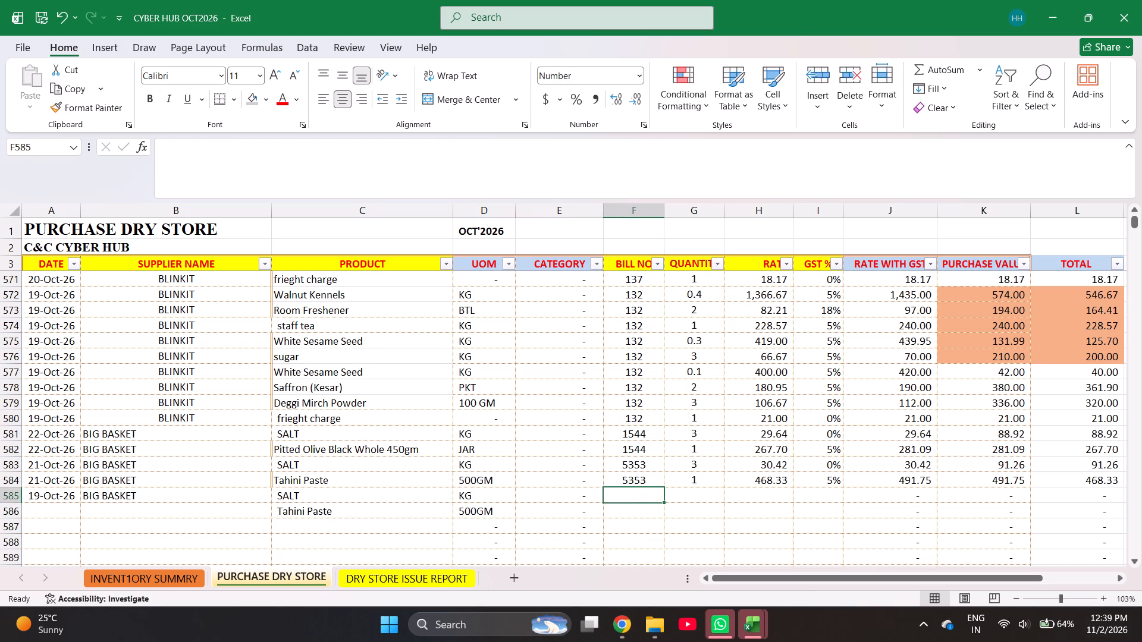
{"action": "type", "text": "35"}
{"action": "type", "text": "71"}
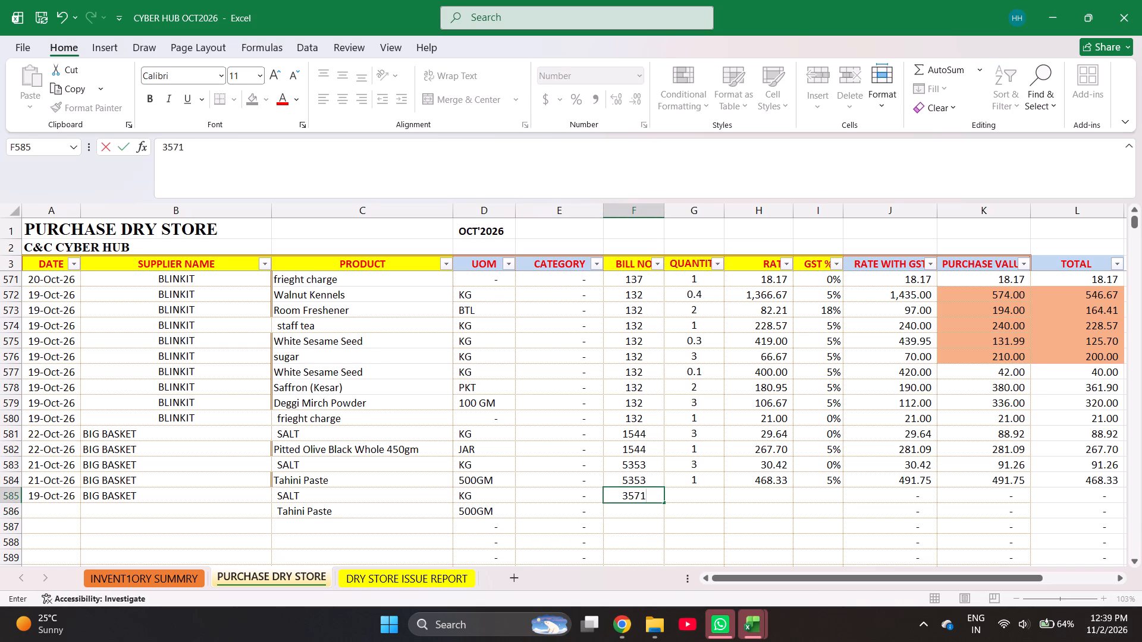
{"action": "key", "text": "Right"}
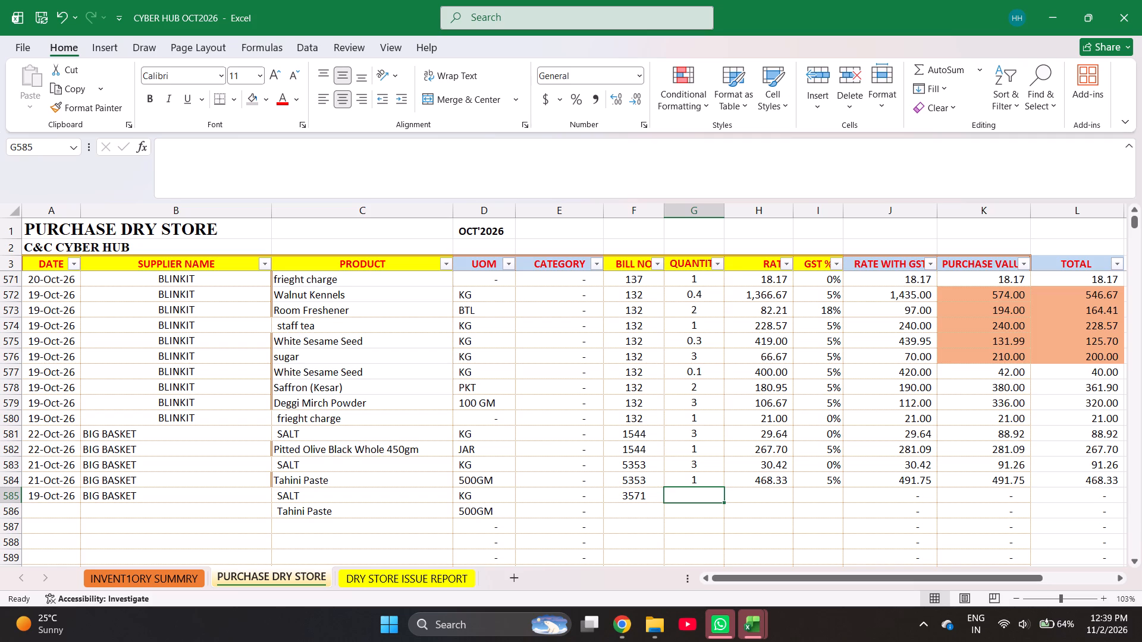
Fill bill number 3571 down to row 586 and enter quantities 3 for the salt and 1 for the Tahini Paste.
{"action": "key", "text": "Left"}
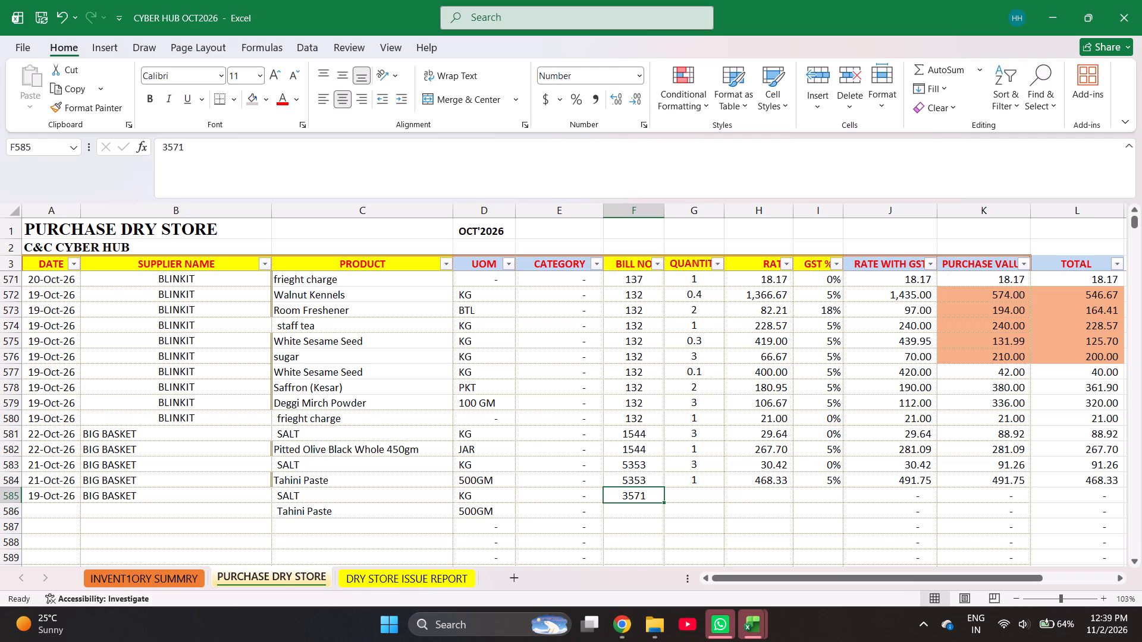
{"action": "key", "text": "shift+Down"}
{"action": "key", "text": "ctrl+d"}
{"action": "key", "text": "Right"}
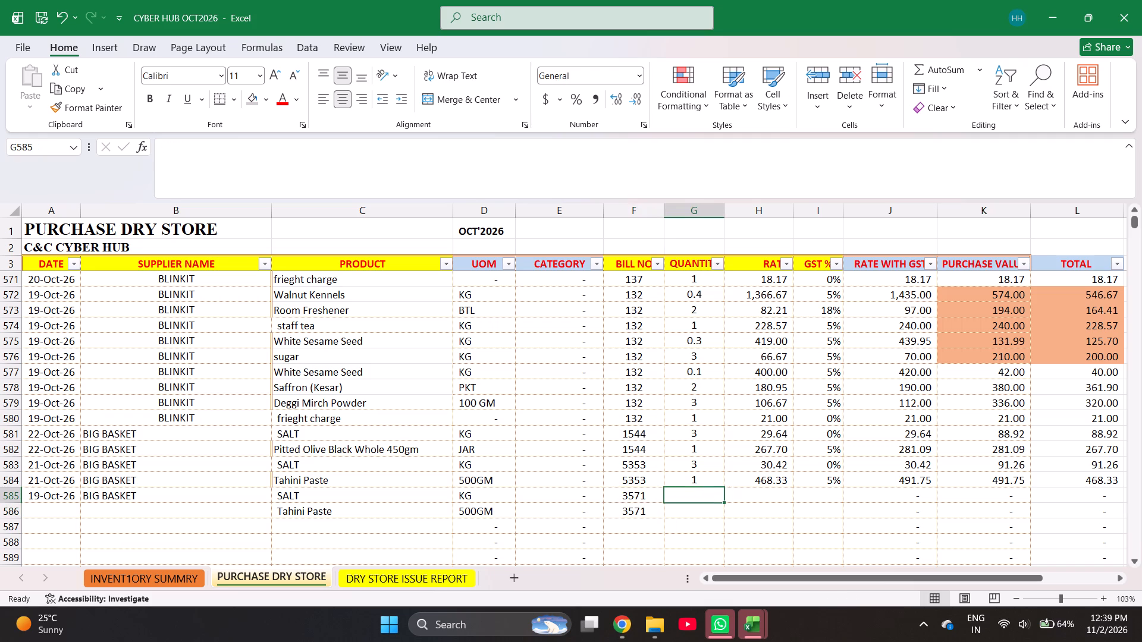
{"action": "key", "text": "3"}
{"action": "key", "text": "Return"}
{"action": "key", "text": "1"}
{"action": "key", "text": "Return"}
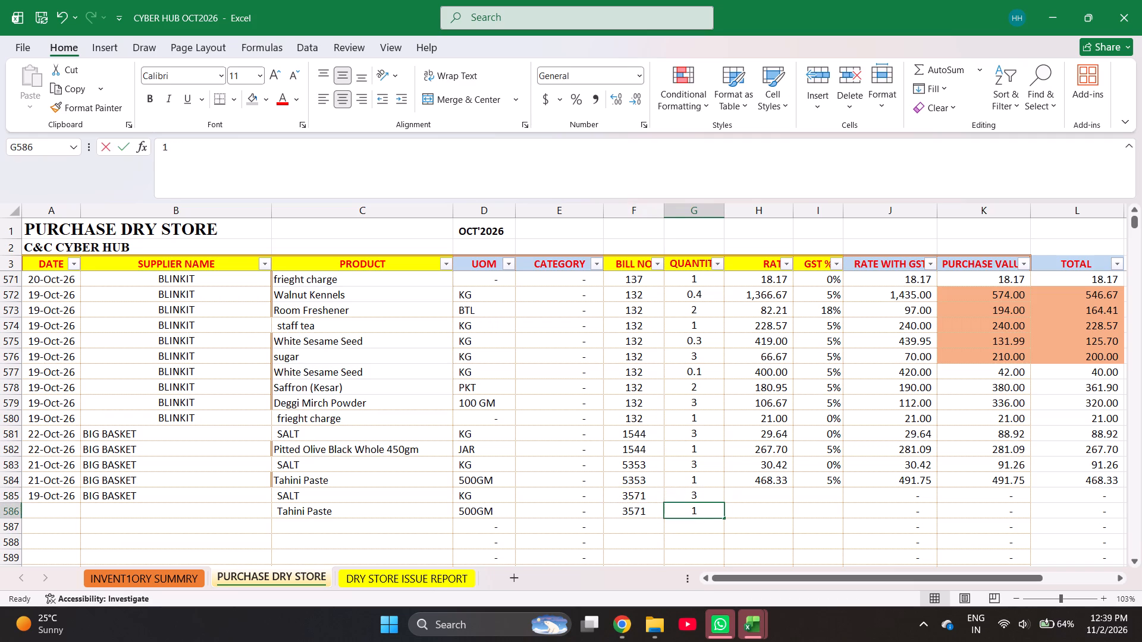
Enter the rates 30.42 for the salt in row 585 and 468.33 for the Tahini Paste in row 586.
{"action": "key", "text": "Right"}
{"action": "key", "text": "Up"}
{"action": "key", "text": "Up"}
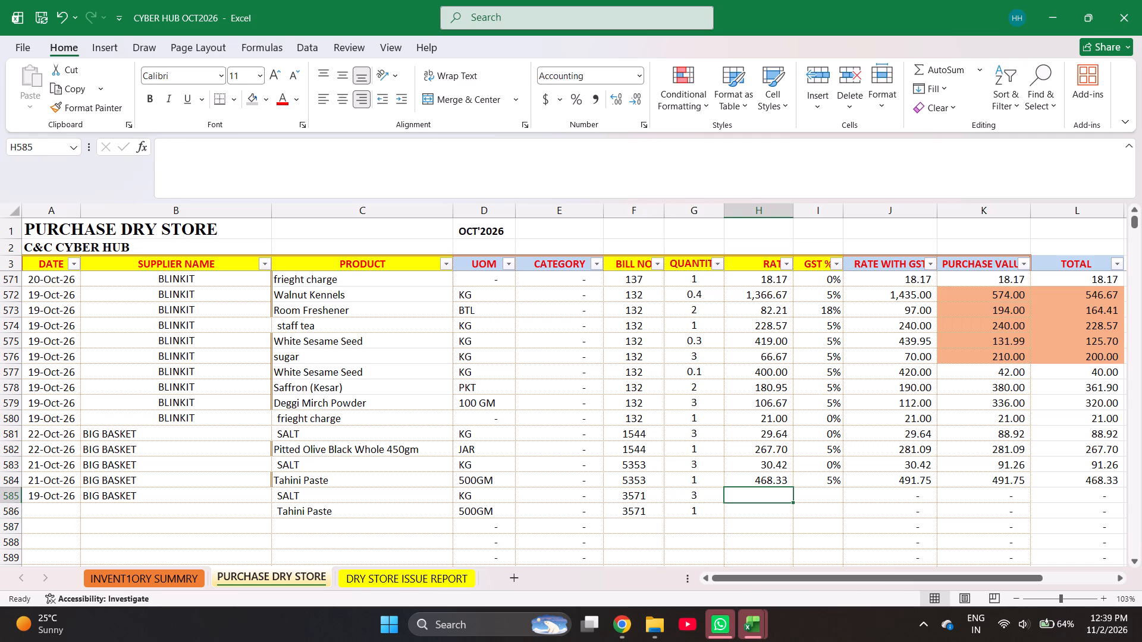
{"action": "type", "text": "30.42"}
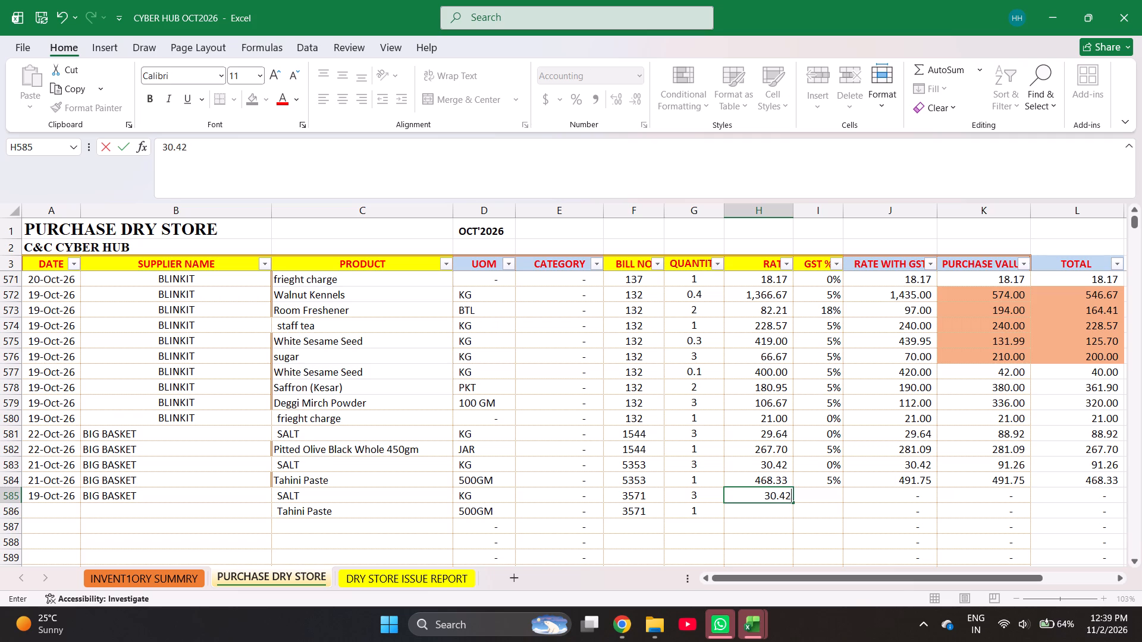
{"action": "key", "text": "Return"}
{"action": "type", "text": "468."}
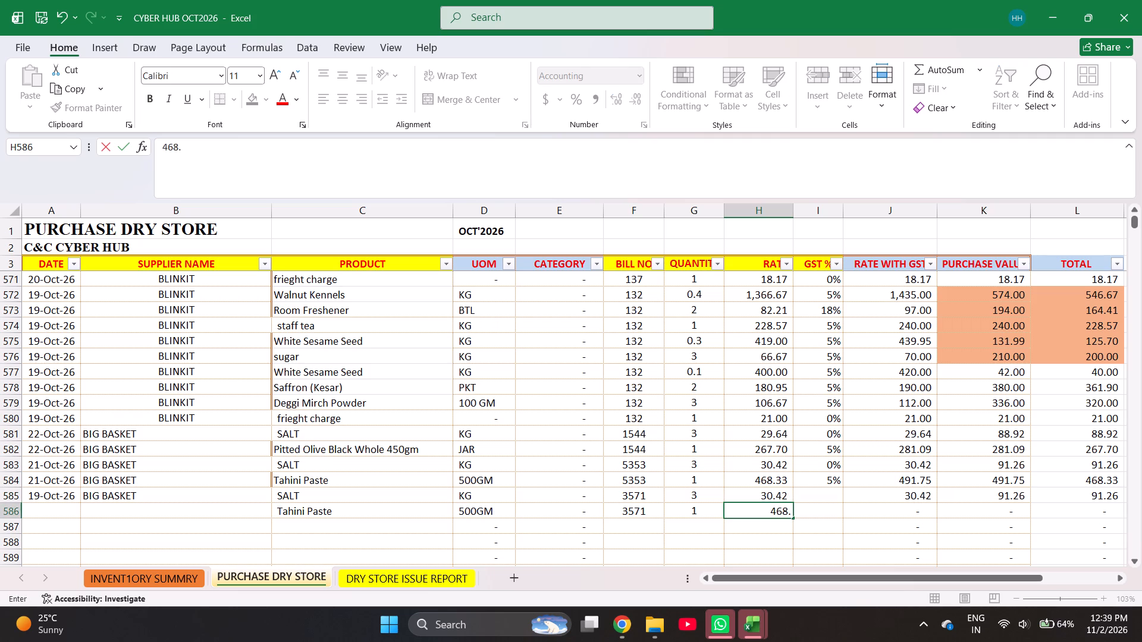
{"action": "type", "text": "33"}
Set the GST to 0% for the salt in row 585 and 5% for the Tahini Paste in row 586.
{"action": "key", "text": "Right"}
{"action": "key", "text": "Up"}
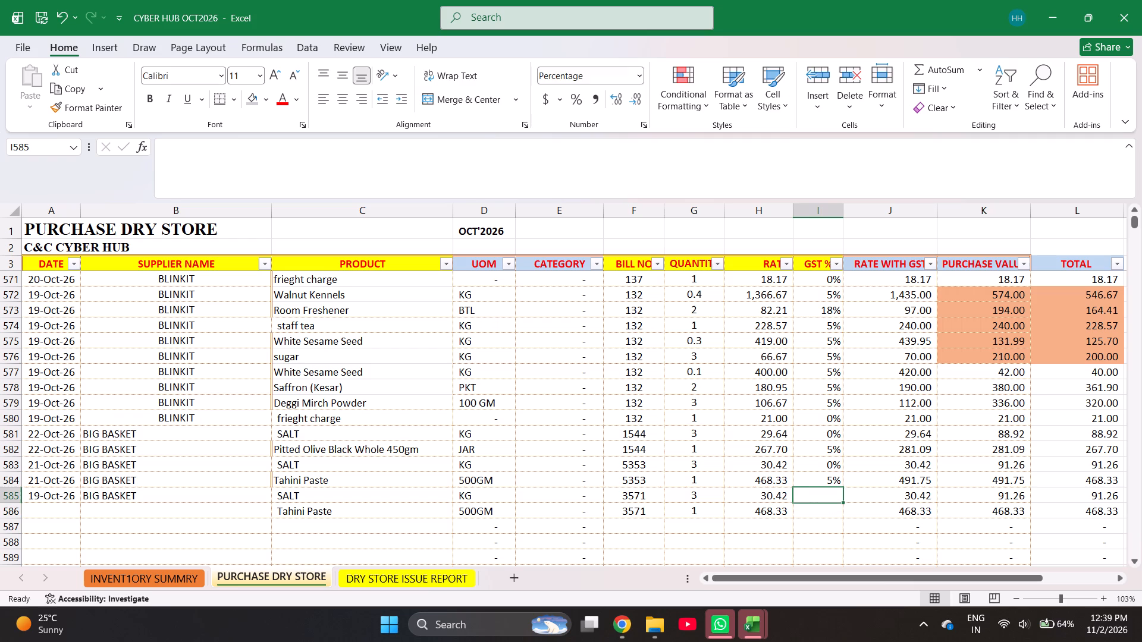
{"action": "key", "text": "0"}
{"action": "key", "text": "Return"}
{"action": "key", "text": "5"}
{"action": "key", "text": "Return"}
Select the purchase values of the two bill 3571 rows to check their sum.
{"action": "key", "text": "Right"}
{"action": "key", "text": "Right"}
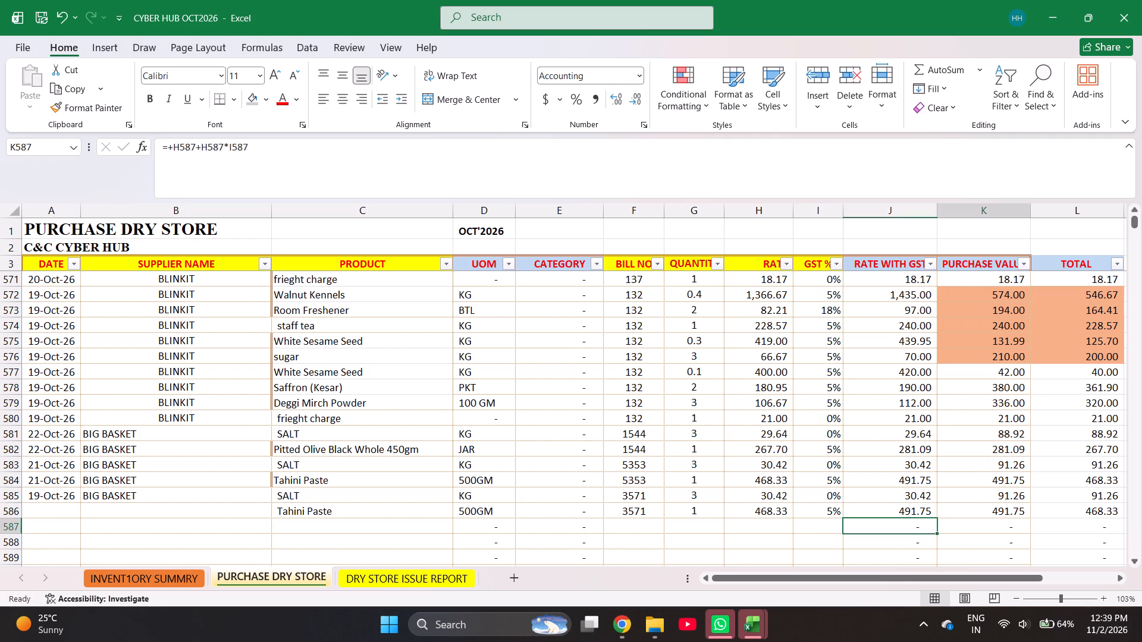
{"action": "key", "text": "Up"}
{"action": "key", "text": "shift+Up"}
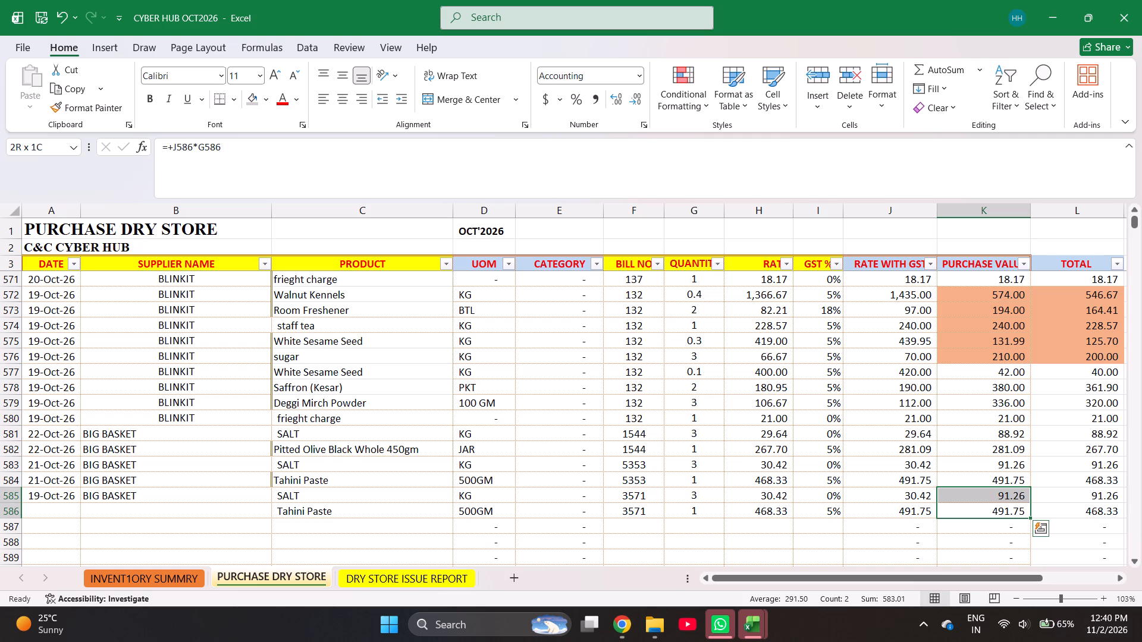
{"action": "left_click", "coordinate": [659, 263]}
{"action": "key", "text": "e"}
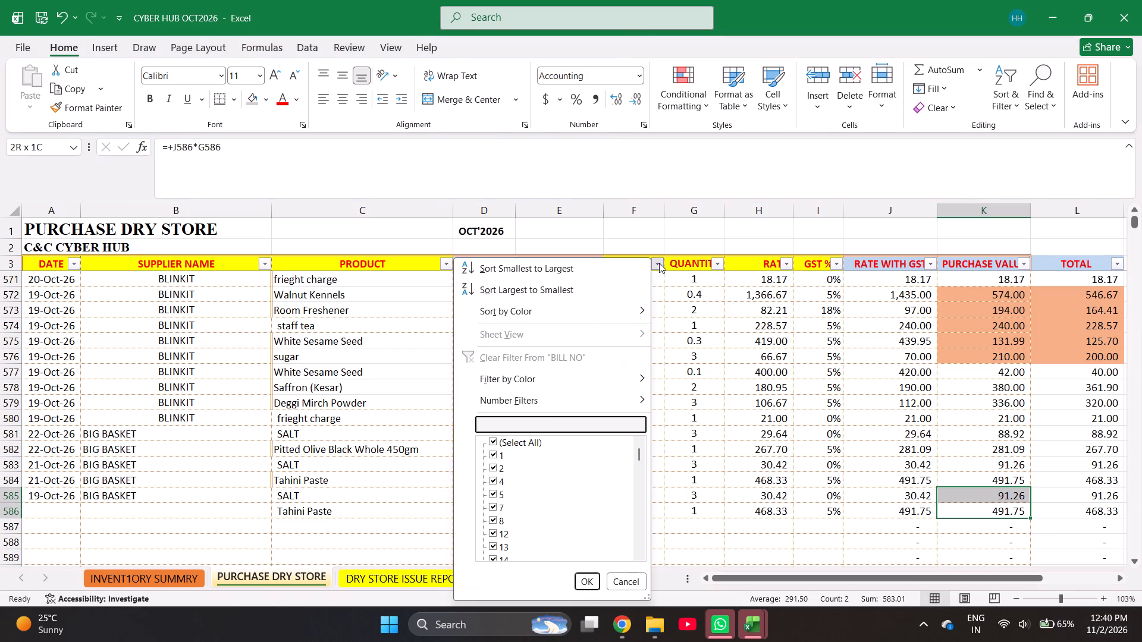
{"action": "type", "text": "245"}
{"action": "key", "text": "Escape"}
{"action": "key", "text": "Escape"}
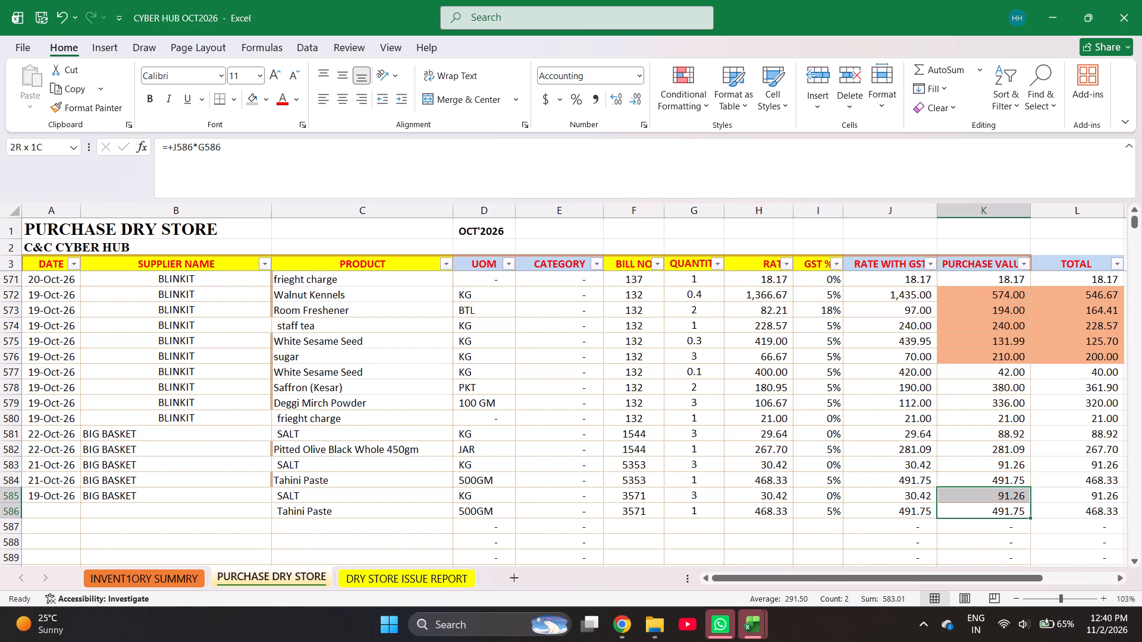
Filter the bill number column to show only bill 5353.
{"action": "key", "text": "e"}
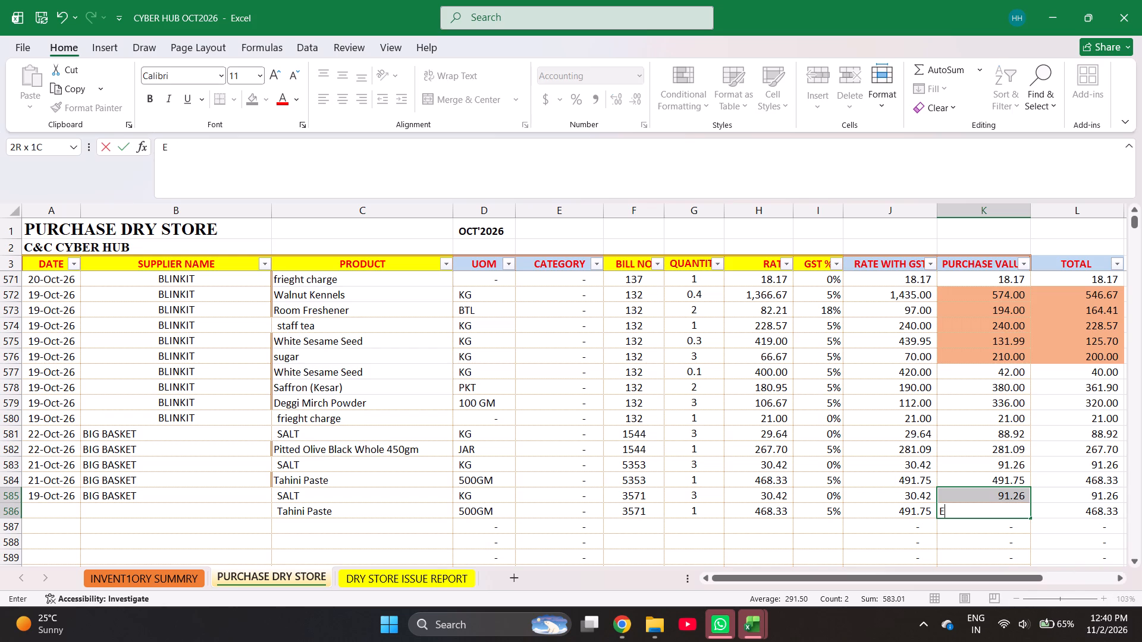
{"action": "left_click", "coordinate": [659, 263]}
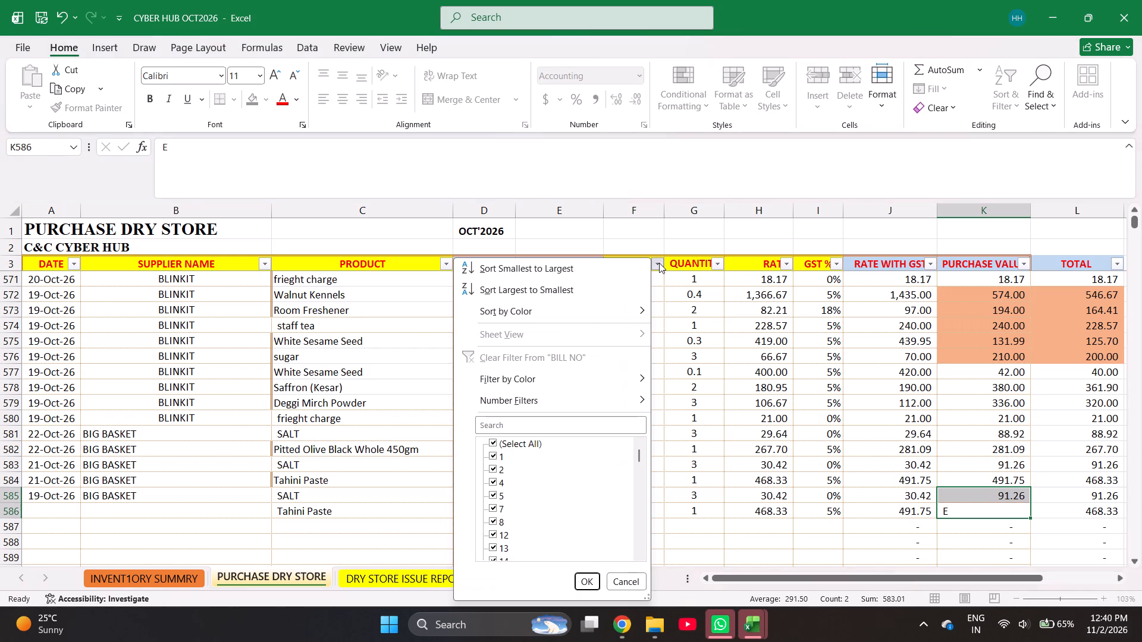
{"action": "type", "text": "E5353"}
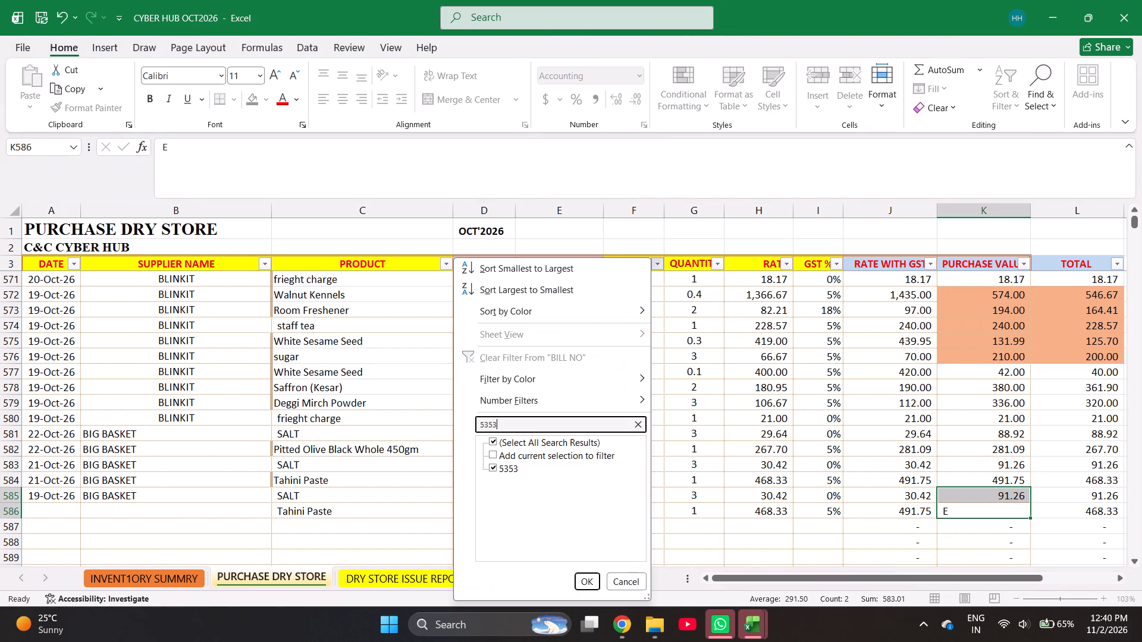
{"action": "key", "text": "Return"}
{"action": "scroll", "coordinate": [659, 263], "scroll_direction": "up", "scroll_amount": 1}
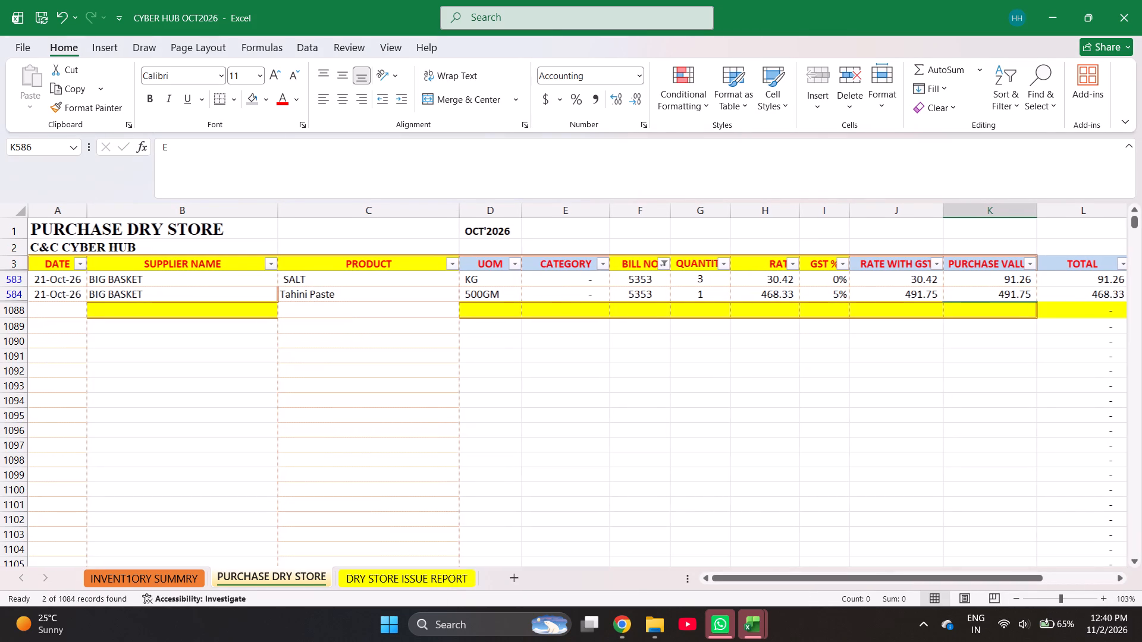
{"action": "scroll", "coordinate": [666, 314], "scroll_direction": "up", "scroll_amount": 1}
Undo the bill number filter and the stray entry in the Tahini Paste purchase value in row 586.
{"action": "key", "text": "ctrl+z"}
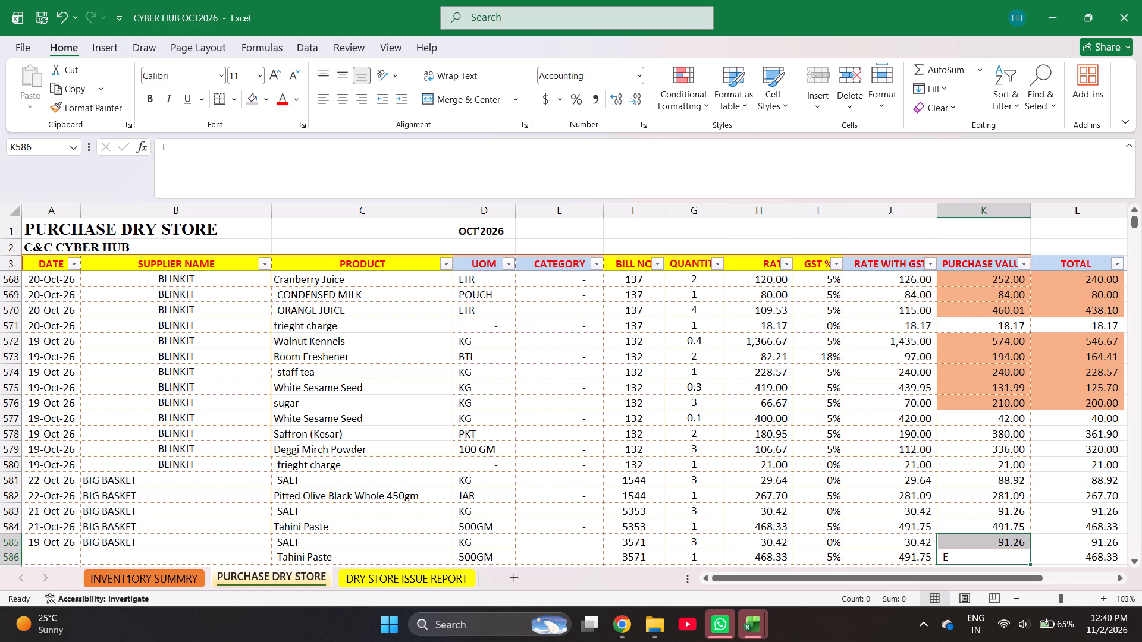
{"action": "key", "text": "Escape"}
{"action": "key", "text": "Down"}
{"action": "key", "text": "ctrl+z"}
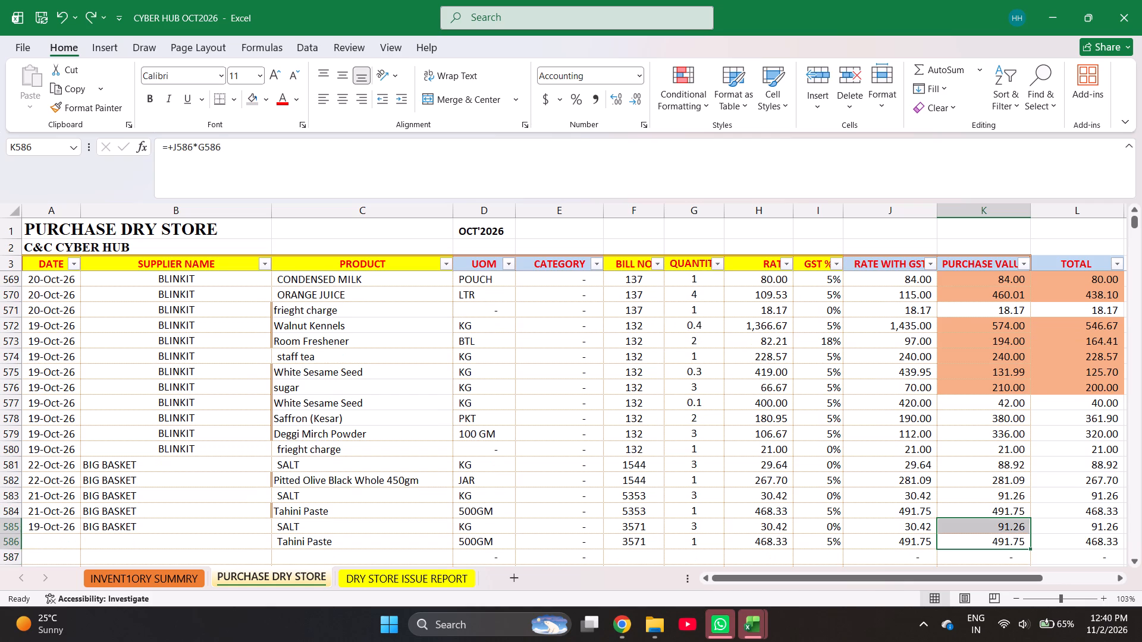
Fill the date and BIG BASKET supplier name from row 585 down to row 586.
{"action": "key", "text": "ctrl+Left"}
{"action": "key", "text": "ctrl+Left"}
{"action": "key", "text": "ctrl+Left"}
{"action": "key", "text": "ctrl+Left"}
{"action": "key", "text": "ctrl+Left"}
{"action": "key", "text": "ctrl+Left"}
{"action": "key", "text": "ctrl+Left"}
{"action": "key", "text": "ctrl+Left"}
{"action": "key", "text": "shift+Right"}
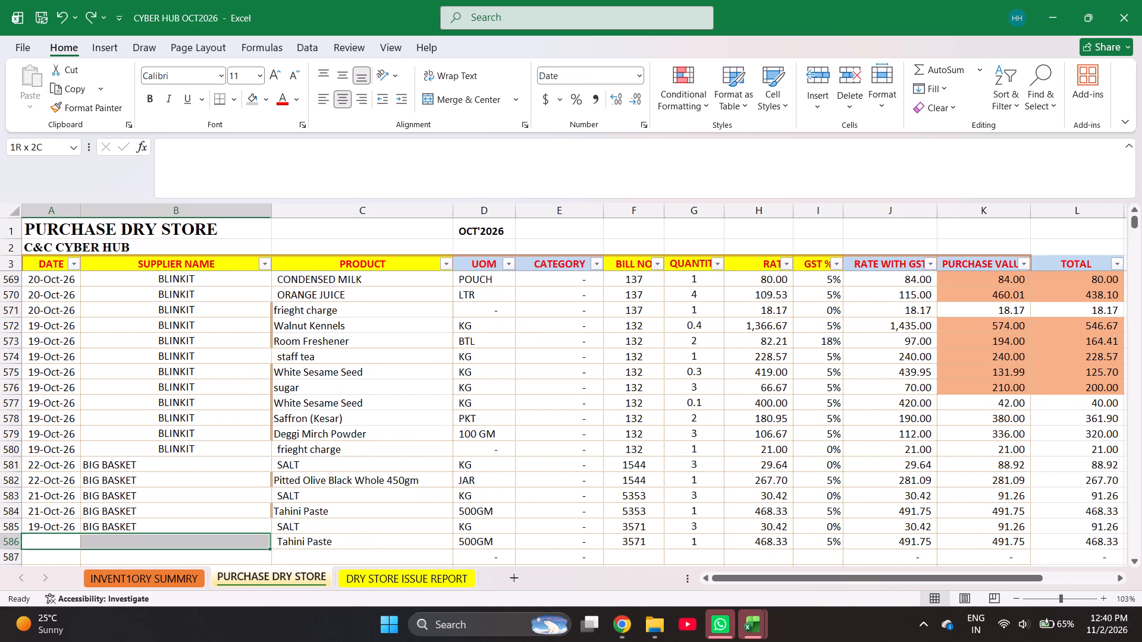
{"action": "key", "text": "ctrl+d"}
Start row 587 with date 10-24-2026, supplier ZEPTO and product ORANGE JUICE.
{"action": "key", "text": "Left"}
{"action": "key", "text": "Down"}
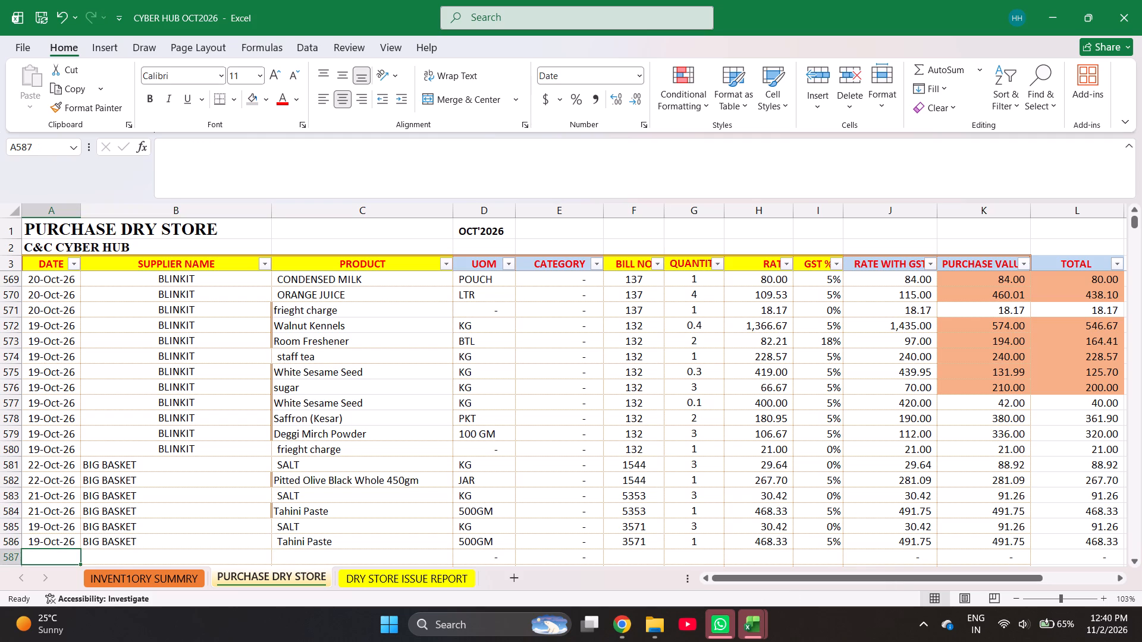
{"action": "key", "text": "0"}
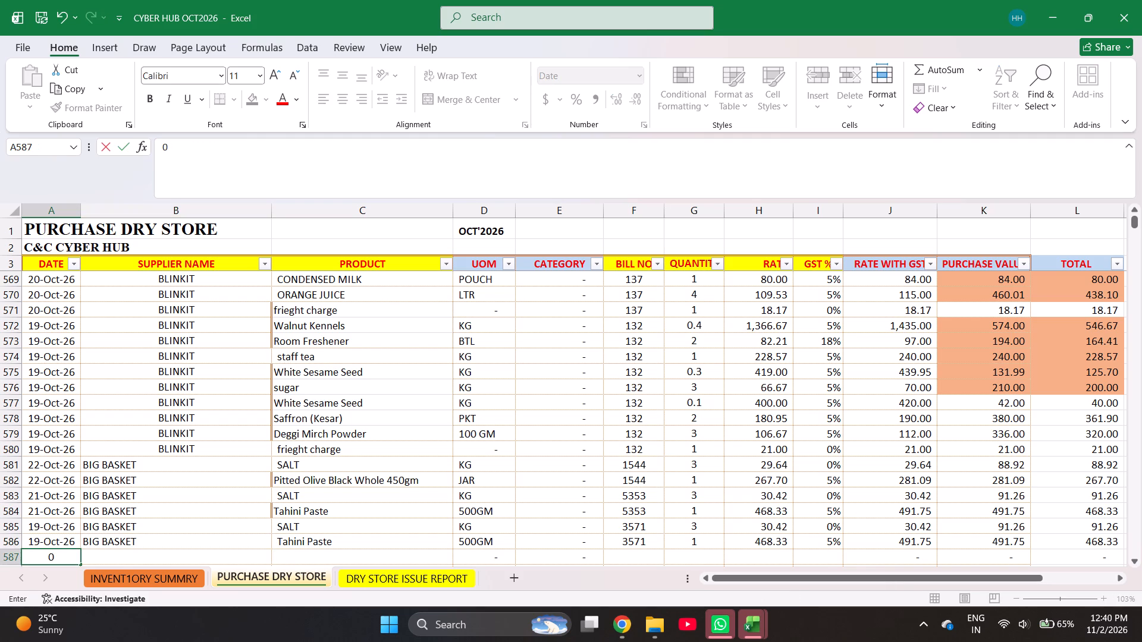
{"action": "key", "text": "Escape"}
{"action": "type", "text": "10-24-2026"}
{"action": "key", "text": "Right"}
{"action": "key", "text": "x"}
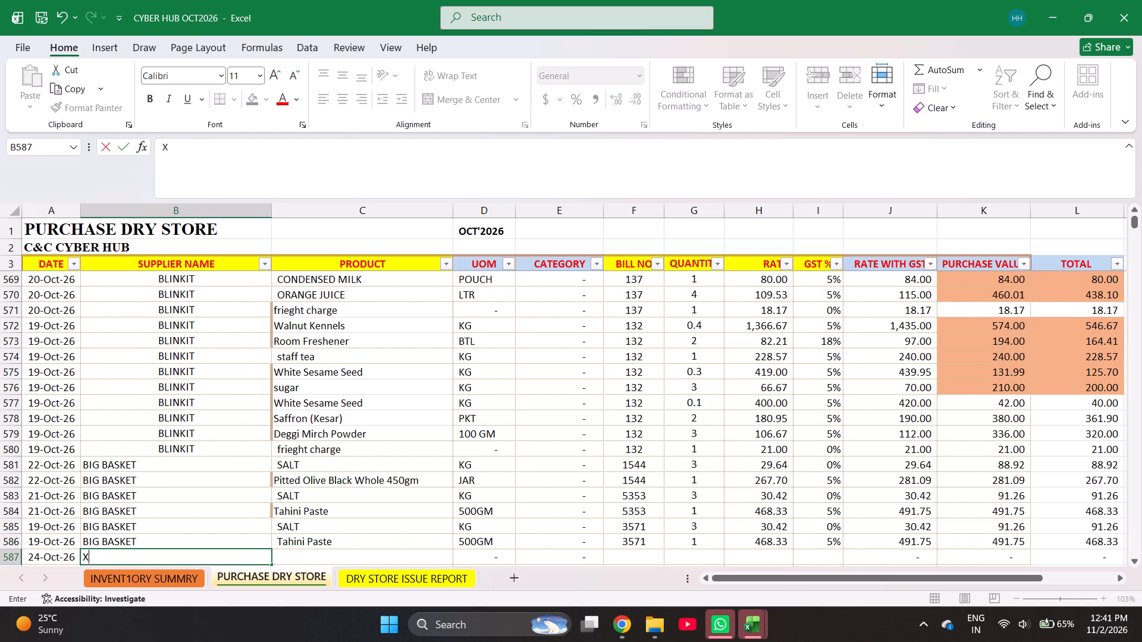
{"action": "key", "text": "BackSpace"}
{"action": "type", "text": "ZEPTO"}
{"action": "key", "text": "Right"}
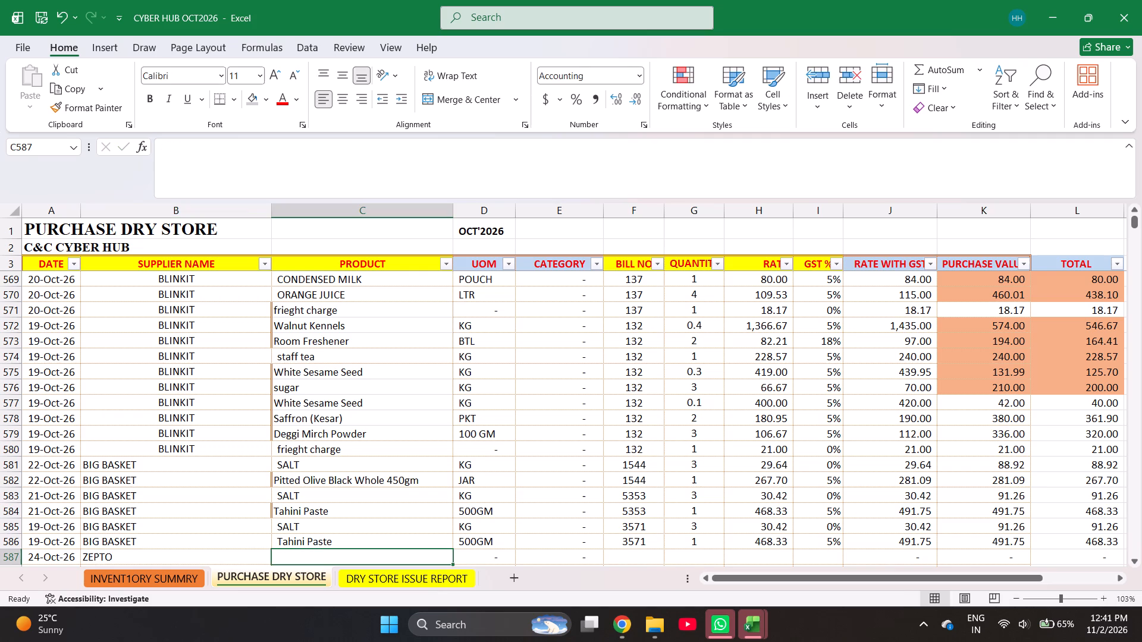
{"action": "type", "text": "OR"}
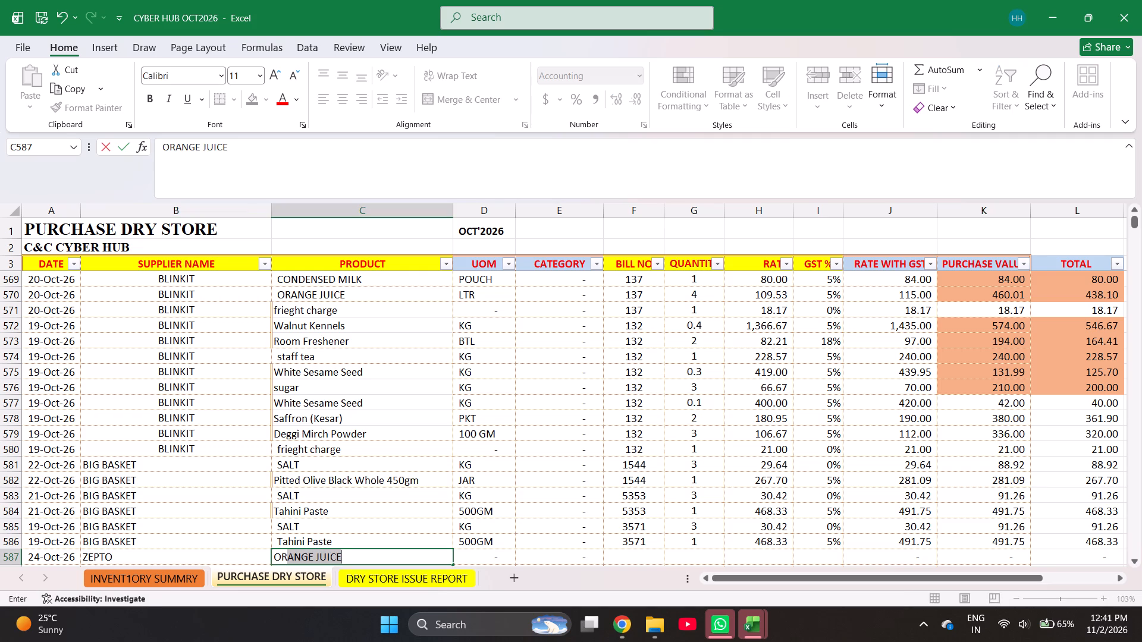
{"action": "key", "text": "Return"}
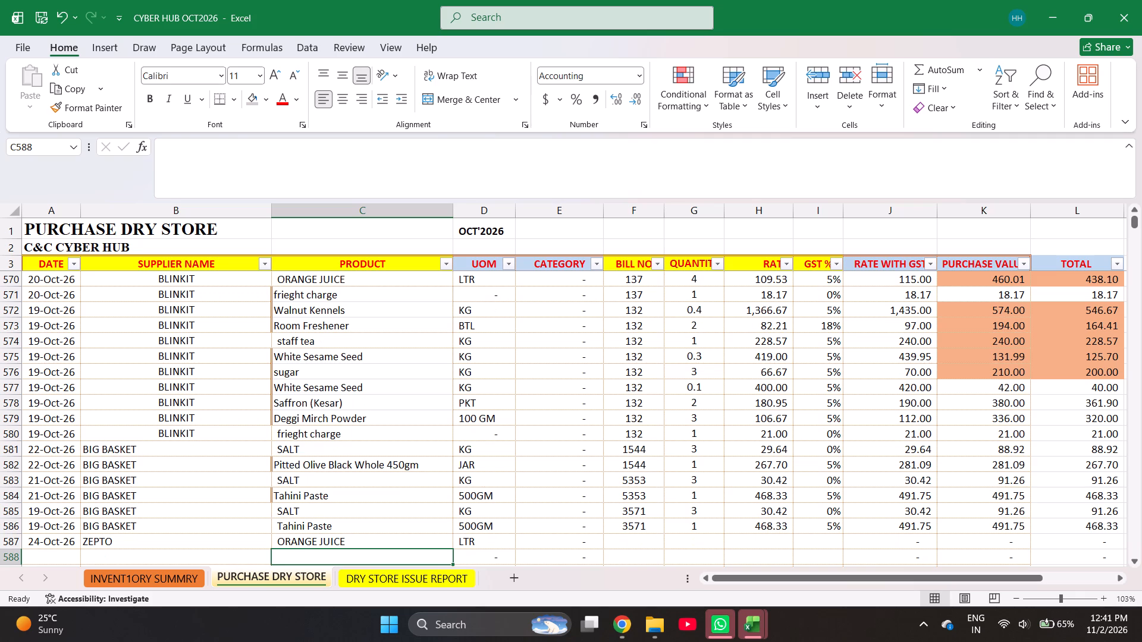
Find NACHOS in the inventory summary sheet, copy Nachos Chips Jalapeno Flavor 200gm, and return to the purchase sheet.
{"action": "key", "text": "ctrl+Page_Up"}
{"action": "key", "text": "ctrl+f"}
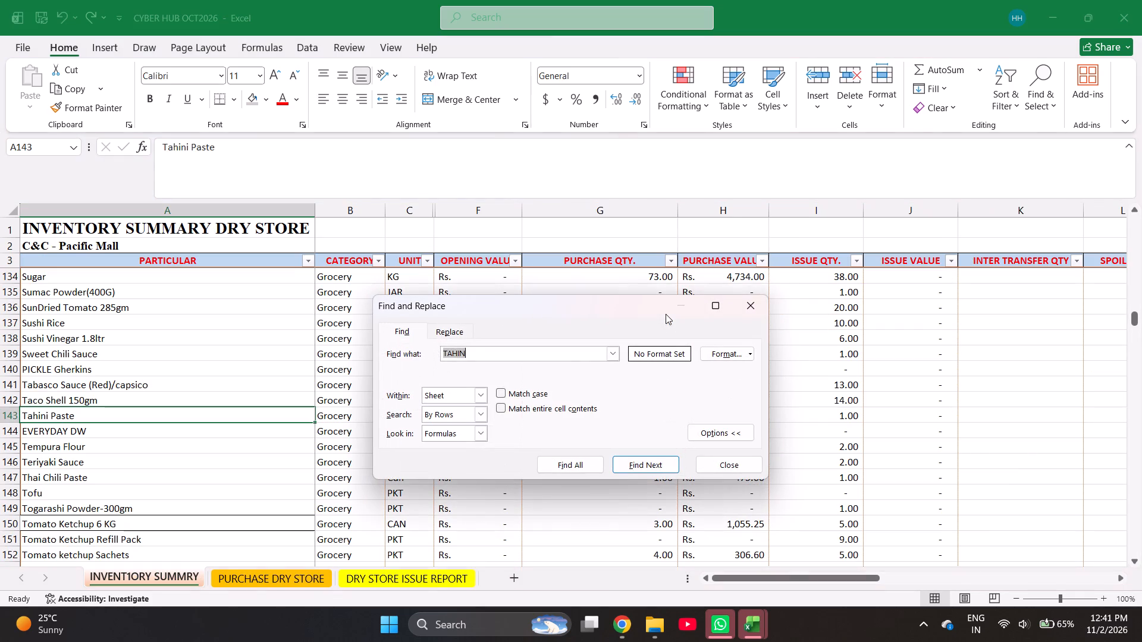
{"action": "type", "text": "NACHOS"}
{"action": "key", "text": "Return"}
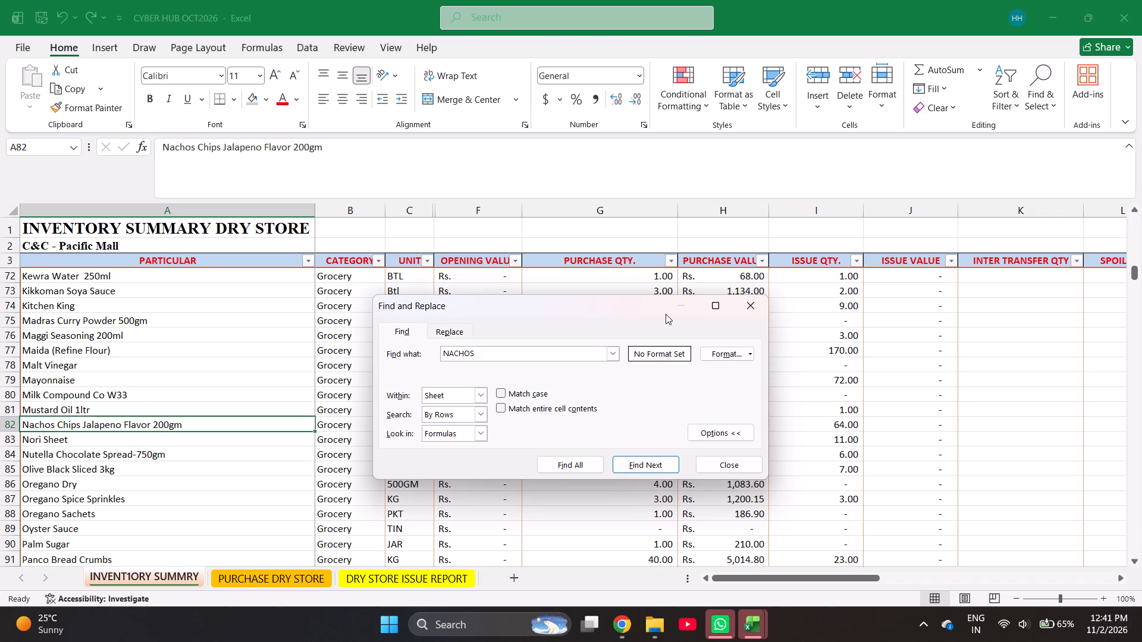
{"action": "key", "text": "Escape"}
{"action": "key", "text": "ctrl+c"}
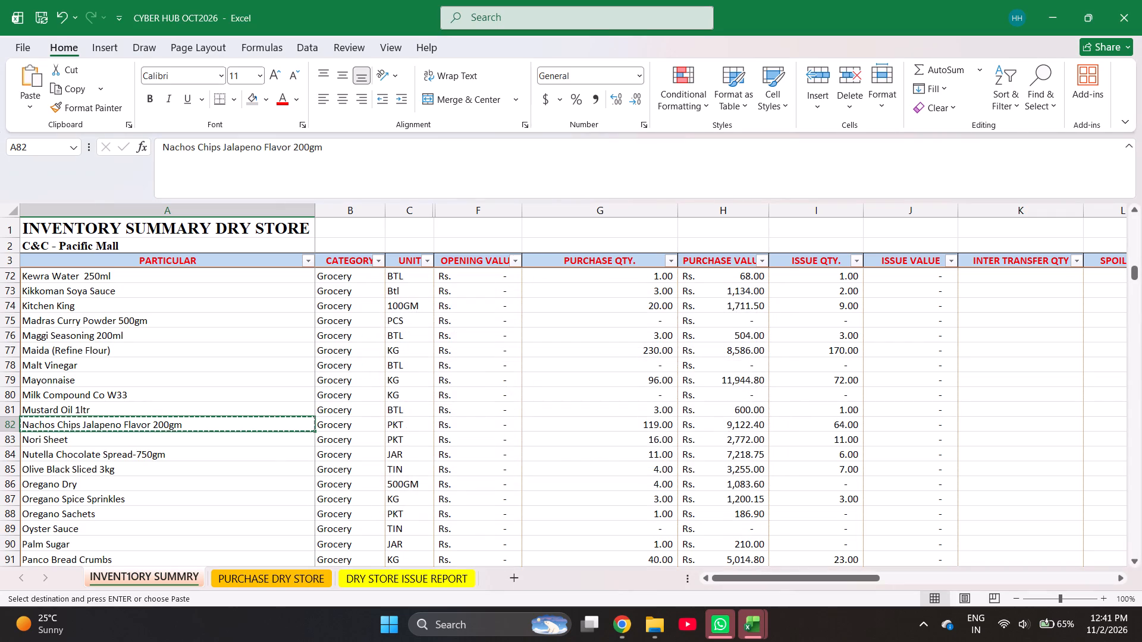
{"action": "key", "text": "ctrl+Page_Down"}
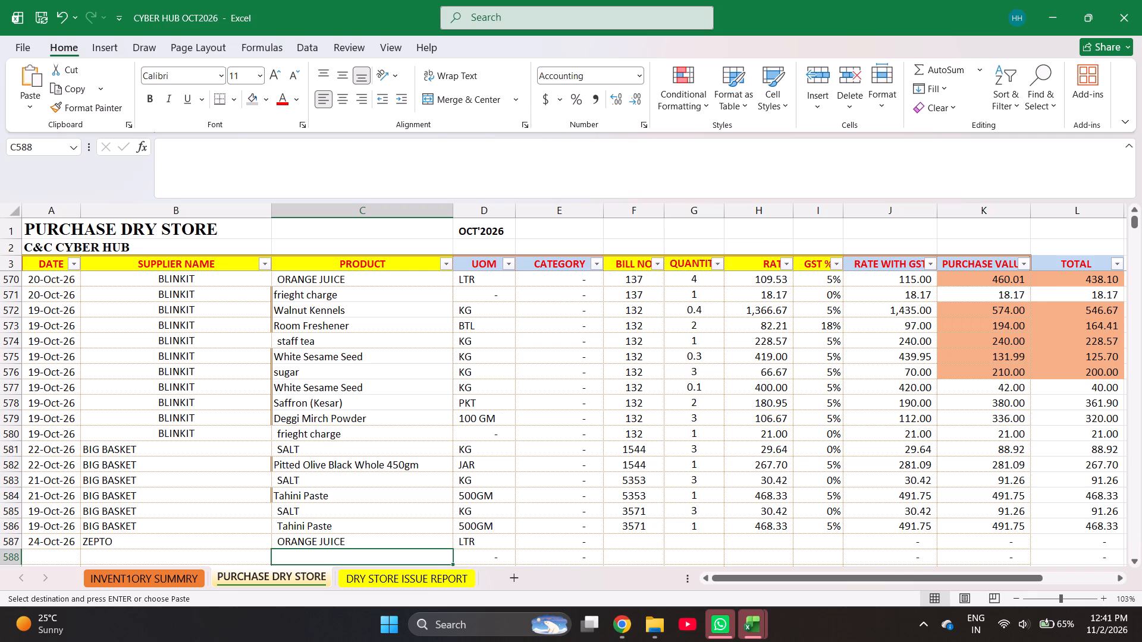
Enter bill number 8153 and quantity 1 for the orange juice in row 587.
{"action": "key", "text": "Up"}
{"action": "key", "text": "Right"}
{"action": "key", "text": "Right"}
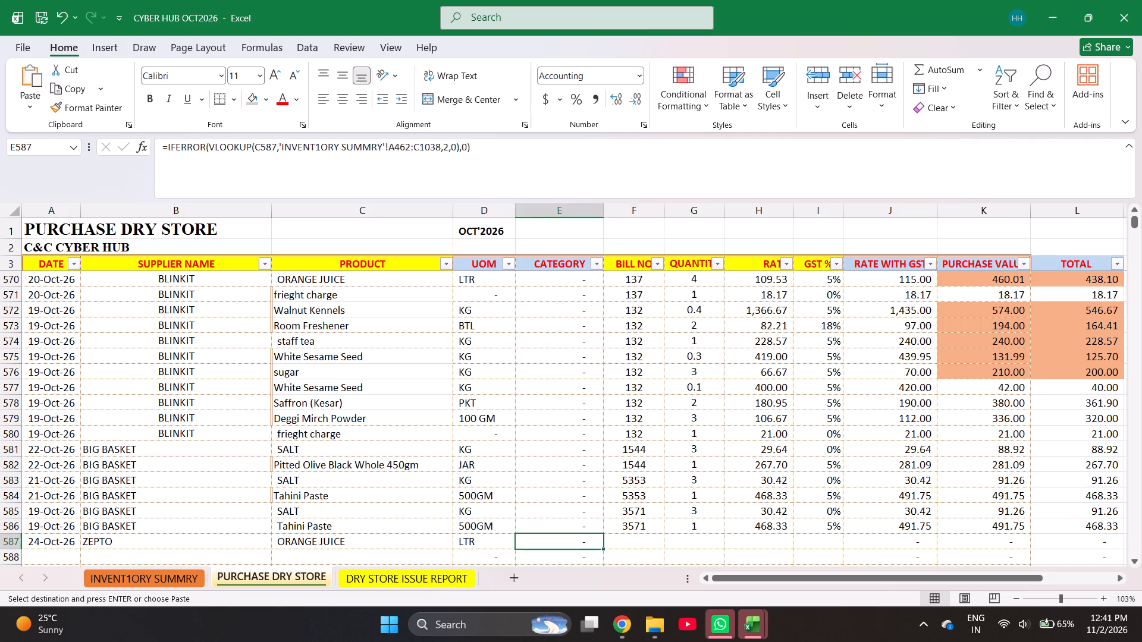
{"action": "key", "text": "Right"}
{"action": "key", "text": "Escape"}
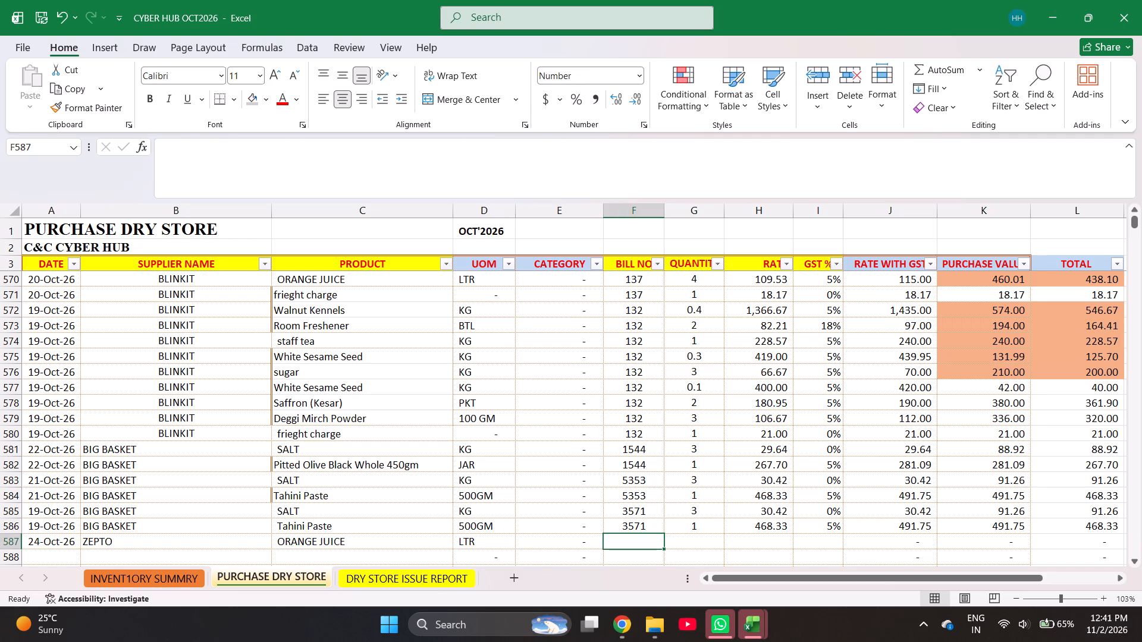
{"action": "type", "text": "8153"}
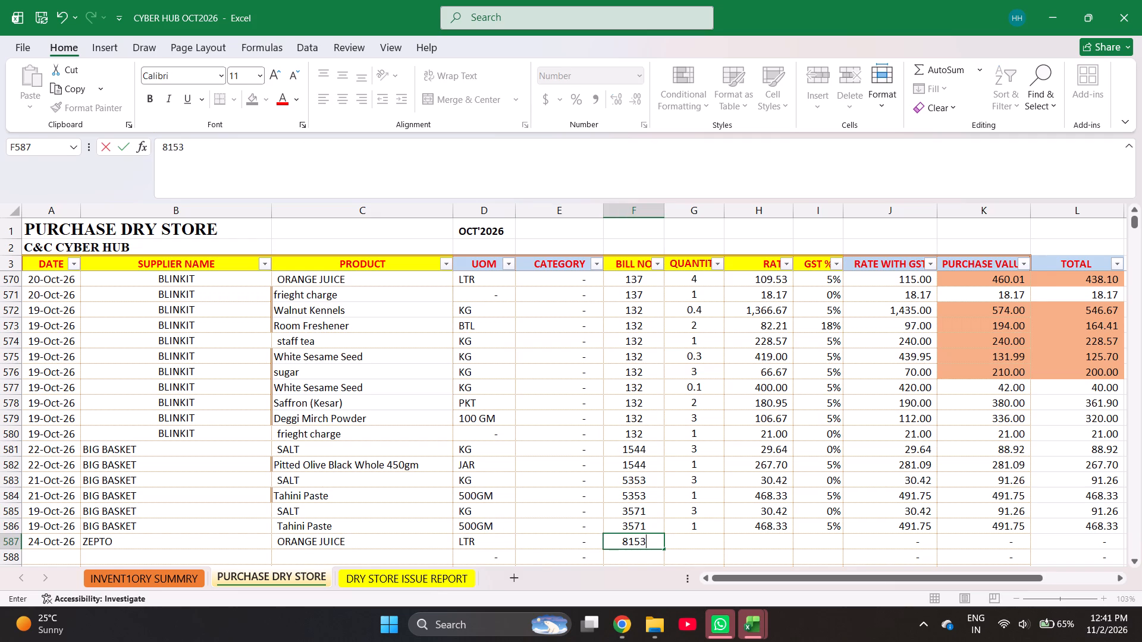
{"action": "key", "text": "Right"}
{"action": "key", "text": "1"}
{"action": "key", "text": "Up"}
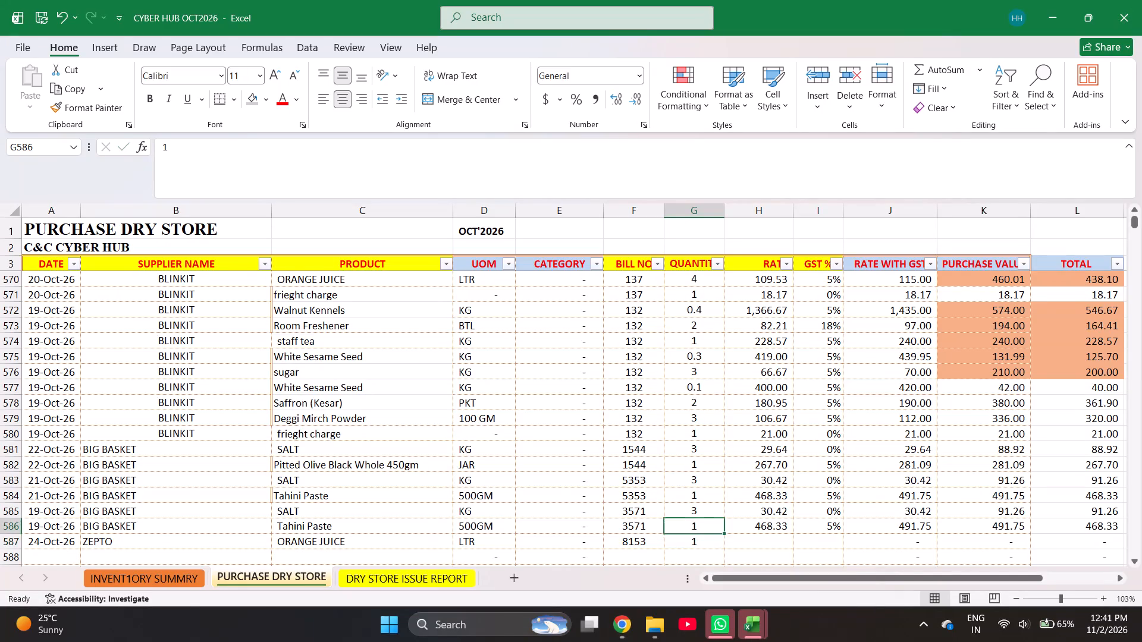
Complete the orange juice entry in row 587 with quantity 3, rate =317.13/3 and GST 5%.
{"action": "key", "text": "Down"}
{"action": "key", "text": "3"}
{"action": "key", "text": "Right"}
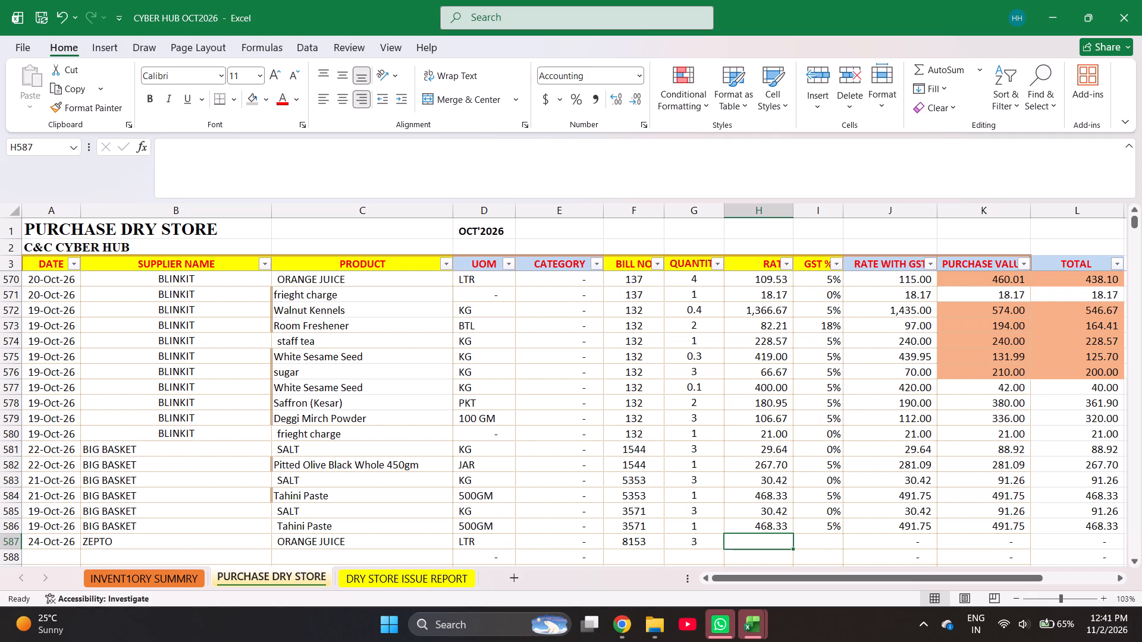
{"action": "type", "text": "=317.13/3"}
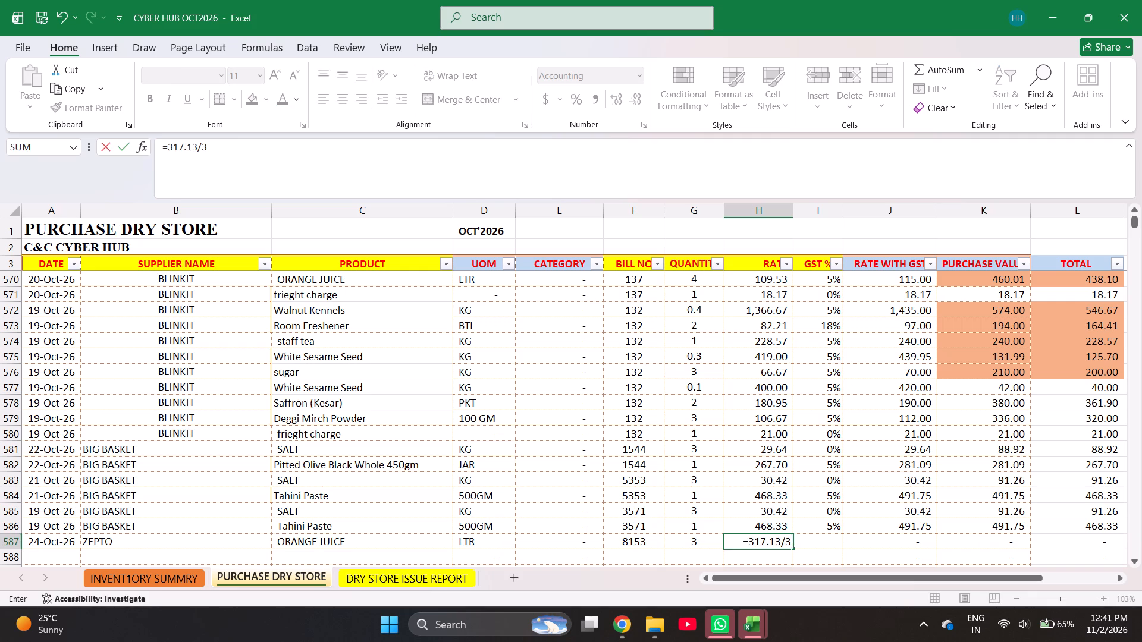
{"action": "key", "text": "Return"}
{"action": "key", "text": "Up"}
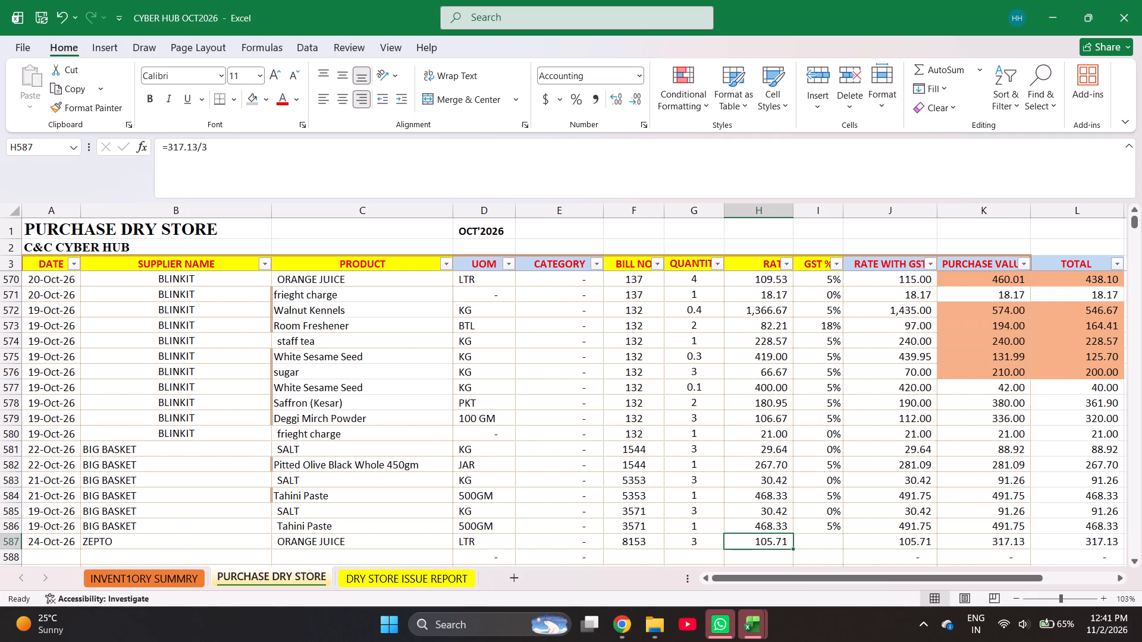
{"action": "key", "text": "Right"}
{"action": "key", "text": "5"}
{"action": "key", "text": "Return"}
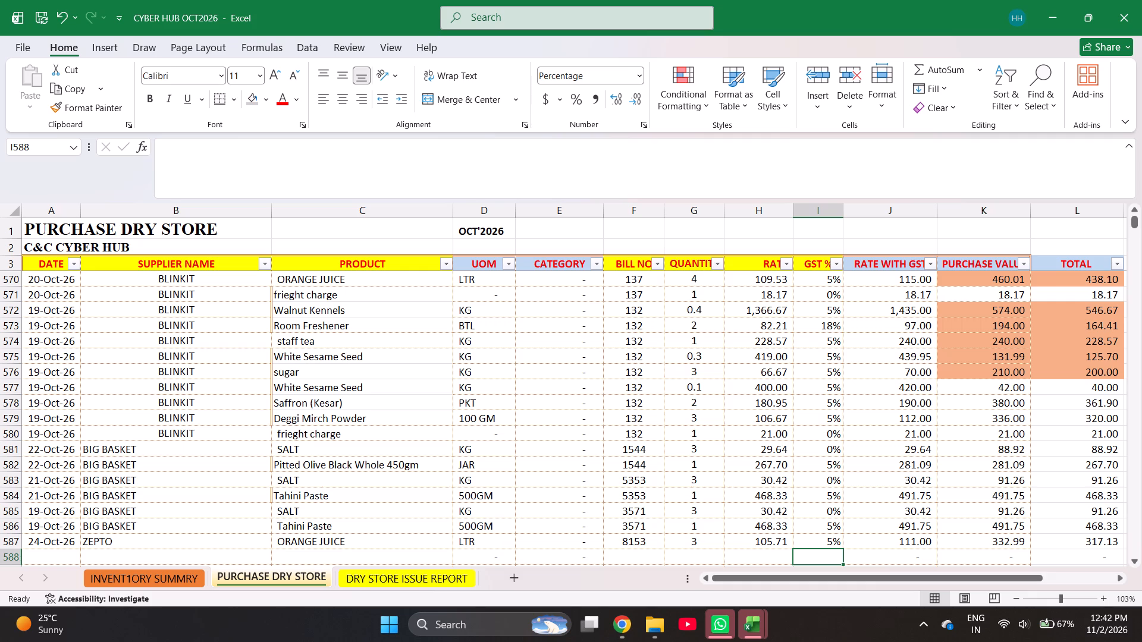
Search the bill number filter values for 42 and 2913, and close the filter without applying it.
{"action": "left_click", "coordinate": [655, 264]}
{"action": "key", "text": "e"}
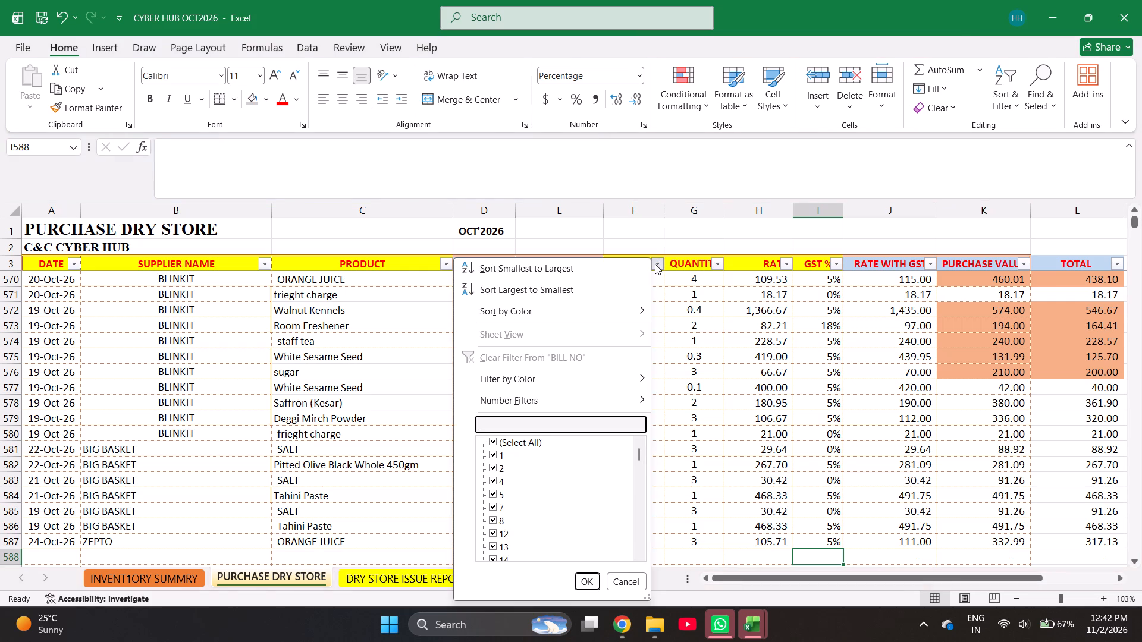
{"action": "type", "text": "42"}
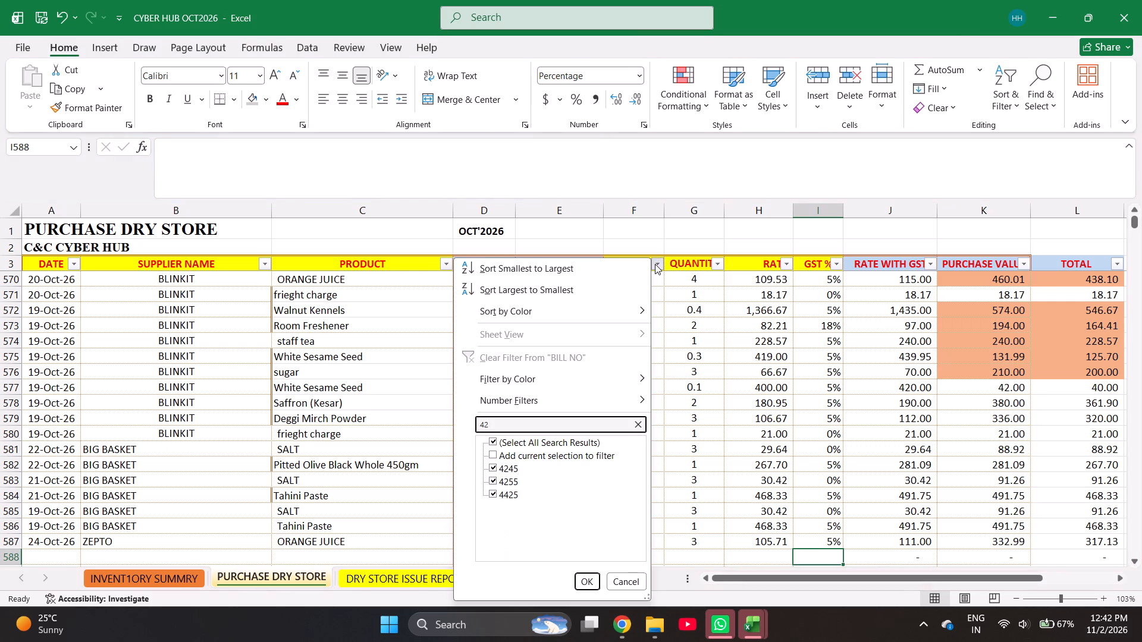
{"action": "key", "text": "BackSpace"}
{"action": "key", "text": "BackSpace"}
{"action": "key", "text": "BackSpace"}
{"action": "key", "text": "BackSpace"}
{"action": "type", "text": "2913"}
{"action": "key", "text": "Escape"}
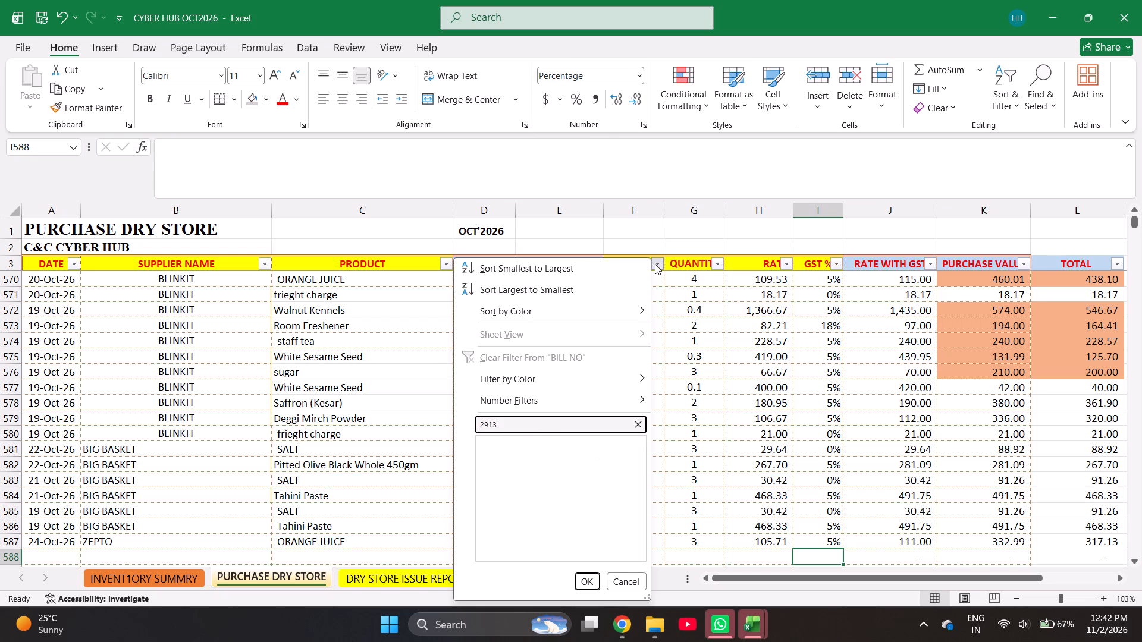
{"action": "key", "text": "Escape"}
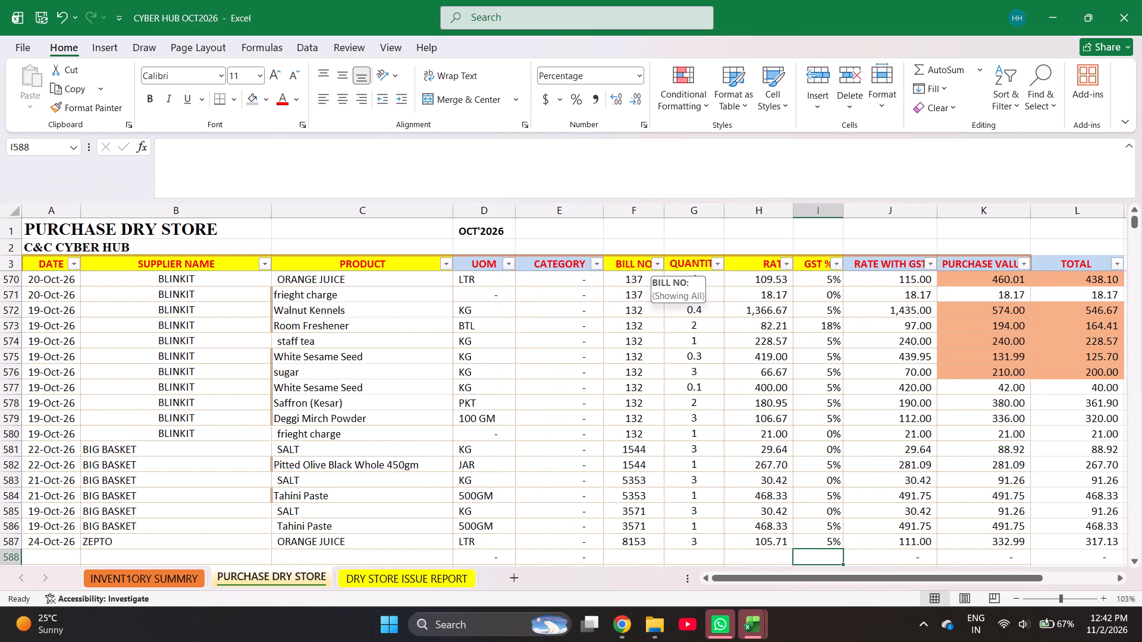
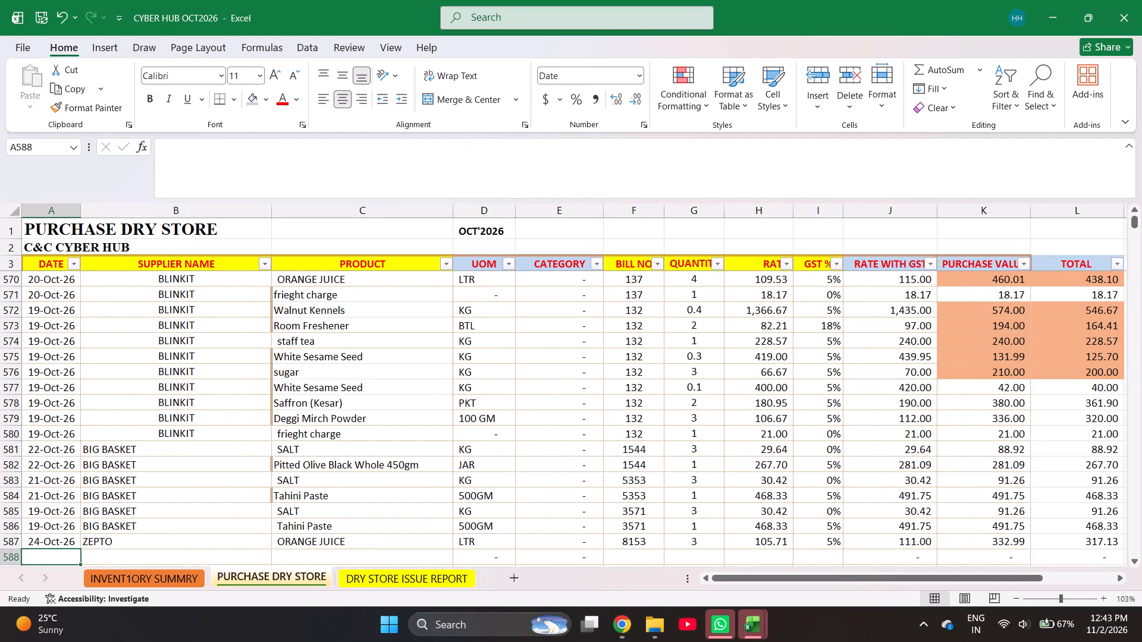
Start the next bill in row 588 with date 10-25-2026 and supplier GURUNANK.
{"action": "type", "text": "10-25-2026"}
{"action": "key", "text": "Right"}
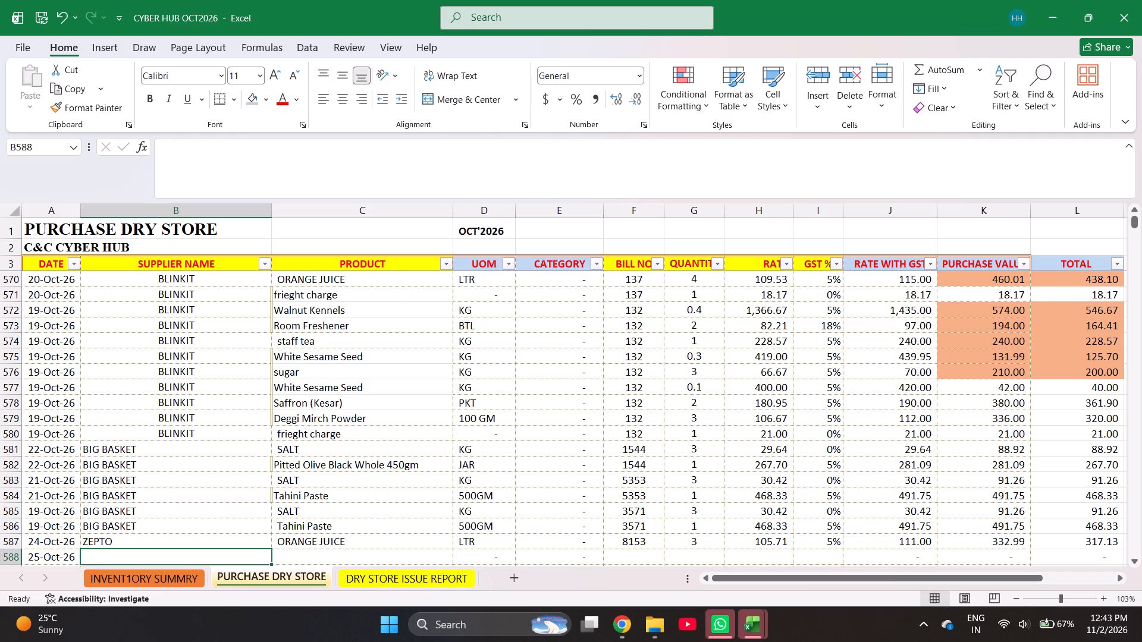
{"action": "type", "text": "GU"}
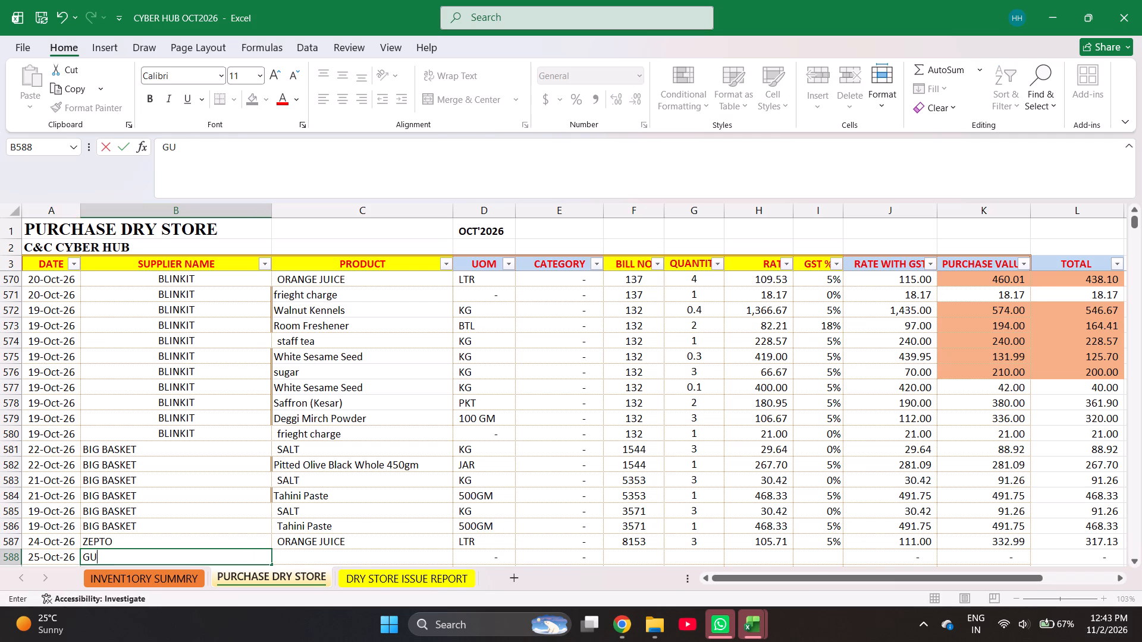
{"action": "type", "text": "RUNAN"}
{"action": "key", "text": "k"}
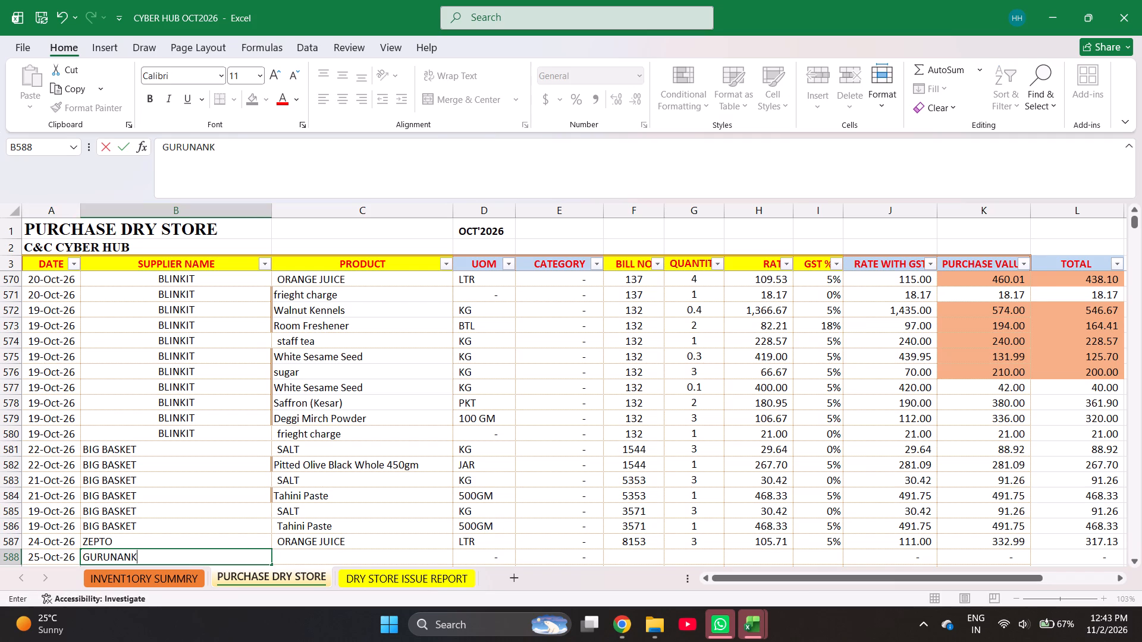
Look through the supplier names in the first rows of the purchase sheet for how the supplier is written.
{"action": "key", "text": "ctrl+Up"}
{"action": "key", "text": "ctrl+Up"}
{"action": "key", "text": "Down"}
{"action": "key", "text": "Down"}
{"action": "key", "text": "Down"}
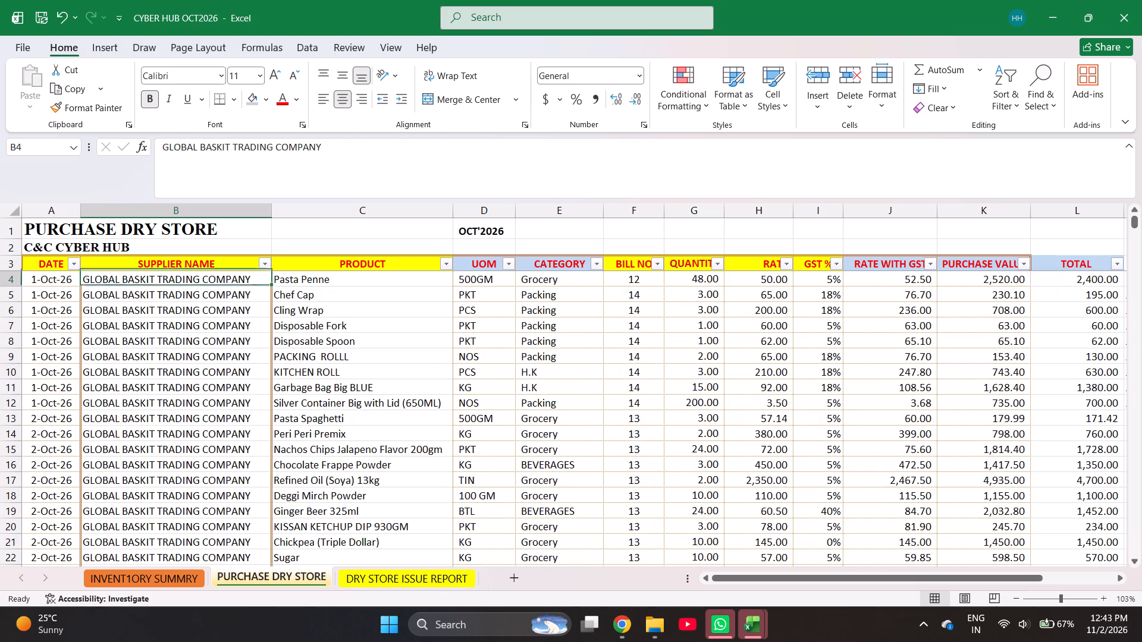
{"action": "key", "text": "Down"}
{"action": "key", "text": "Down"}
{"action": "key", "text": "Down"}
{"action": "key", "text": "Down"}
{"action": "key", "text": "Down"}
{"action": "key", "text": "Down"}
{"action": "key", "text": "Down"}
{"action": "key", "text": "Down"}
{"action": "key", "text": "Down"}
{"action": "key", "text": "Page_Down"}
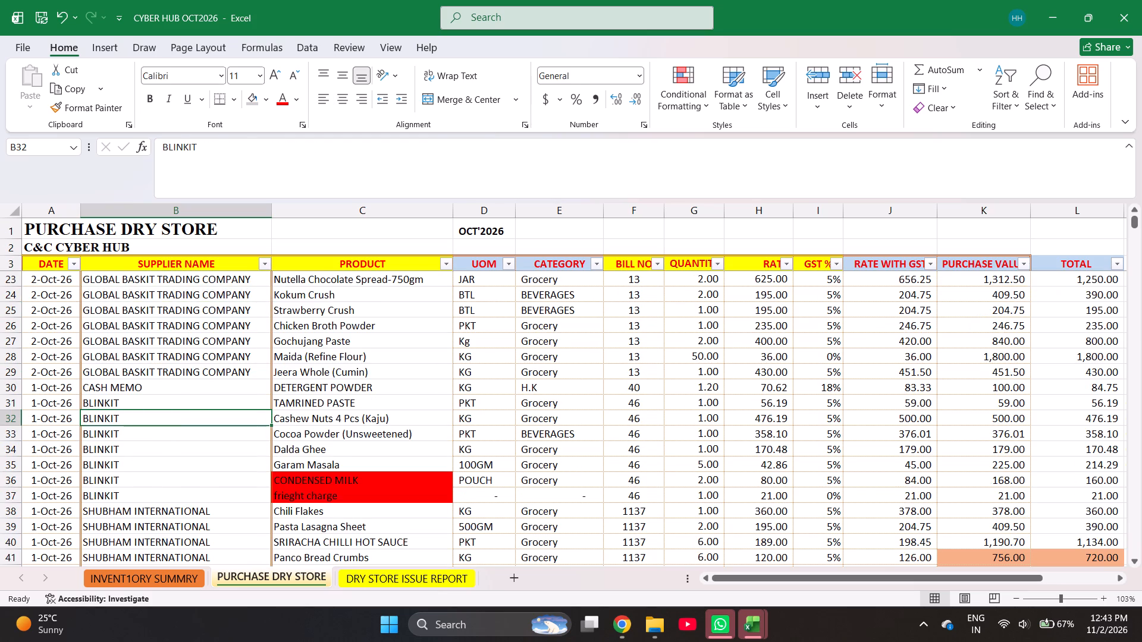
{"action": "key", "text": "Page_Down"}
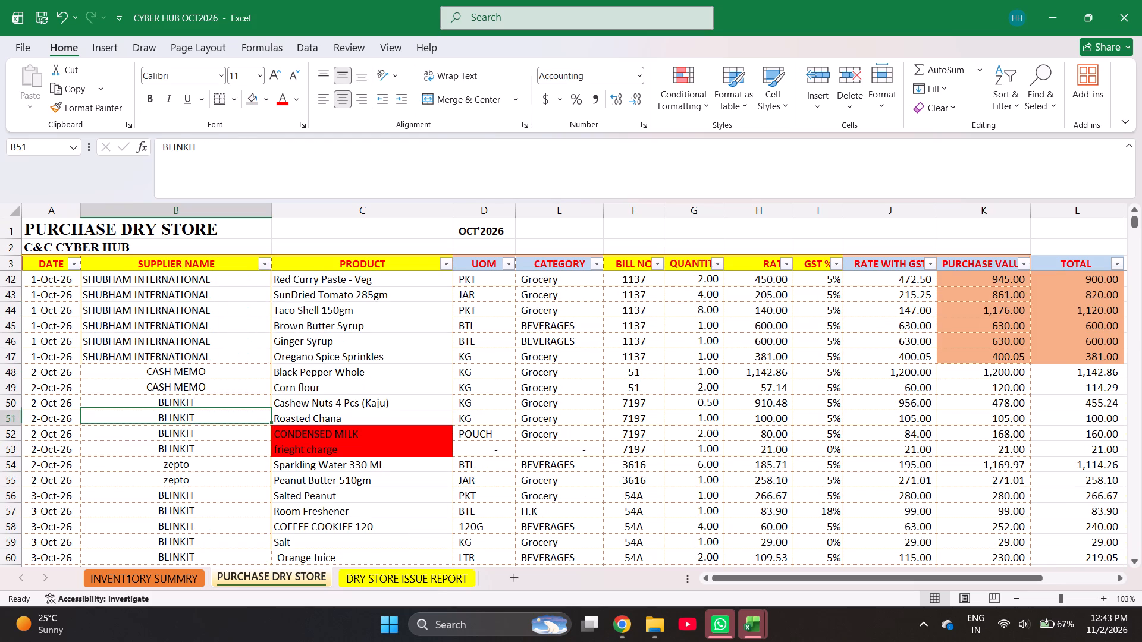
{"action": "key", "text": "Up"}
{"action": "key", "text": "Up"}
{"action": "key", "text": "Up"}
{"action": "key", "text": "Up"}
{"action": "key", "text": "Up"}
{"action": "key", "text": "Up"}
{"action": "key", "text": "Up"}
{"action": "key", "text": "Up"}
{"action": "key", "text": "Up"}
{"action": "key", "text": "Up"}
{"action": "key", "text": "Up"}
{"action": "key", "text": "Up"}
{"action": "key", "text": "Up"}
{"action": "key", "text": "Up"}
{"action": "key", "text": "Up"}
{"action": "key", "text": "Up"}
{"action": "key", "text": "Up"}
{"action": "key", "text": "Up"}
{"action": "key", "text": "Up"}
{"action": "key", "text": "Up"}
Search the supplier name filter values for GU, close the filter without applying it, and return to row 588.
{"action": "key", "text": "ctrl+Up"}
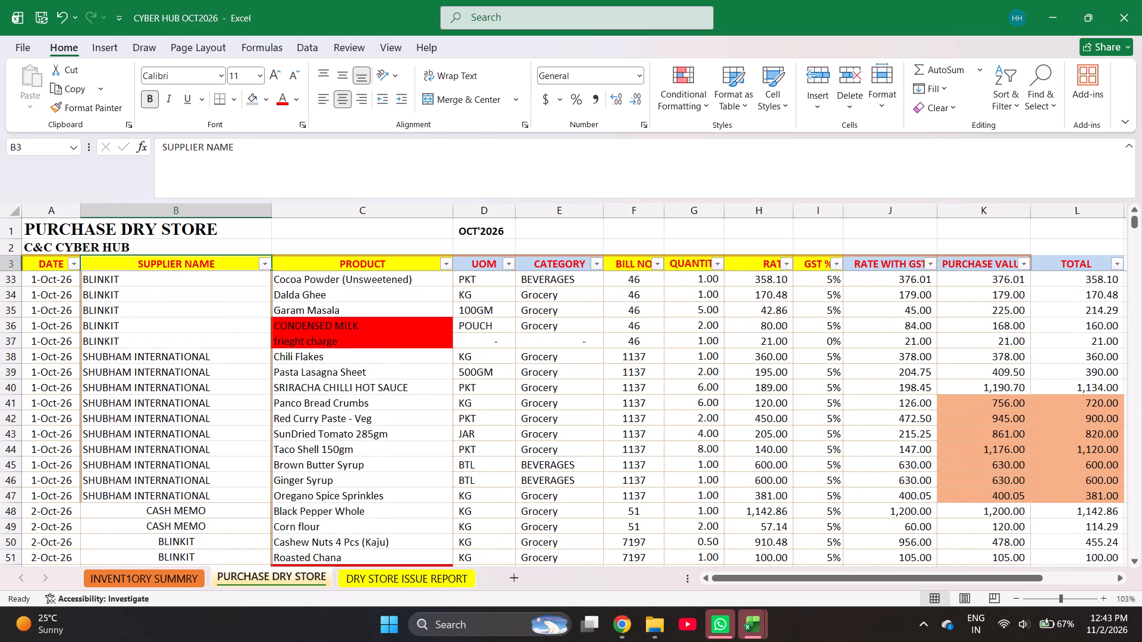
{"action": "key", "text": "Down"}
{"action": "key", "text": "Up"}
{"action": "key", "text": "alt+Down"}
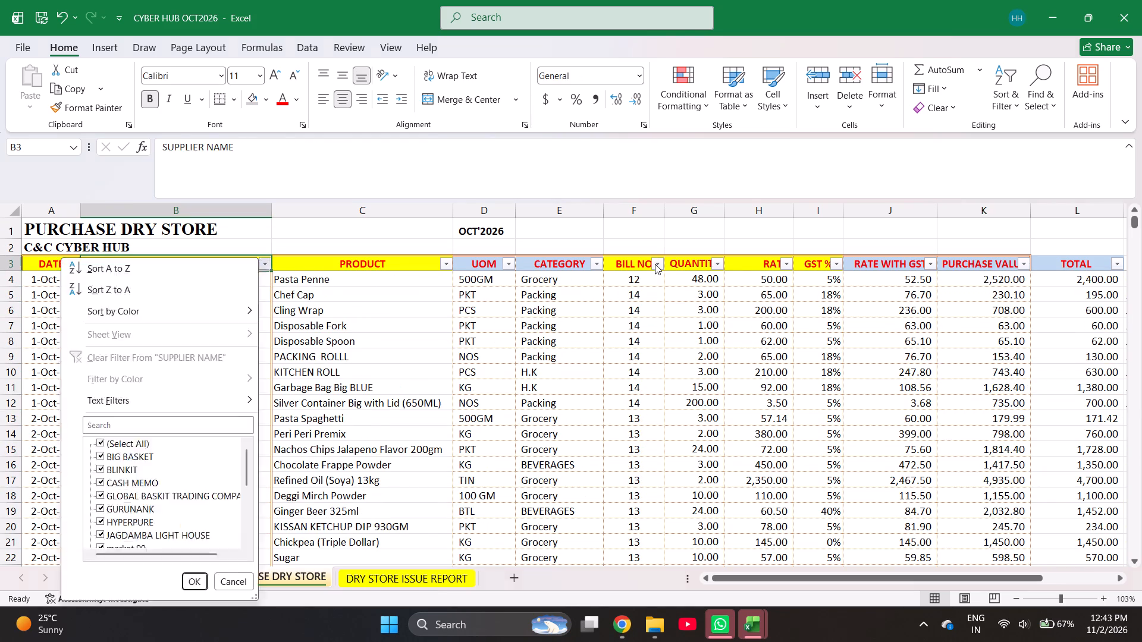
{"action": "type", "text": "EG"}
{"action": "key", "text": "u"}
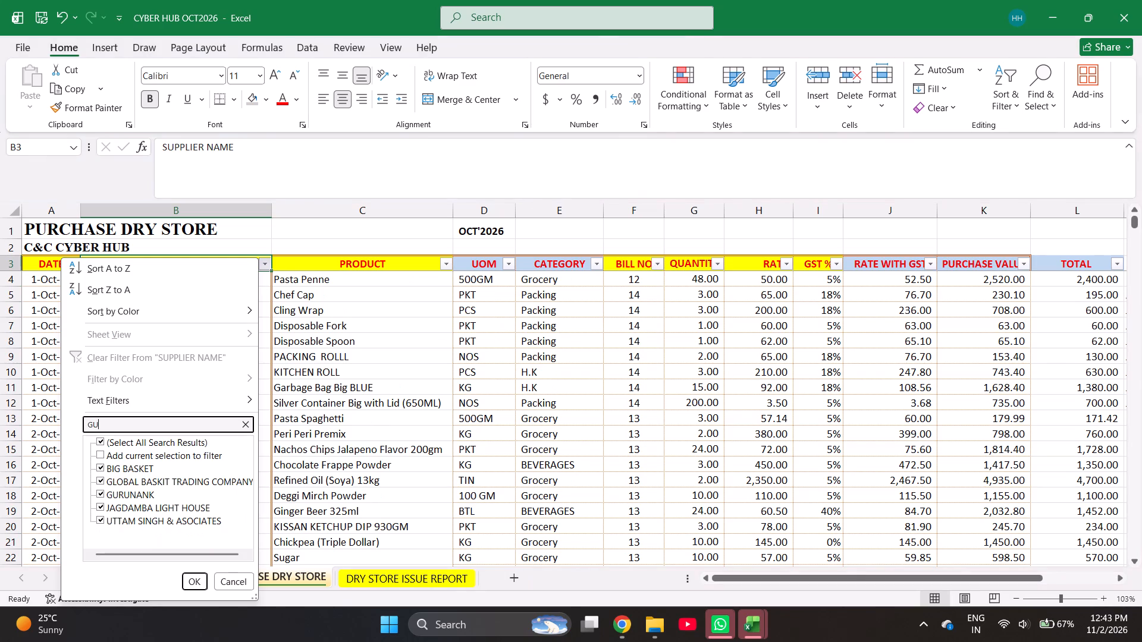
{"action": "key", "text": "Escape"}
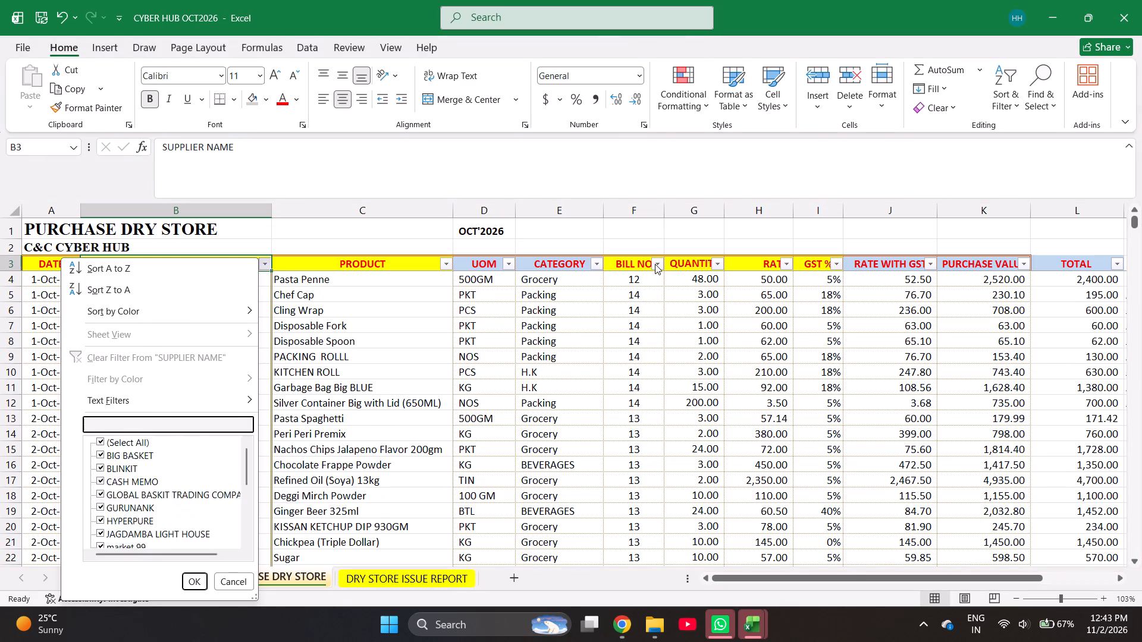
{"action": "key", "text": "Escape"}
{"action": "key", "text": "ctrl+Down"}
{"action": "key", "text": "Down"}
{"action": "key", "text": "Up"}
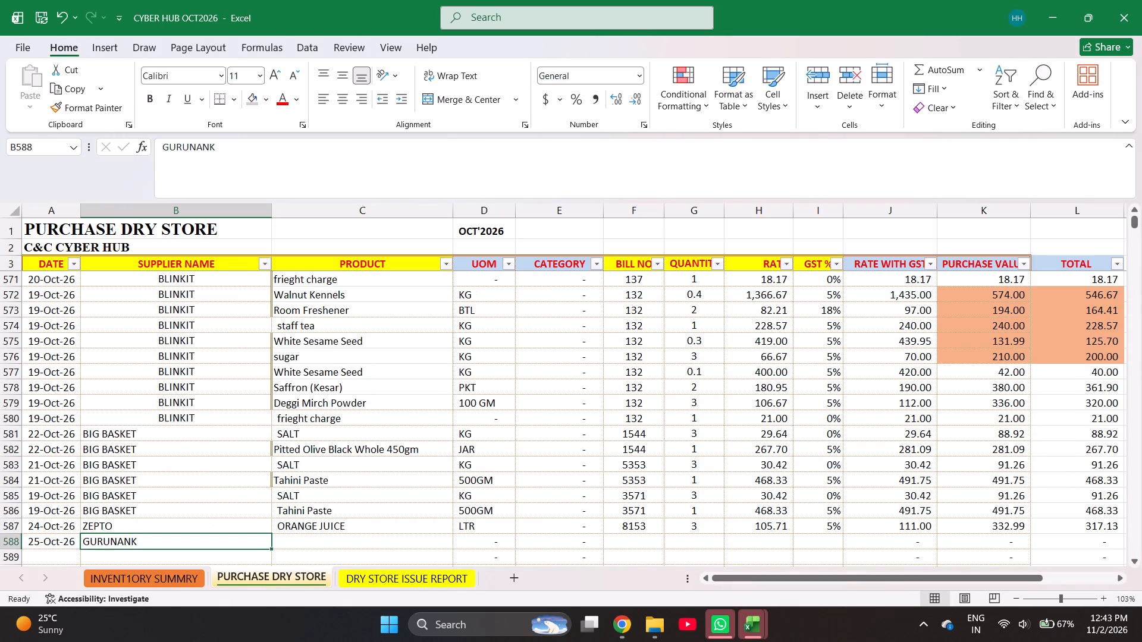
{"action": "key", "text": "Right"}
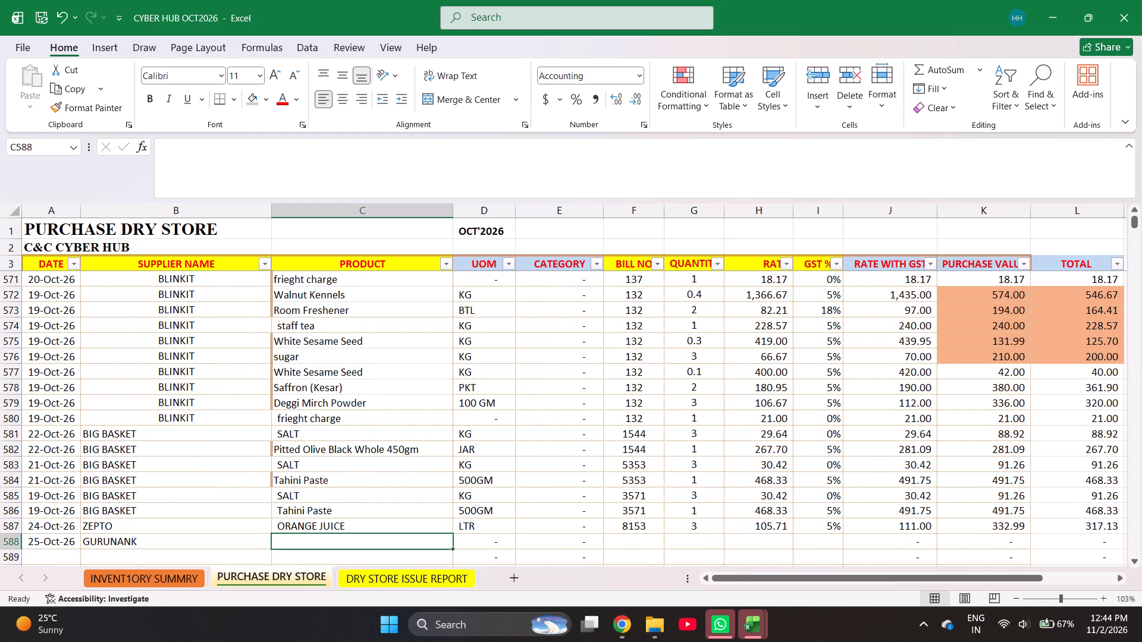
Centre-align the supplier name column from its header down to row 588.
{"action": "left_click", "coordinate": [210, 265]}
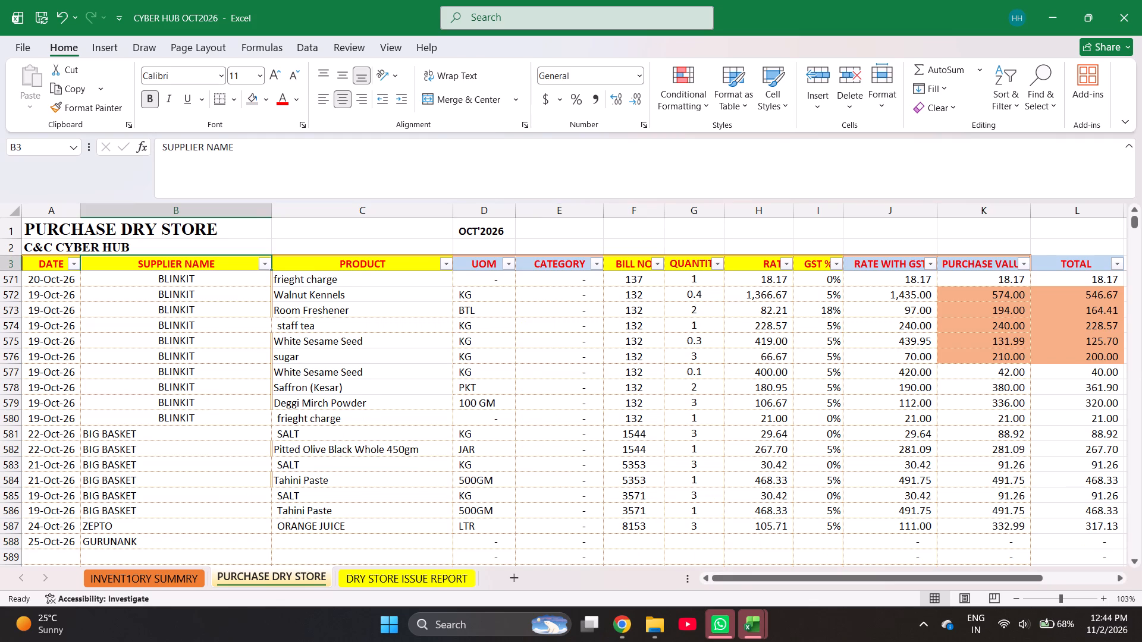
{"action": "key", "text": "ctrl+shift+Down"}
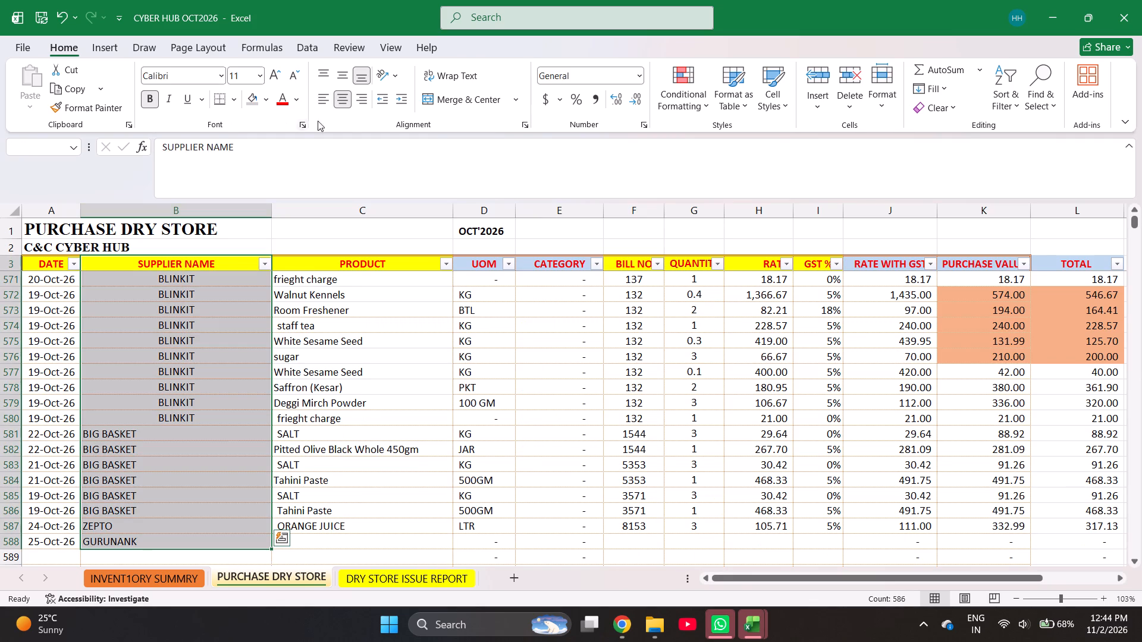
{"action": "left_click", "coordinate": [347, 95]}
{"action": "left_click", "coordinate": [347, 95]}
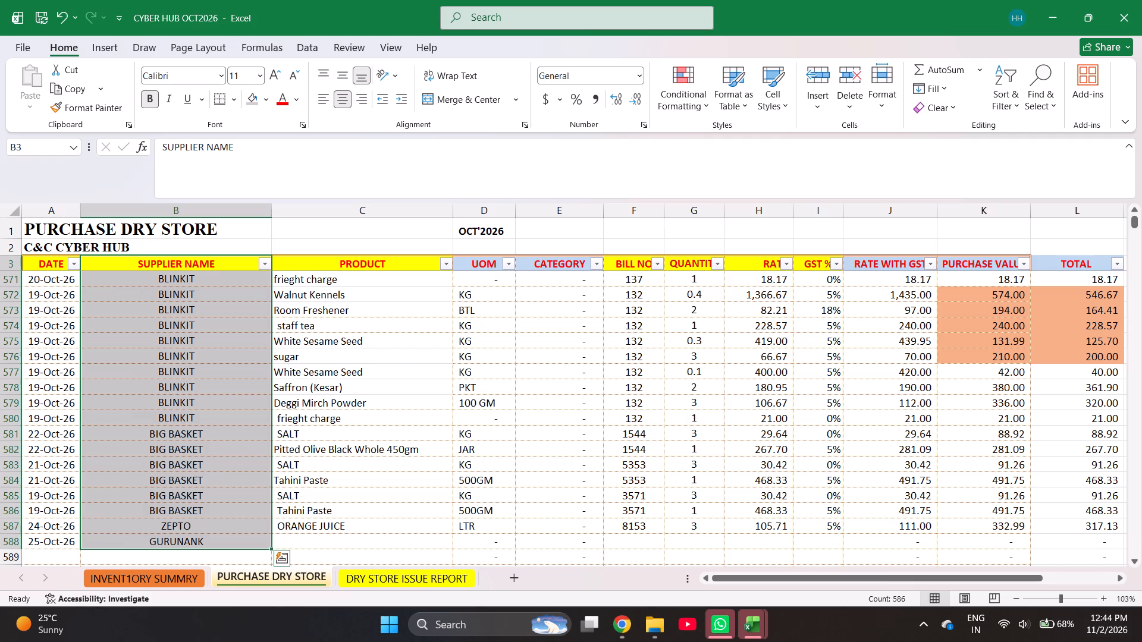
Find MAGG in the inventory summary sheet and copy Maggi Seasoning 200ml into the product cell of purchase row 588.
{"action": "left_click", "coordinate": [350, 547]}
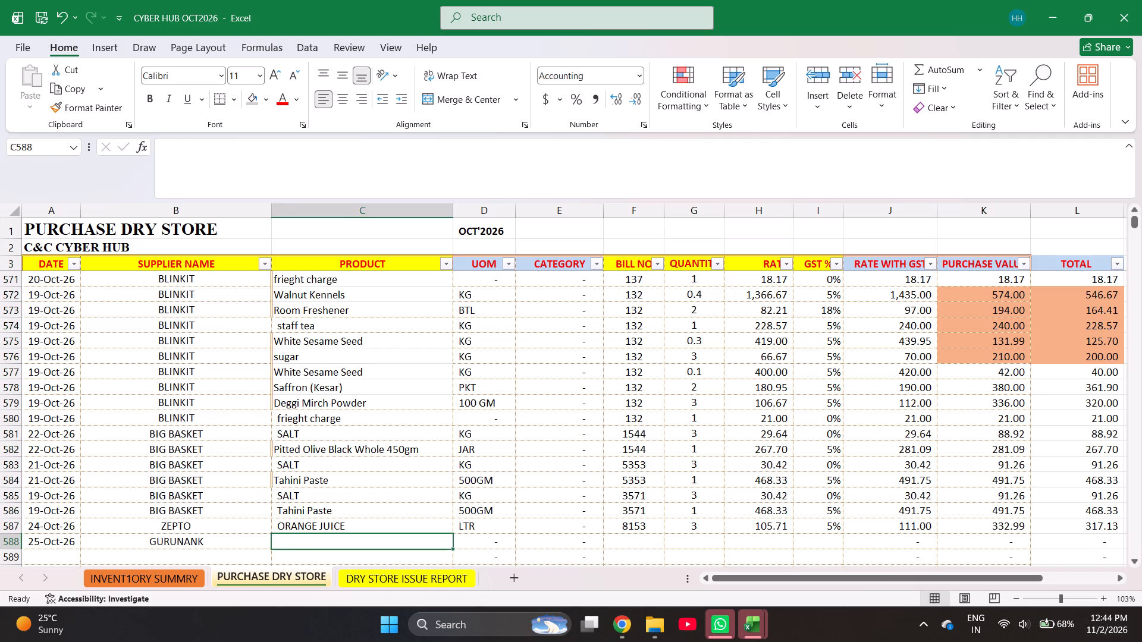
{"action": "key", "text": "ctrl+Page_Up"}
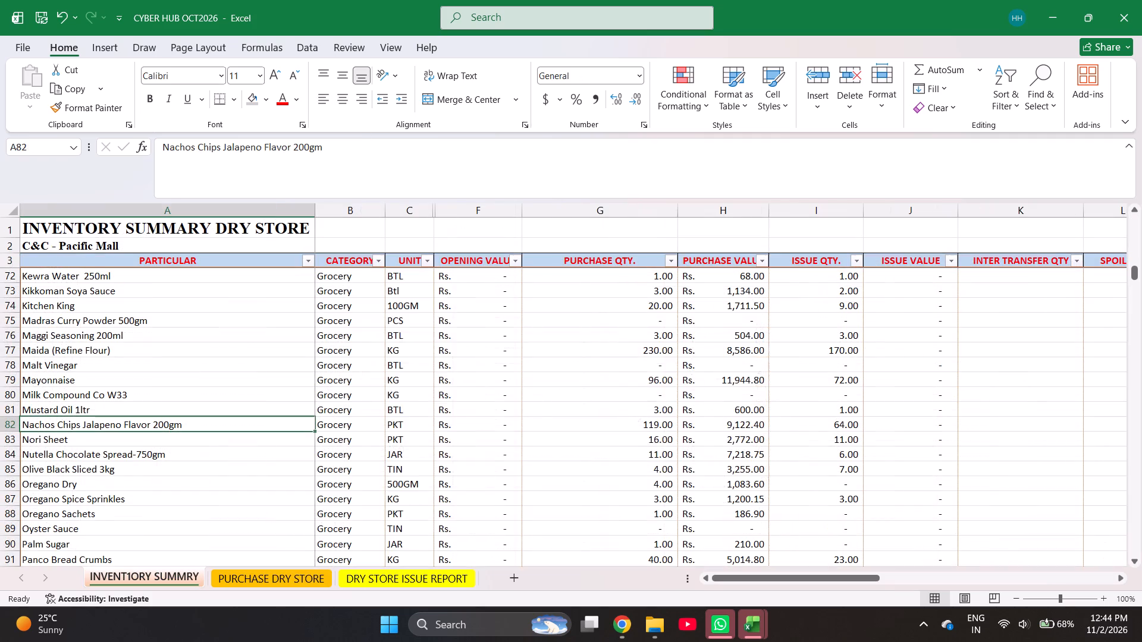
{"action": "key", "text": "ctrl+f"}
{"action": "type", "text": "MAGG"}
{"action": "key", "text": "Return"}
{"action": "key", "text": "Escape"}
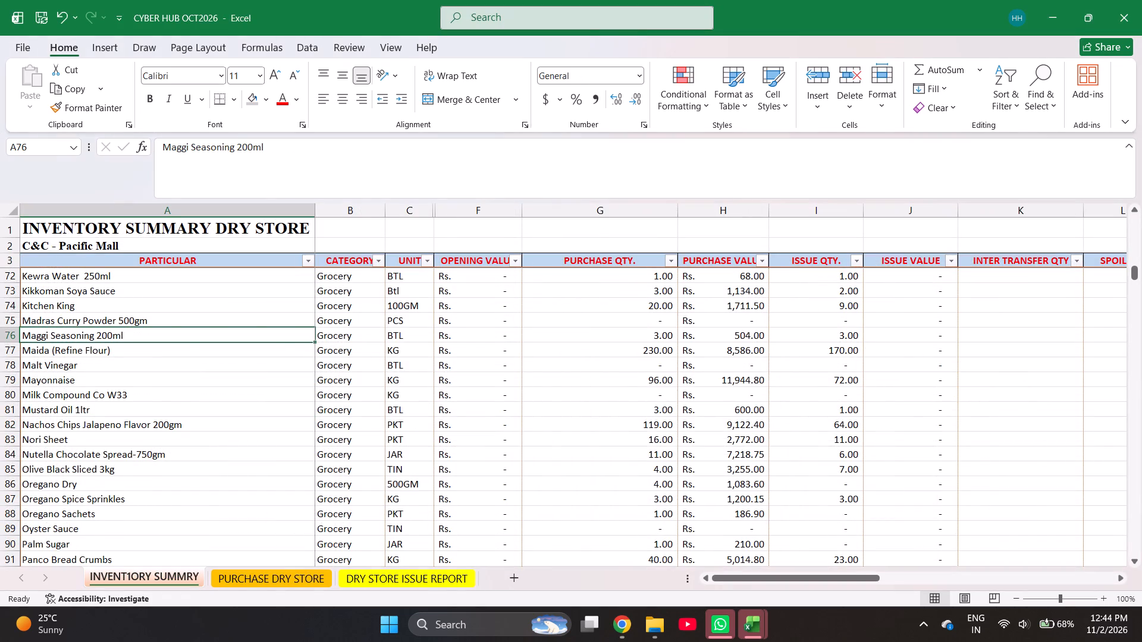
{"action": "key", "text": "ctrl+c"}
{"action": "key", "text": "ctrl+Page_Down"}
{"action": "key", "text": "Return"}
{"action": "key", "text": "Return"}
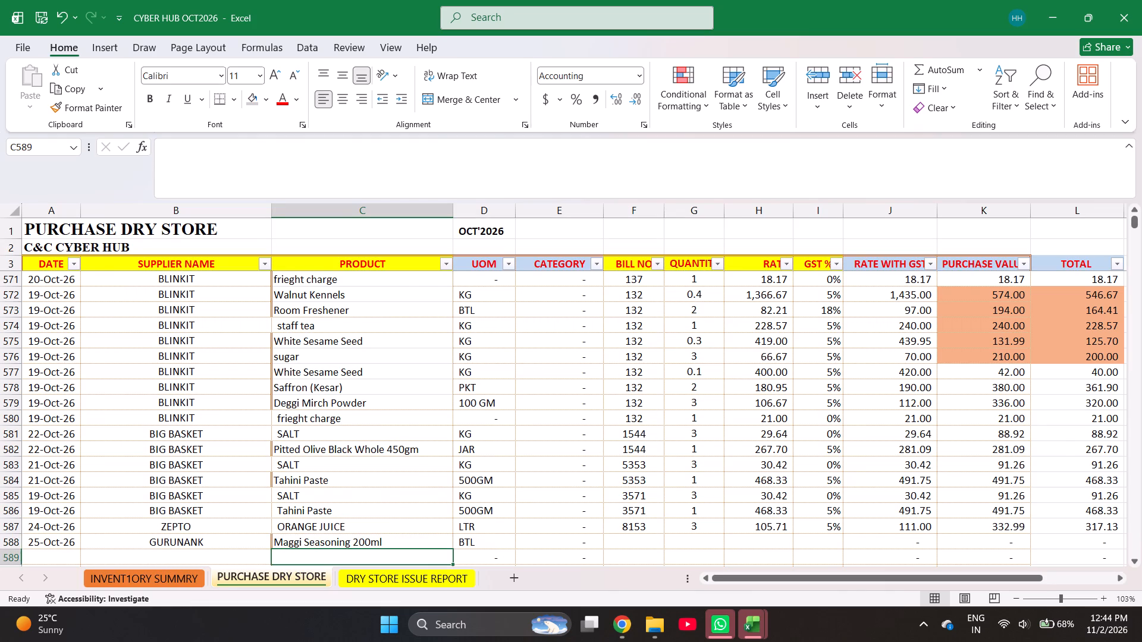
Find COCON in the inventory summary sheet and copy Coconut Milk Powder into the product cell of purchase row 589.
{"action": "key", "text": "ctrl+Page_Up"}
{"action": "key", "text": "ctrl+f"}
{"action": "type", "text": "COCON"}
{"action": "key", "text": "Return"}
{"action": "key", "text": "Escape"}
{"action": "key", "text": "Return"}
{"action": "key", "text": "Return"}
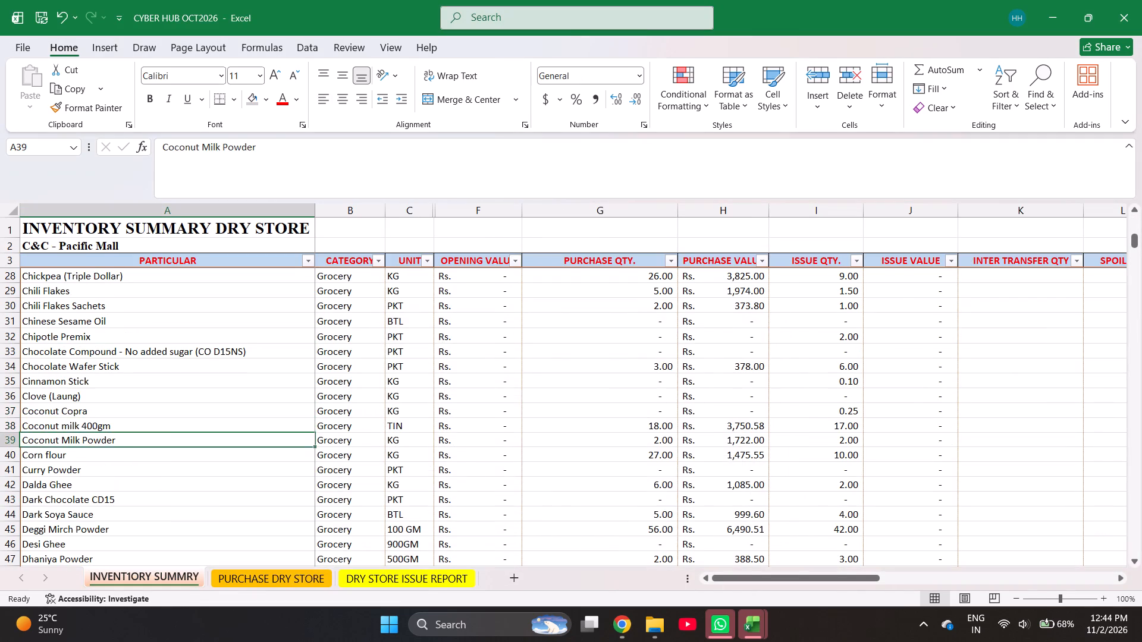
{"action": "key", "text": "ctrl+c"}
{"action": "key", "text": "ctrl+Page_Down"}
{"action": "key", "text": "Return"}
{"action": "key", "text": "Return"}
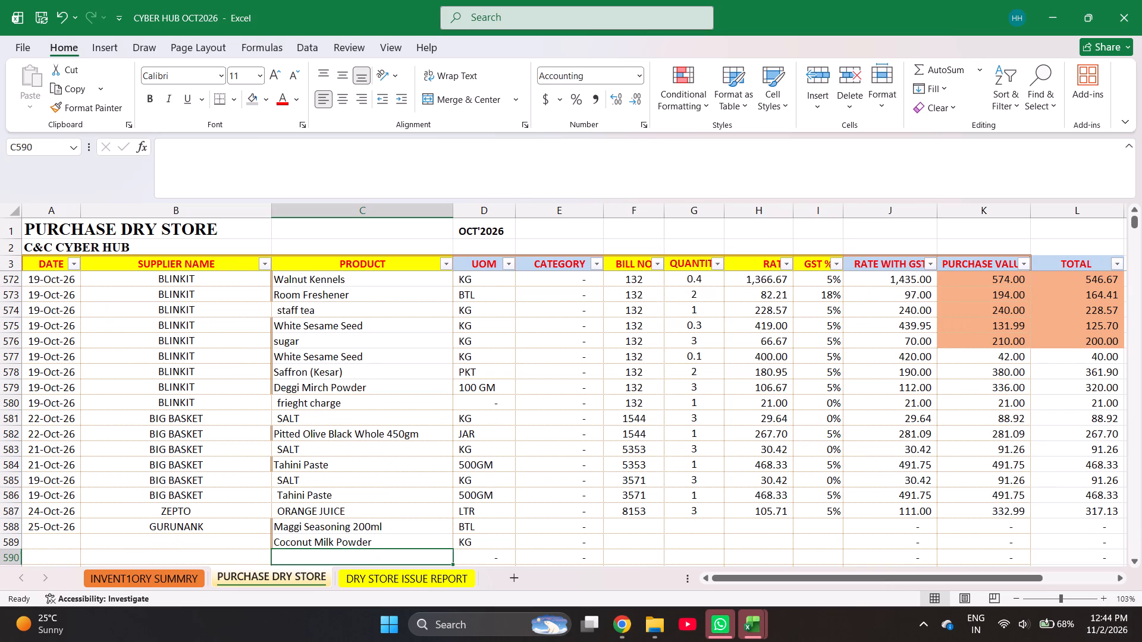
Find SWEET CH in the inventory summary sheet and copy Sweet Chili Sauce into the product cell of purchase row 590.
{"action": "key", "text": "ctrl+Page_Up"}
{"action": "key", "text": "ctrl+f"}
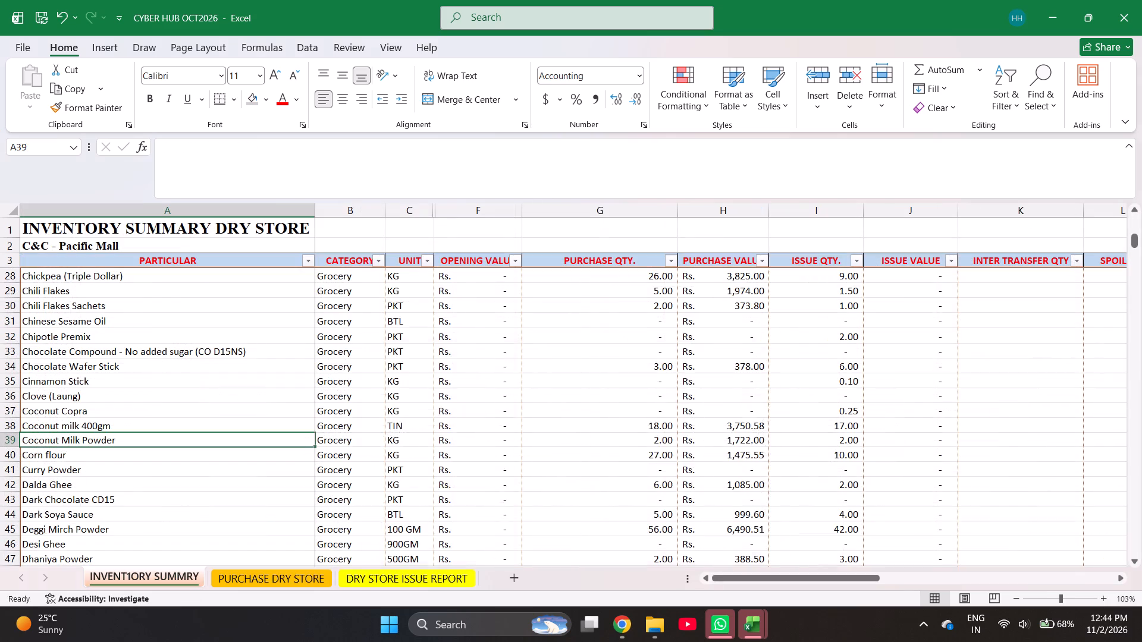
{"action": "type", "text": "SWEET CH"}
{"action": "key", "text": "Return"}
{"action": "key", "text": "Escape"}
{"action": "key", "text": "ctrl+c"}
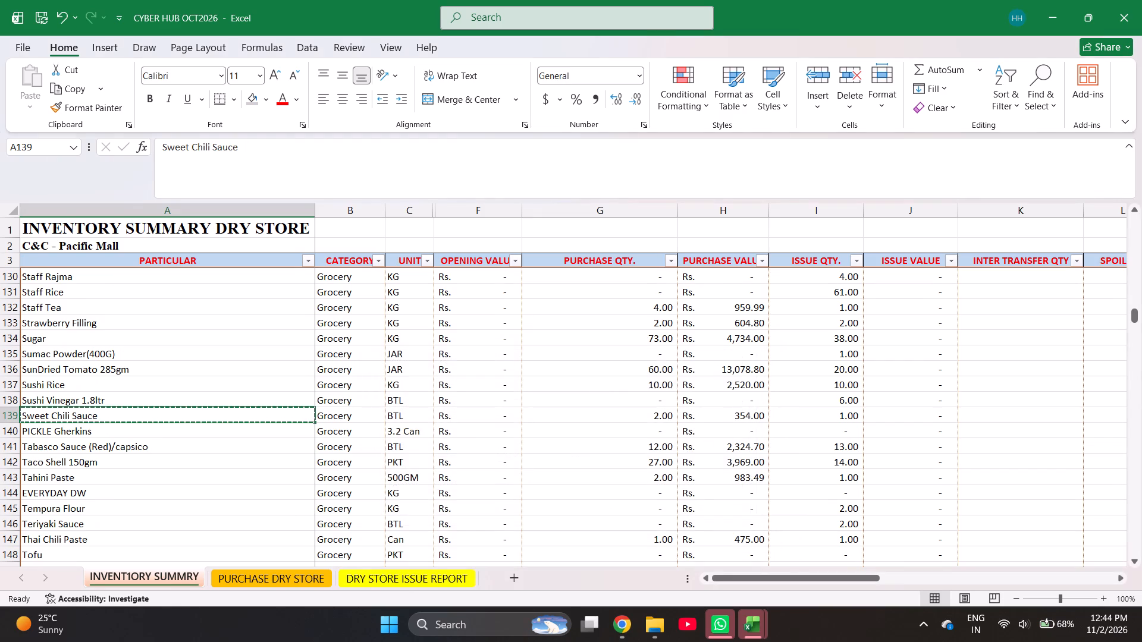
{"action": "key", "text": "ctrl+Page_Down"}
{"action": "key", "text": "Return"}
{"action": "key", "text": "Return"}
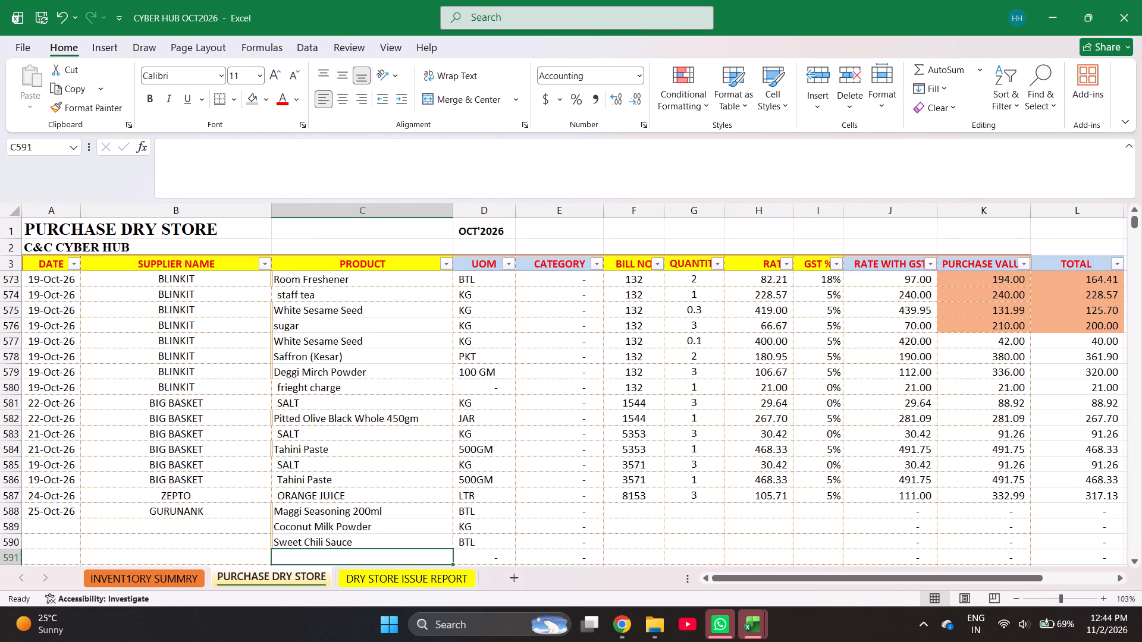
Find PAPR in the inventory summary sheet and copy Paprika Powder into the product cell of purchase row 591.
{"action": "key", "text": "ctrl+Page_Up"}
{"action": "key", "text": "ctrl+f"}
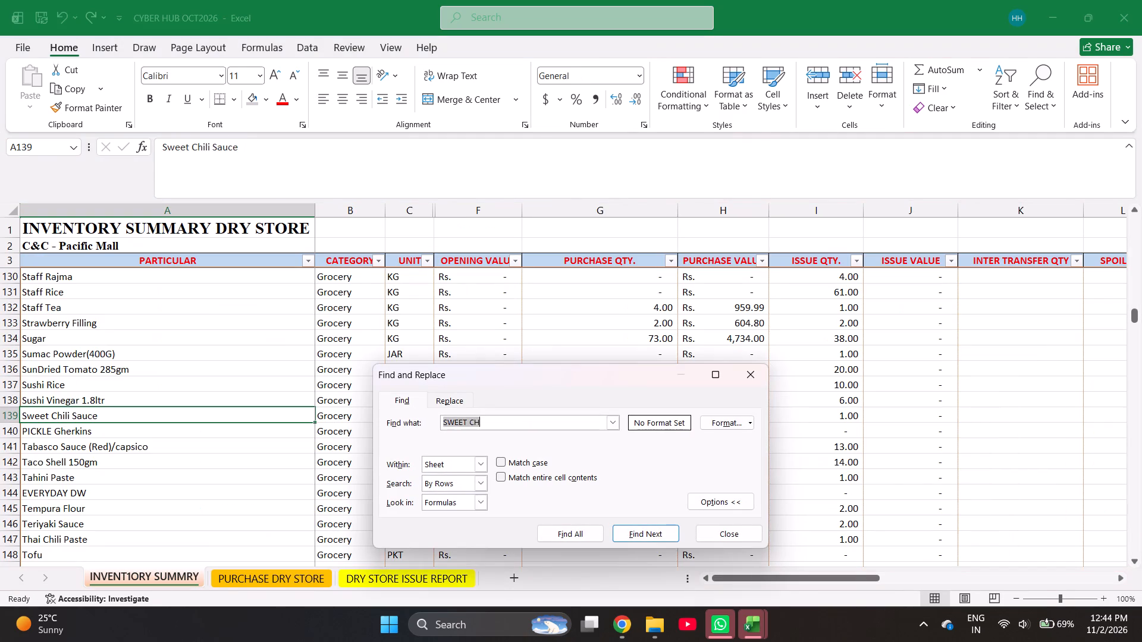
{"action": "type", "text": "PAPR"}
{"action": "key", "text": "Return"}
{"action": "key", "text": "Escape"}
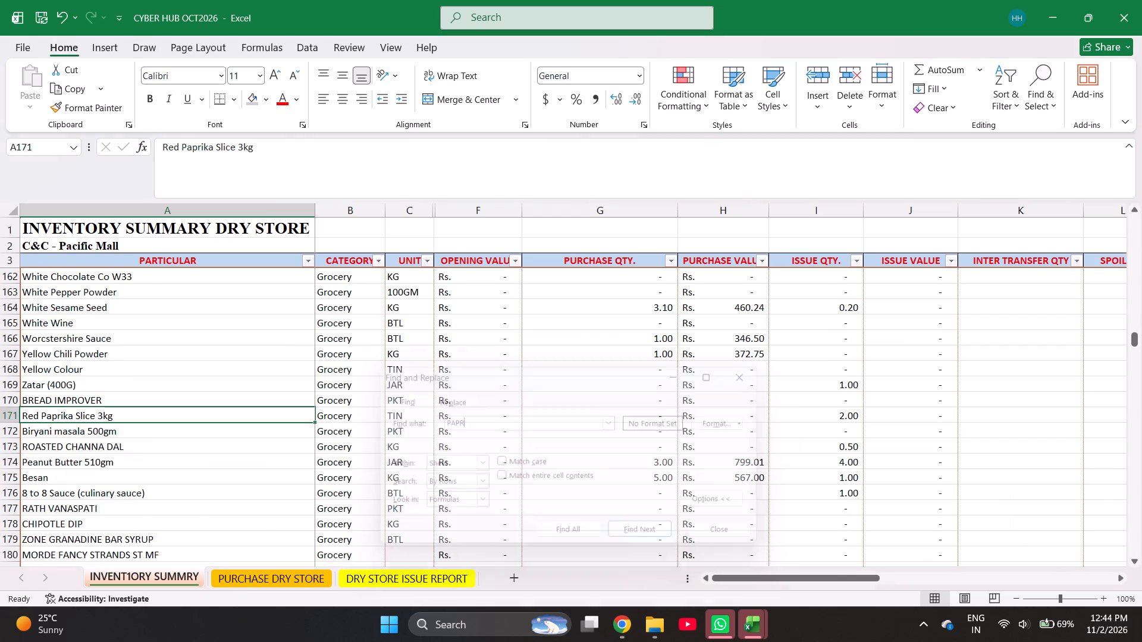
{"action": "key", "text": "ctrl+f"}
{"action": "key", "text": "Return"}
{"action": "key", "text": "Escape"}
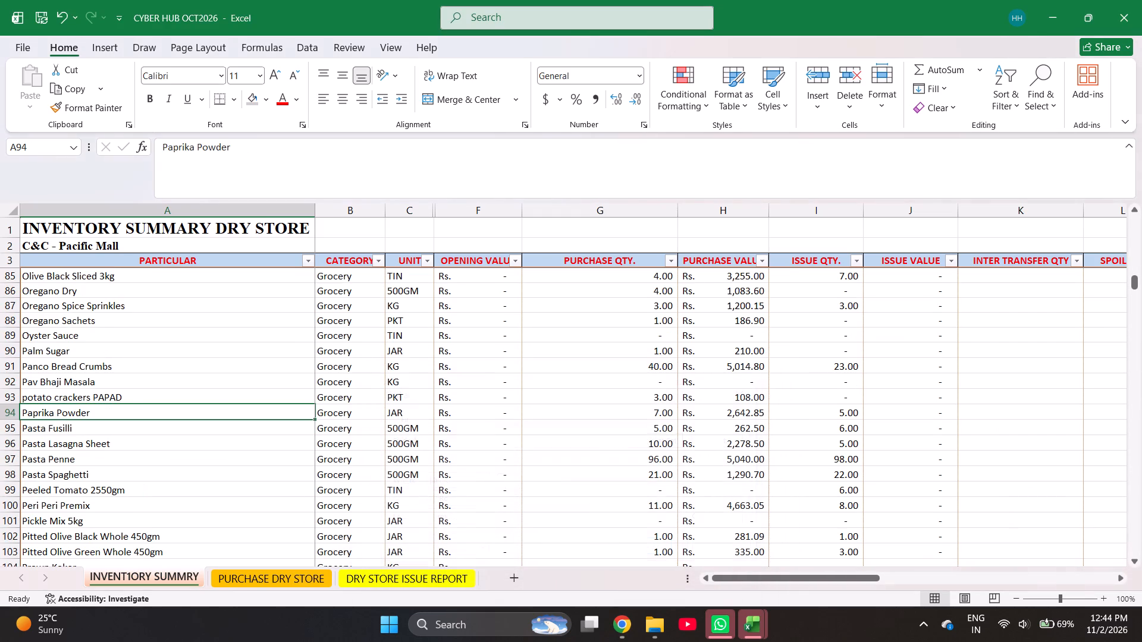
{"action": "key", "text": "ctrl+c"}
{"action": "key", "text": "ctrl+Page_Down"}
{"action": "key", "text": "Return"}
{"action": "key", "text": "Return"}
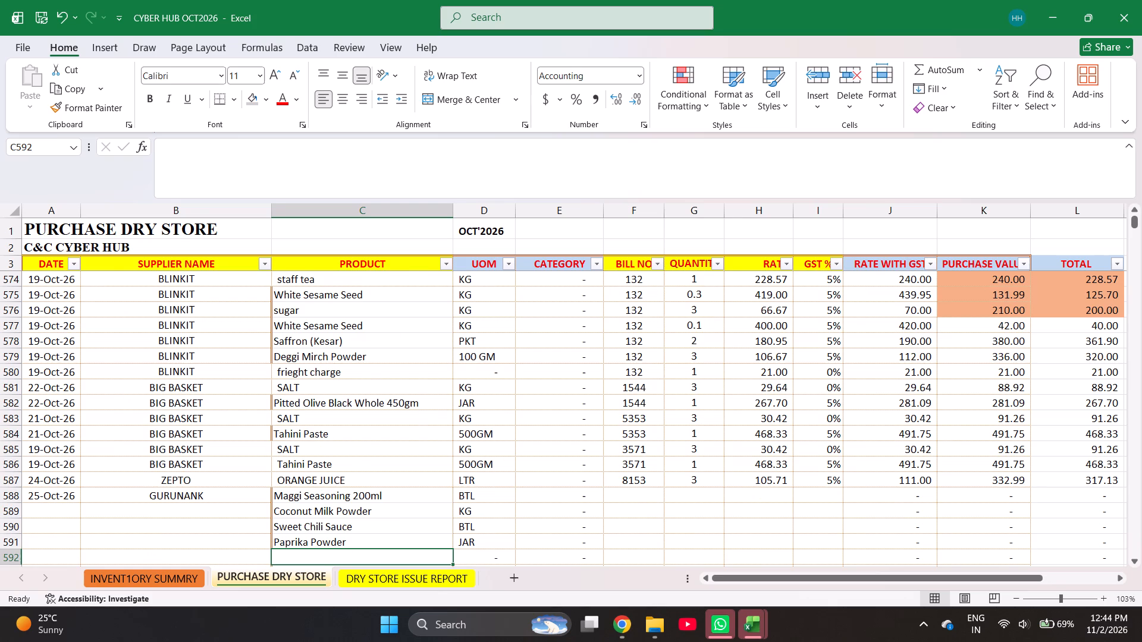
Find 3 IN in the inventory summary sheet and copy 3 in 1 Breader into the product cell of purchase row 592.
{"action": "key", "text": "ctrl+Page_Up"}
{"action": "key", "text": "ctrl+f"}
{"action": "type", "text": "3 IN"}
{"action": "key", "text": "Return"}
{"action": "key", "text": "Escape"}
{"action": "key", "text": "ctrl+f"}
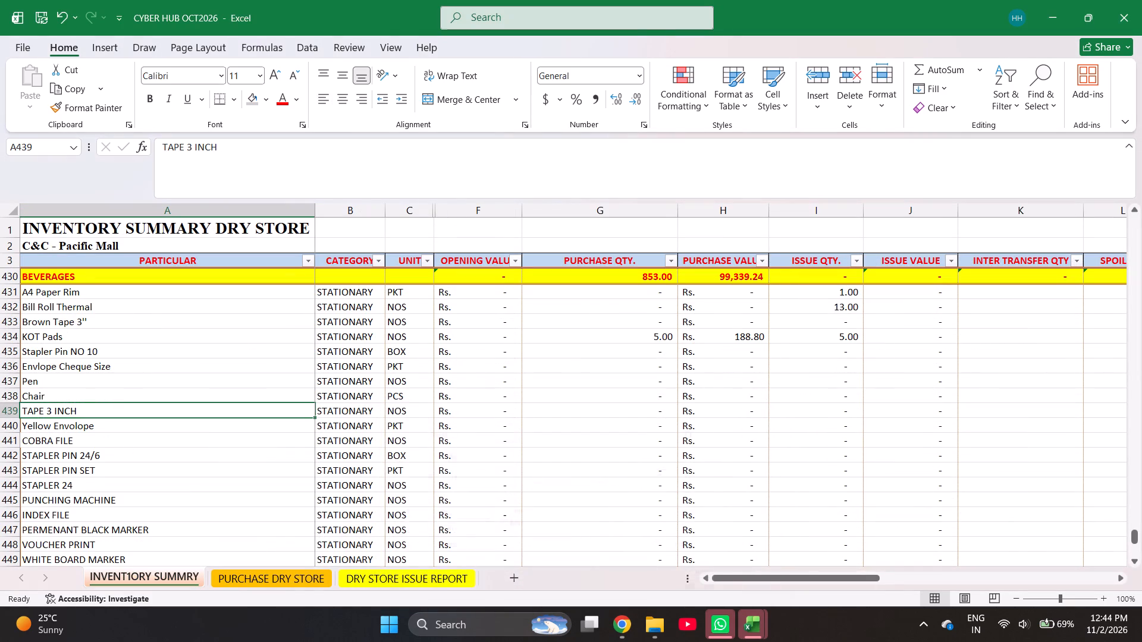
{"action": "key", "text": "Return"}
{"action": "key", "text": "Return"}
{"action": "key", "text": "Return"}
{"action": "key", "text": "Escape"}
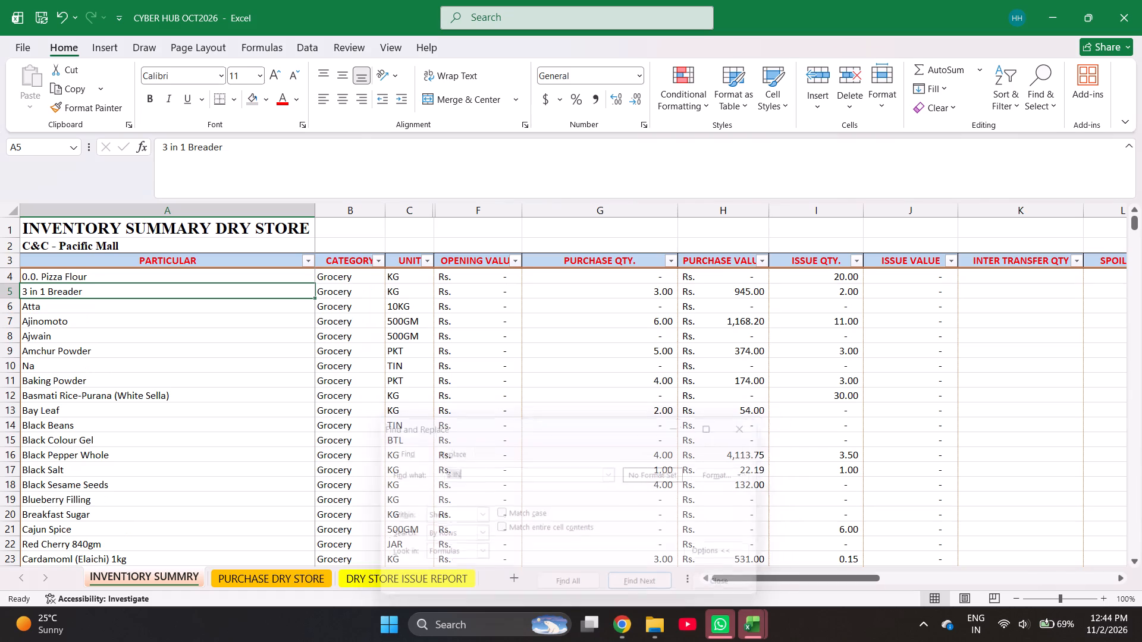
{"action": "key", "text": "ctrl+c"}
{"action": "key", "text": "ctrl+Page_Down"}
{"action": "key", "text": "Return"}
{"action": "key", "text": "Return"}
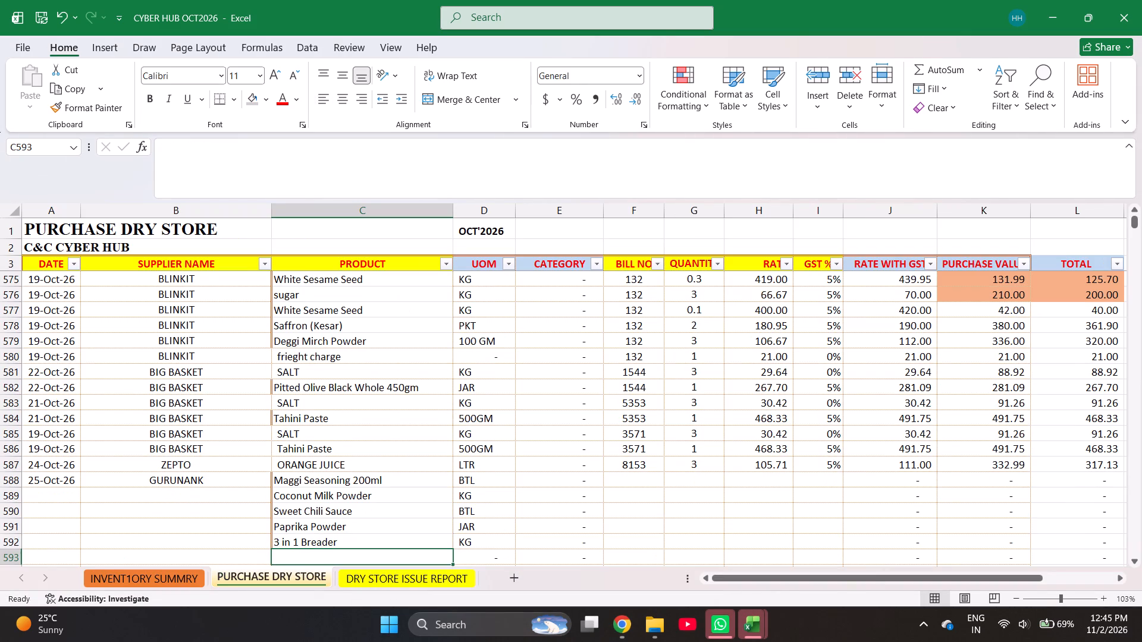
Start entering the product name beginning with SUN in row 593.
{"action": "key", "text": "z"}
{"action": "key", "text": "BackSpace"}
{"action": "key", "text": "BackSpace"}
{"action": "key", "text": "s"}
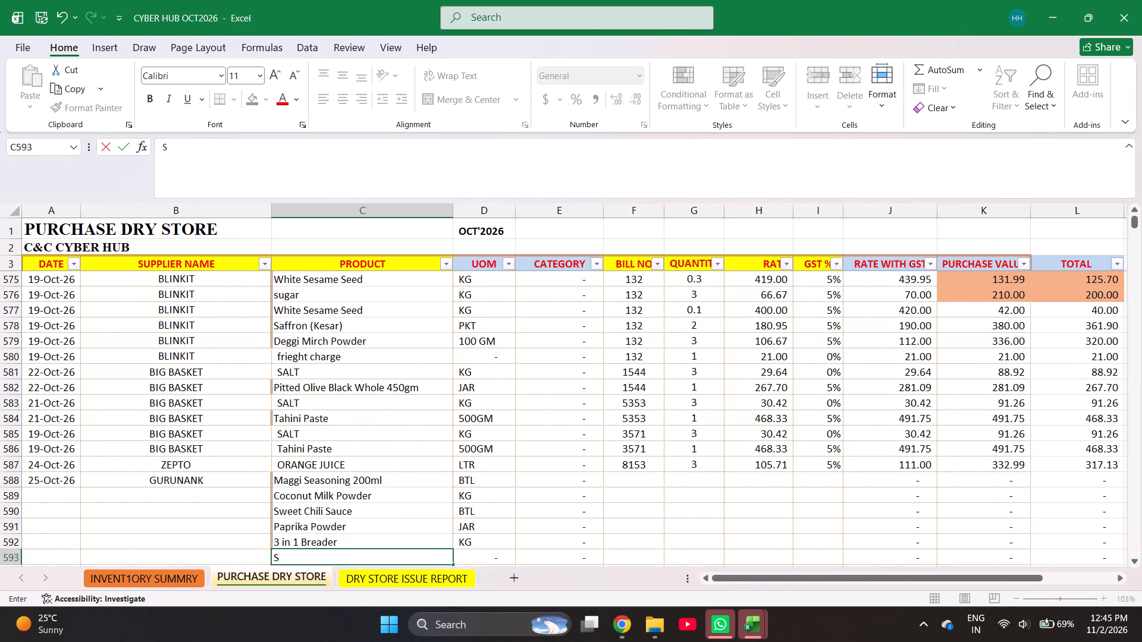
{"action": "type", "text": "UN"}
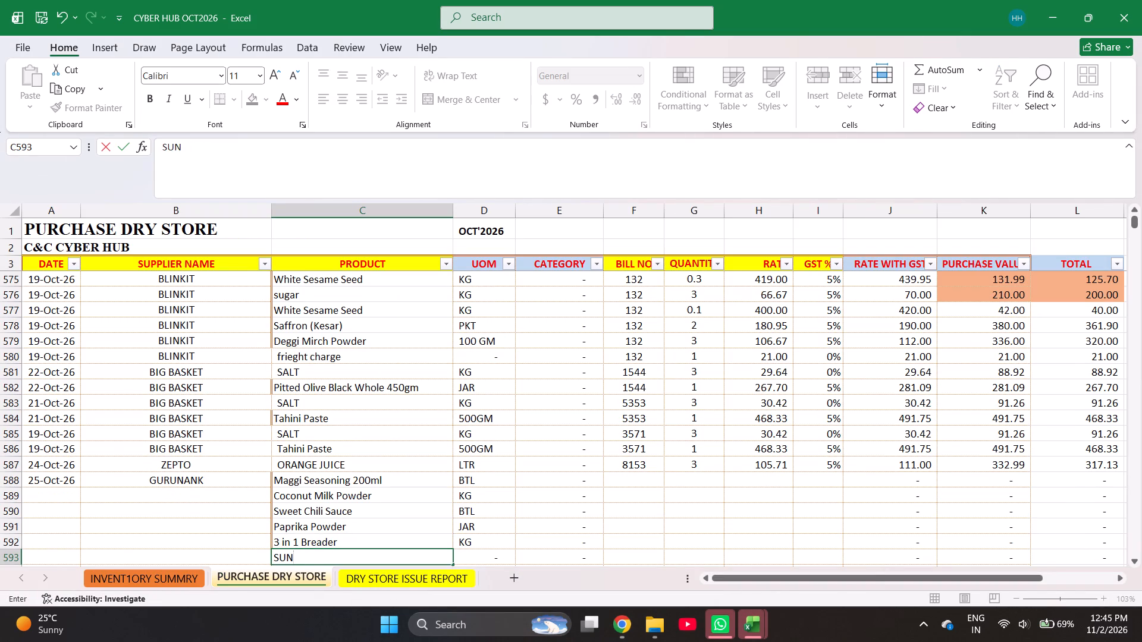
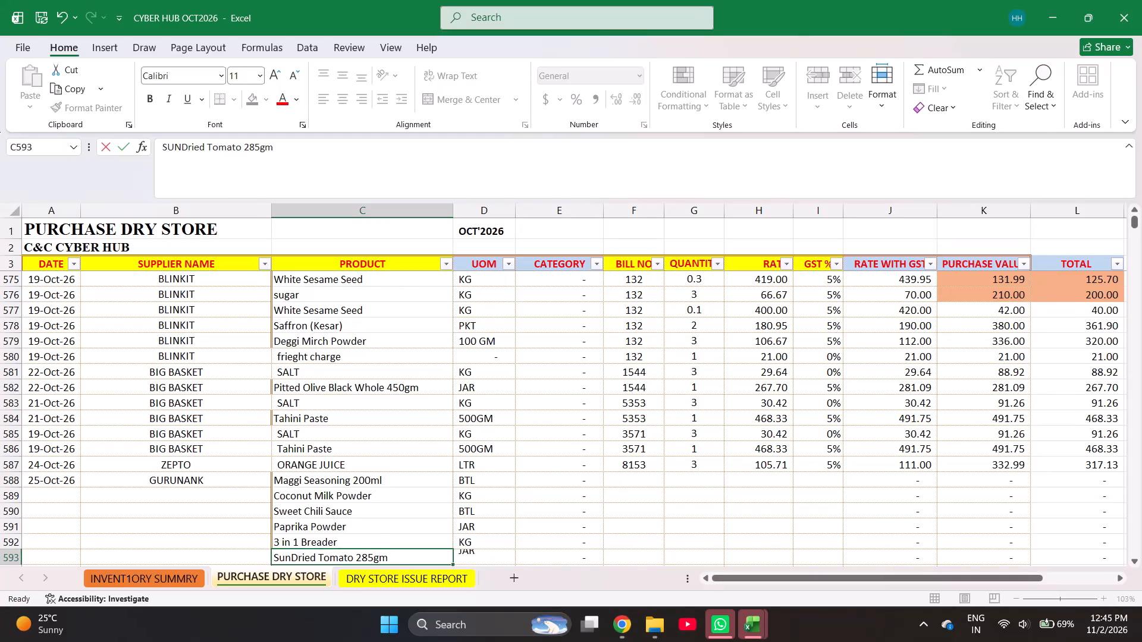
Complete the product entry in row 593 with the suggested SunDried Tomato 285gm.
{"action": "key", "text": "Left"}
Fill the date 25-Oct-26 and supplier GURUNANK from row 588 down through row 593.
{"action": "key", "text": "ctrl+Up"}
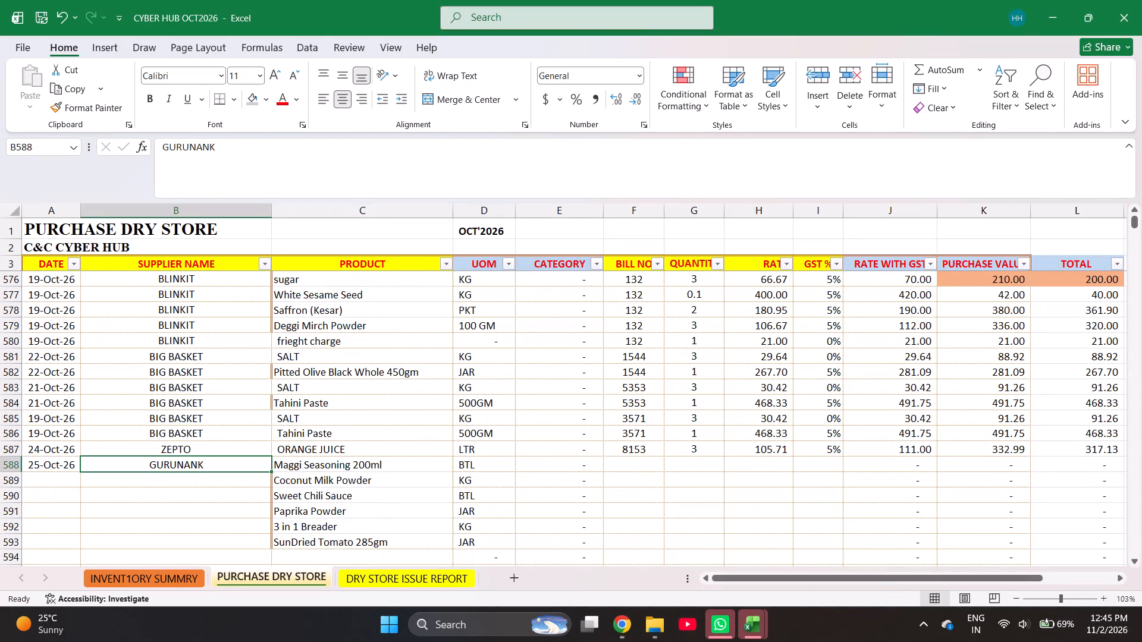
{"action": "key", "text": "shift+Left"}
{"action": "key", "text": "shift+Down"}
{"action": "key", "text": "shift+Down"}
{"action": "key", "text": "shift+Down"}
{"action": "key", "text": "shift+Down"}
{"action": "key", "text": "shift+Down"}
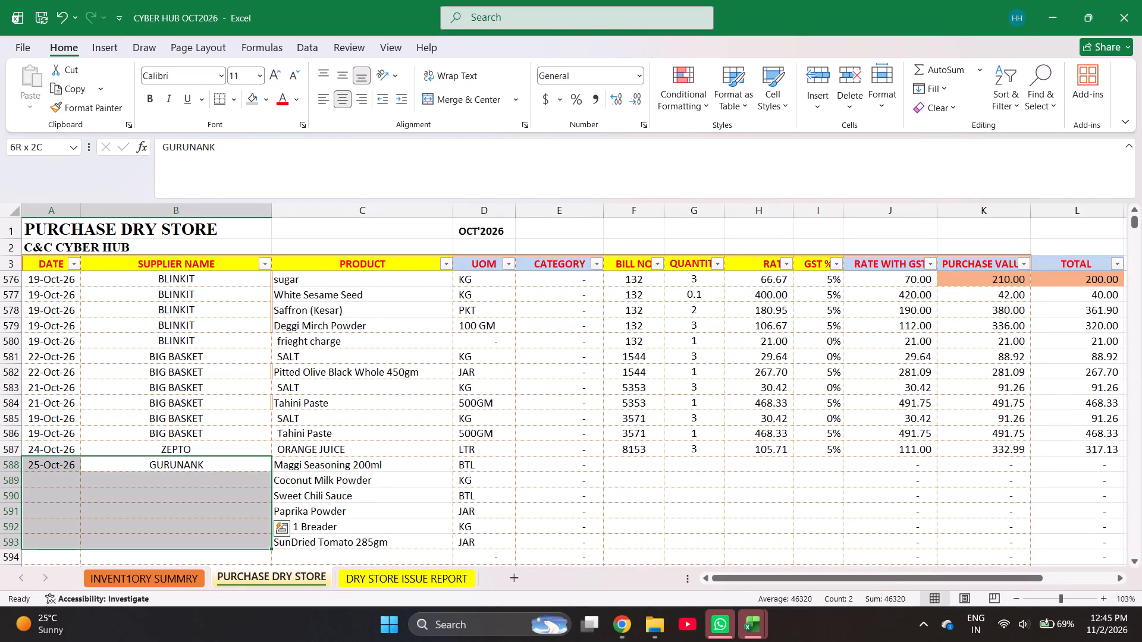
{"action": "key", "text": "ctrl+d"}
Go to the bill number cell of the first GURUNANK purchase line, row 588.
{"action": "key", "text": "Right"}
{"action": "key", "text": "Right"}
{"action": "key", "text": "Right"}
{"action": "key", "text": "Right"}
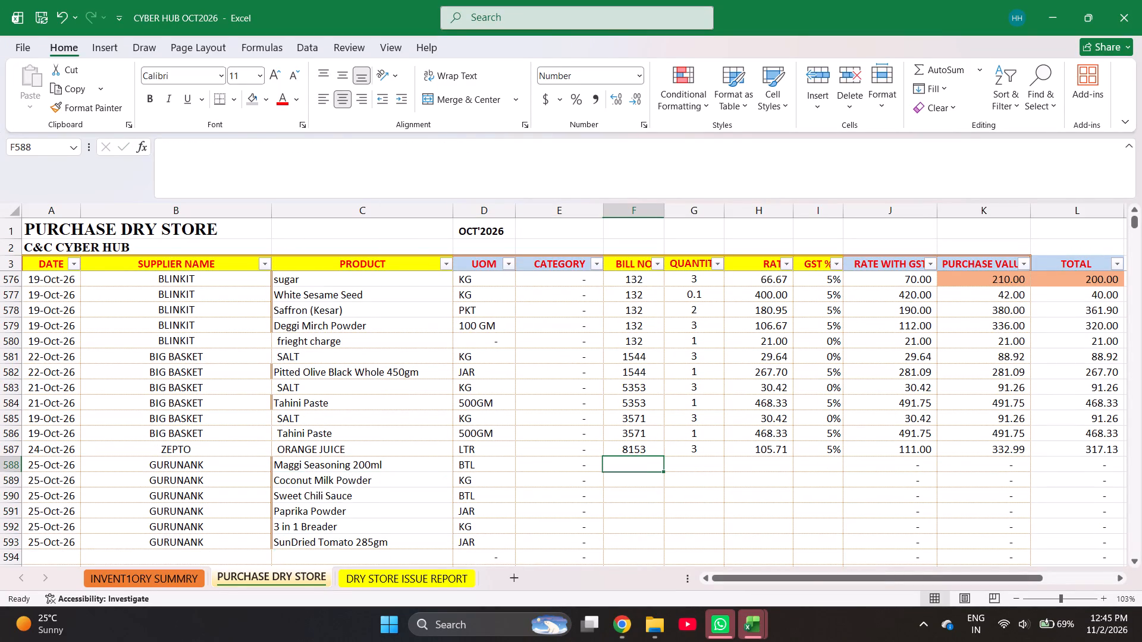
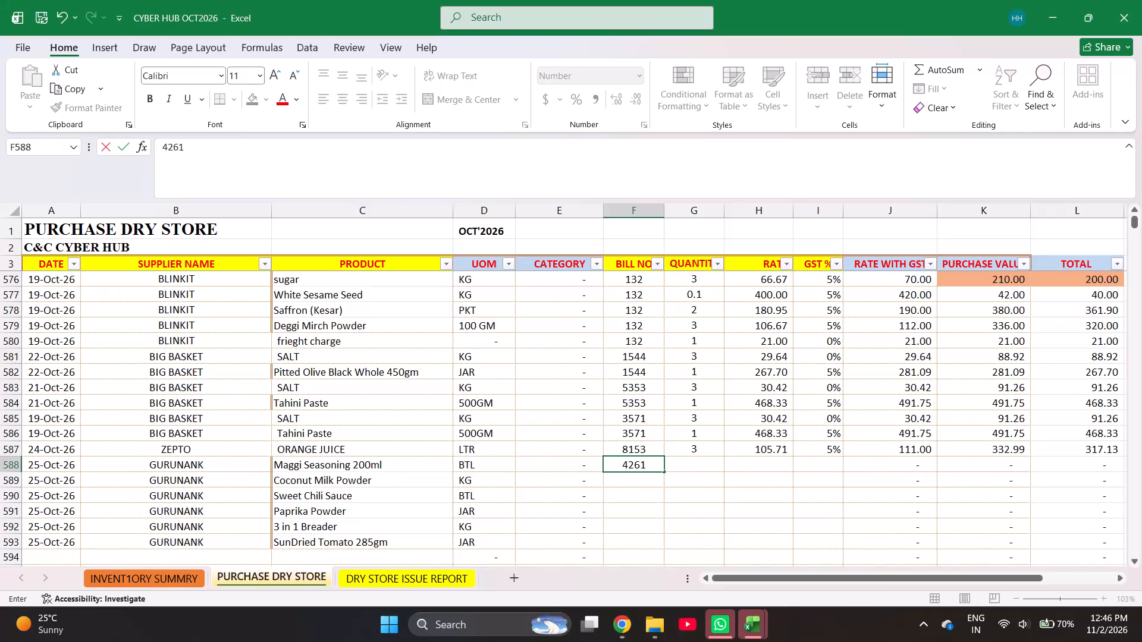
Keep bill number 4261 in row 588 and enter quantity 1 for rows 588 to 592 and 7 for row 593.
{"action": "key", "text": "Right"}
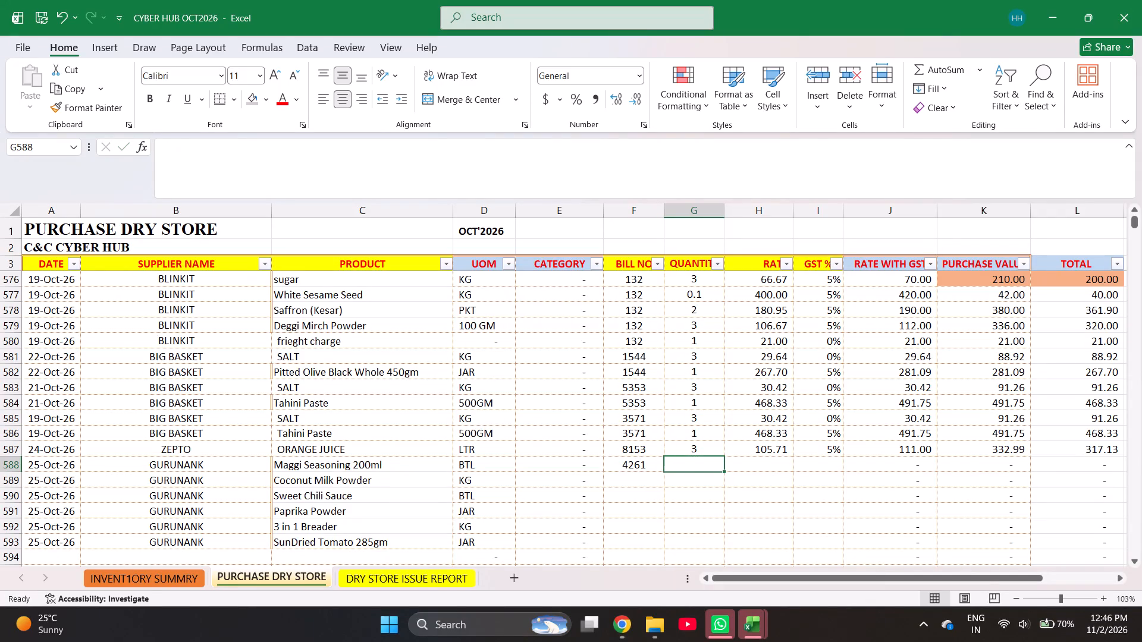
{"action": "key", "text": "1"}
{"action": "key", "text": "Return"}
{"action": "key", "text": "1"}
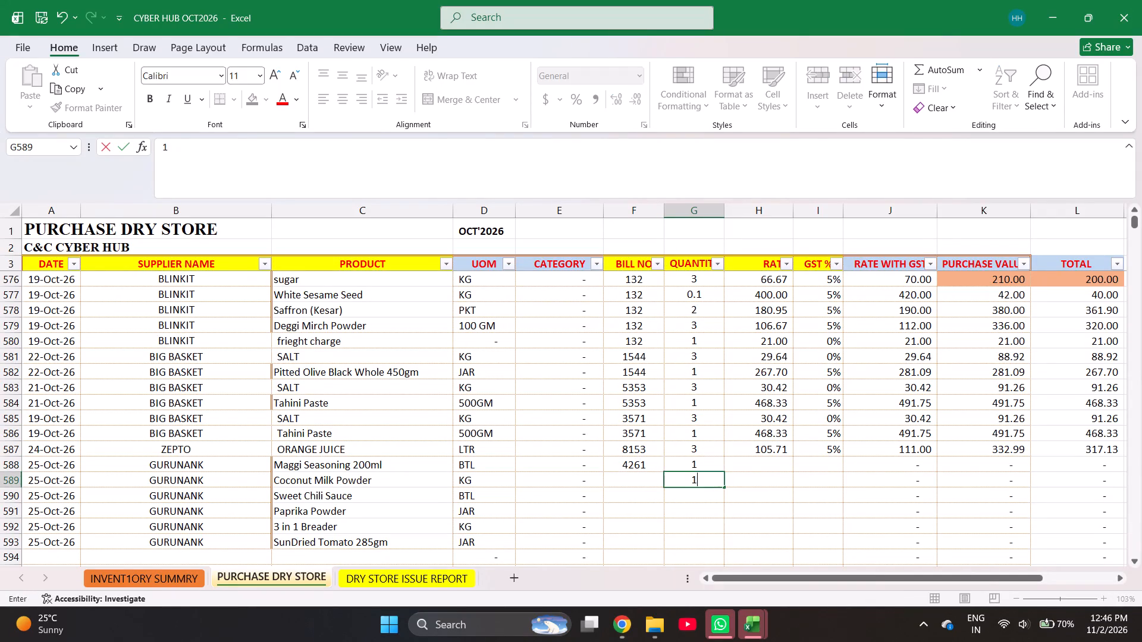
{"action": "key", "text": "Return"}
{"action": "key", "text": "1"}
{"action": "key", "text": "Return"}
{"action": "key", "text": "1"}
{"action": "key", "text": "Return"}
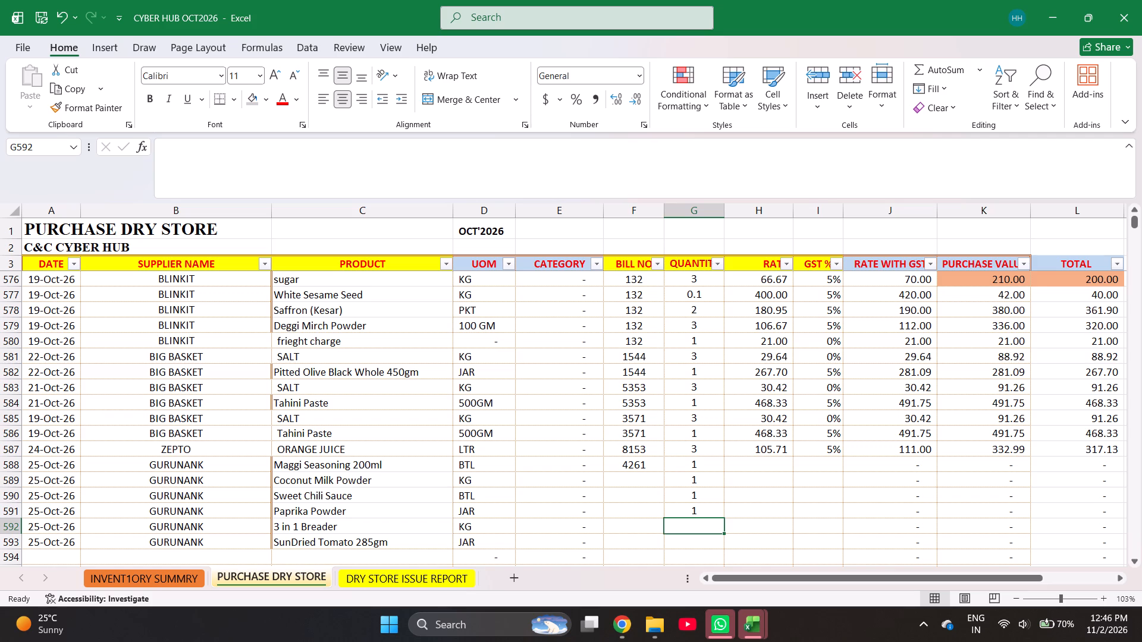
{"action": "key", "text": "1"}
{"action": "key", "text": "Return"}
{"action": "key", "text": "7"}
{"action": "key", "text": "Return"}
Enter the rates 200, 895.24 and 247.62 for the GURUNANK products in rows 588 to 590.
{"action": "key", "text": "Right"}
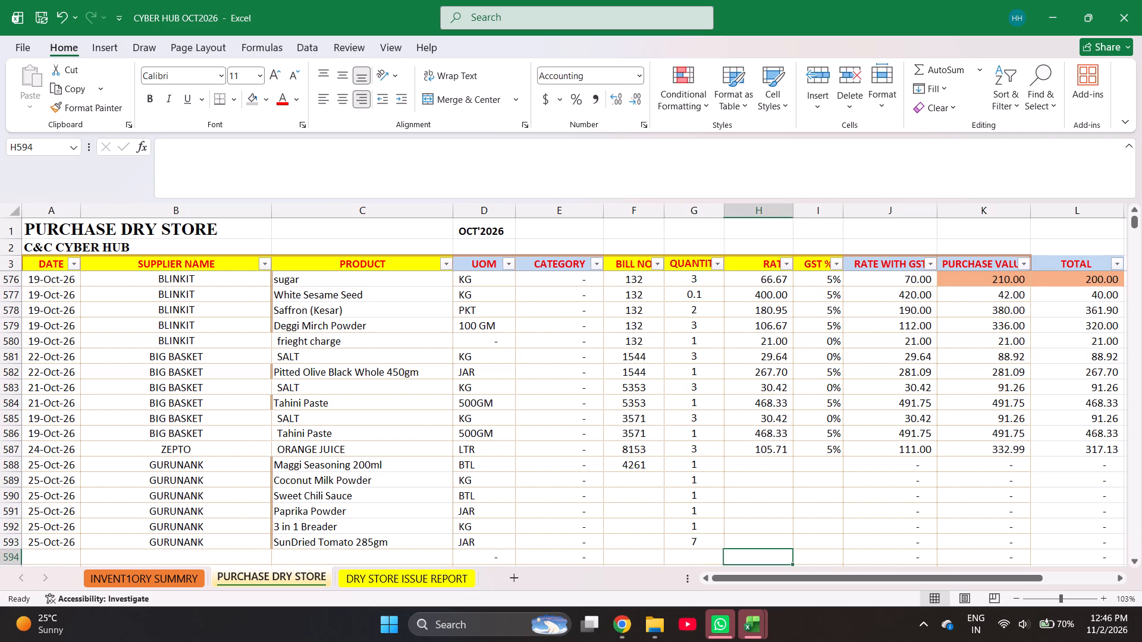
{"action": "key", "text": "ctrl+Up"}
{"action": "key", "text": "Down"}
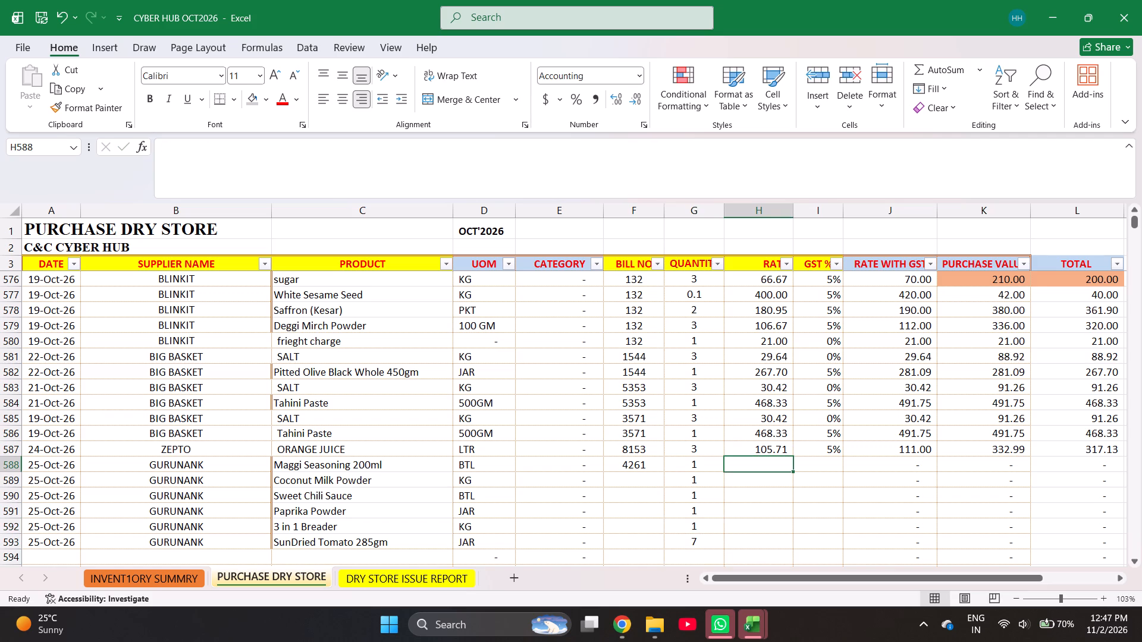
{"action": "type", "text": "200"}
{"action": "key", "text": "Return"}
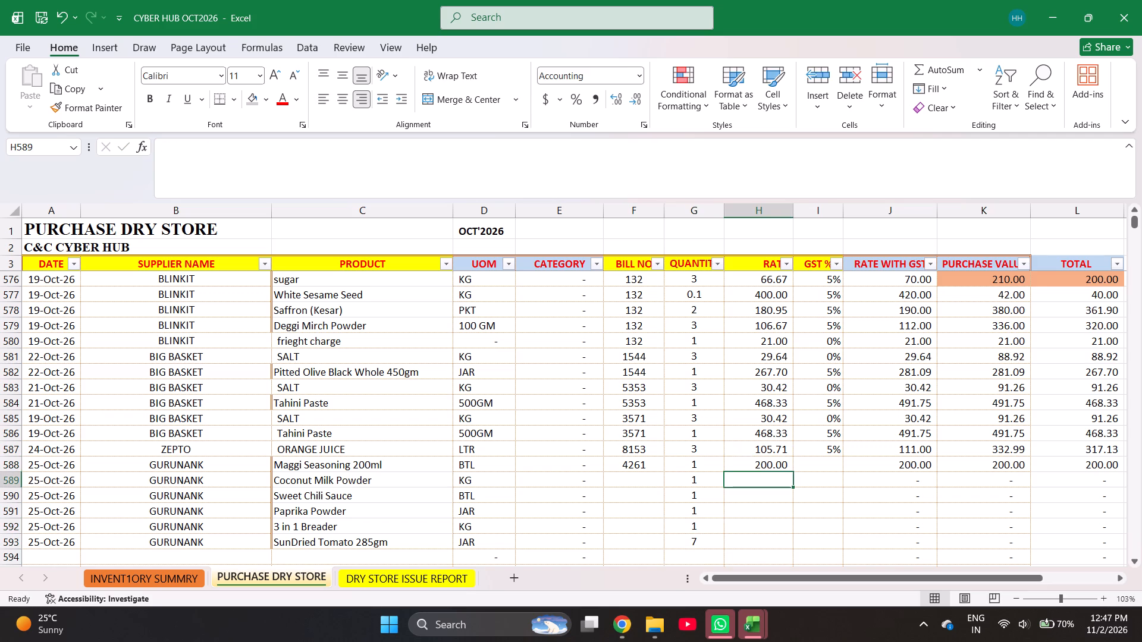
{"action": "type", "text": "895"}
{"action": "type", "text": ".24"}
{"action": "key", "text": "Return"}
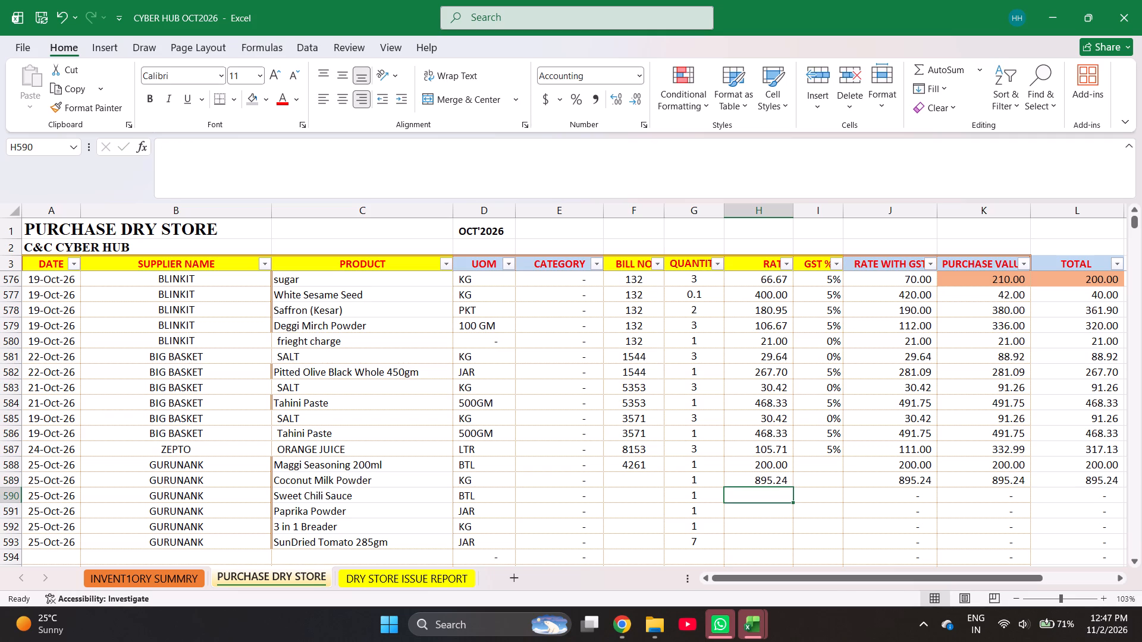
{"action": "type", "text": "247"}
{"action": "type", "text": ".62"}
{"action": "key", "text": "Return"}
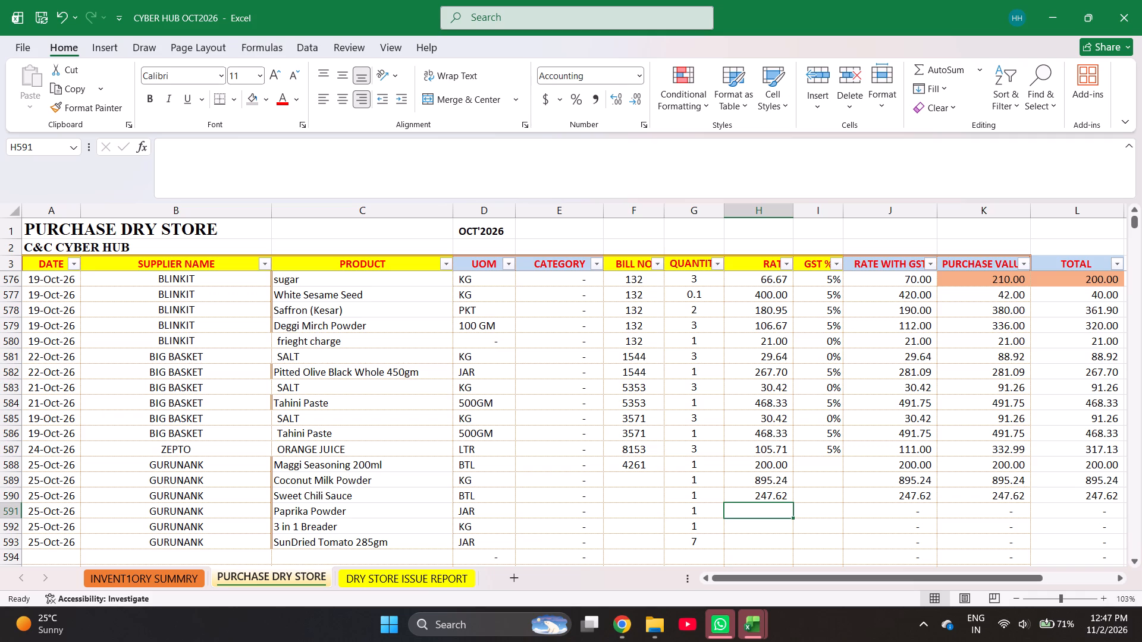
Enter the rates 428.57, 304.76 and 238.10 for the GURUNANK products in rows 591 to 593.
{"action": "type", "text": "428"}
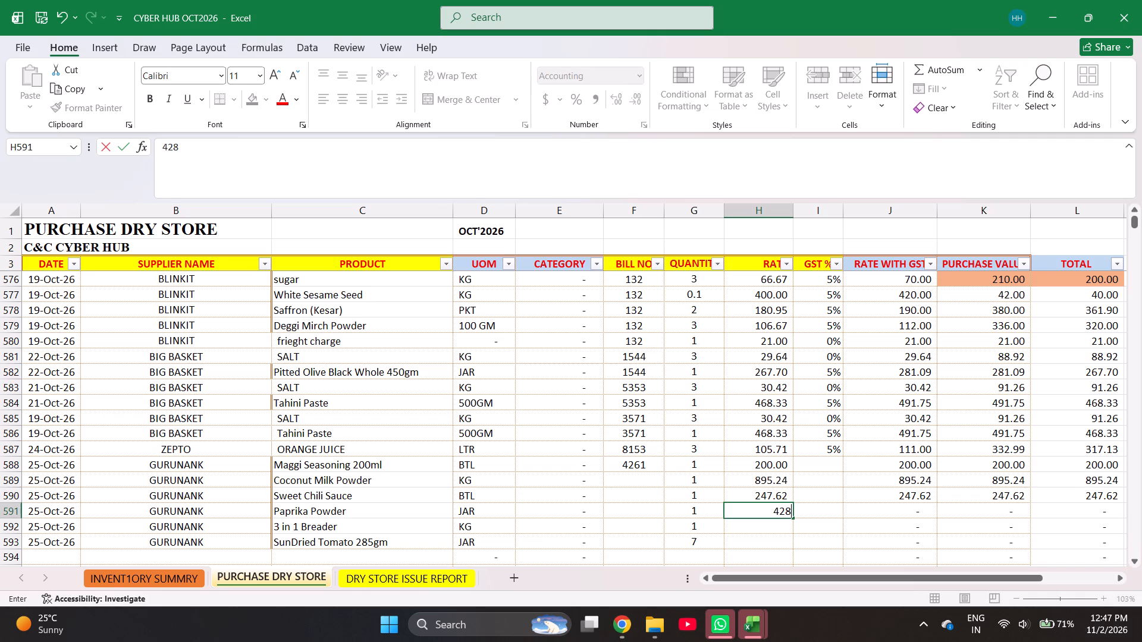
{"action": "type", "text": ".57"}
{"action": "key", "text": "Return"}
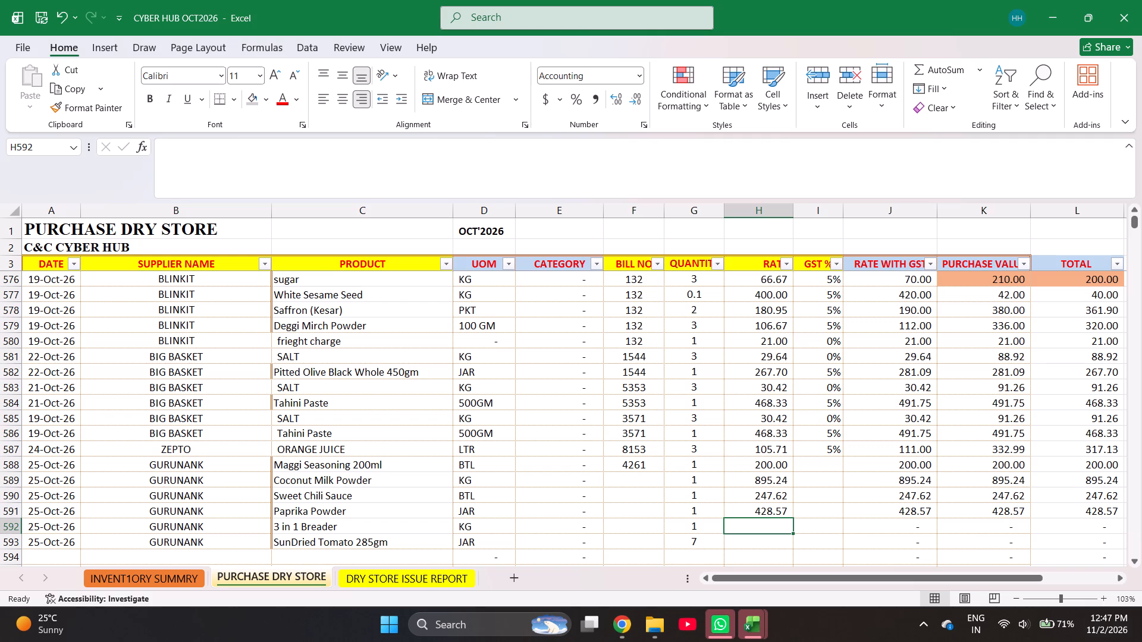
{"action": "type", "text": "304.76"}
{"action": "key", "text": "Return"}
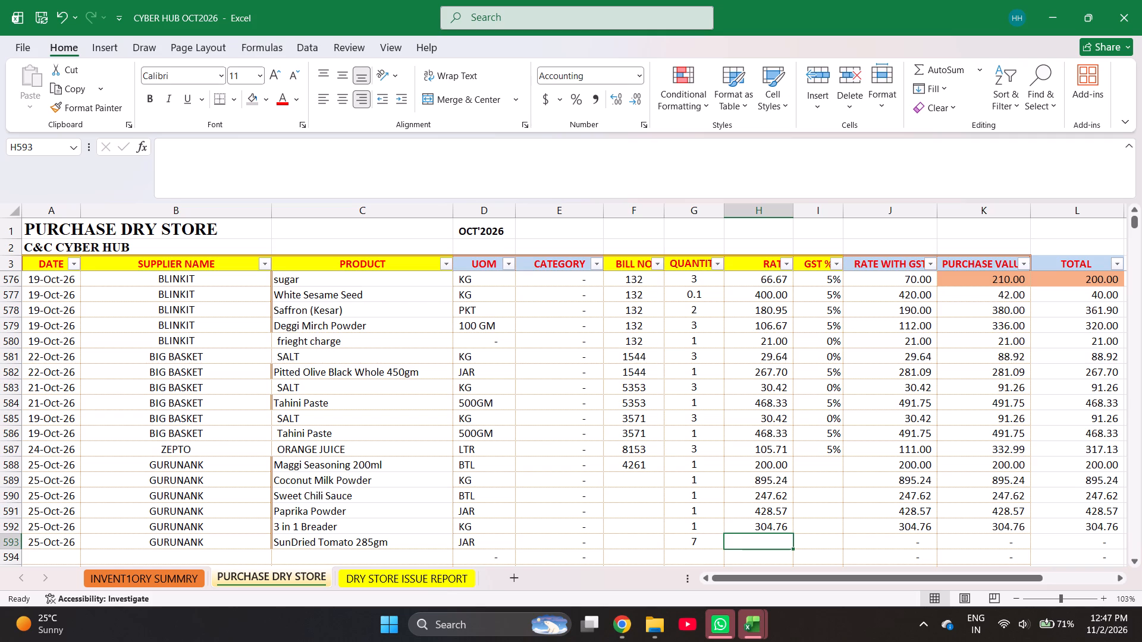
{"action": "type", "text": "23810"}
{"action": "key", "text": "BackSpace"}
{"action": "key", "text": "BackSpace"}
{"action": "key", "text": "BackSpace"}
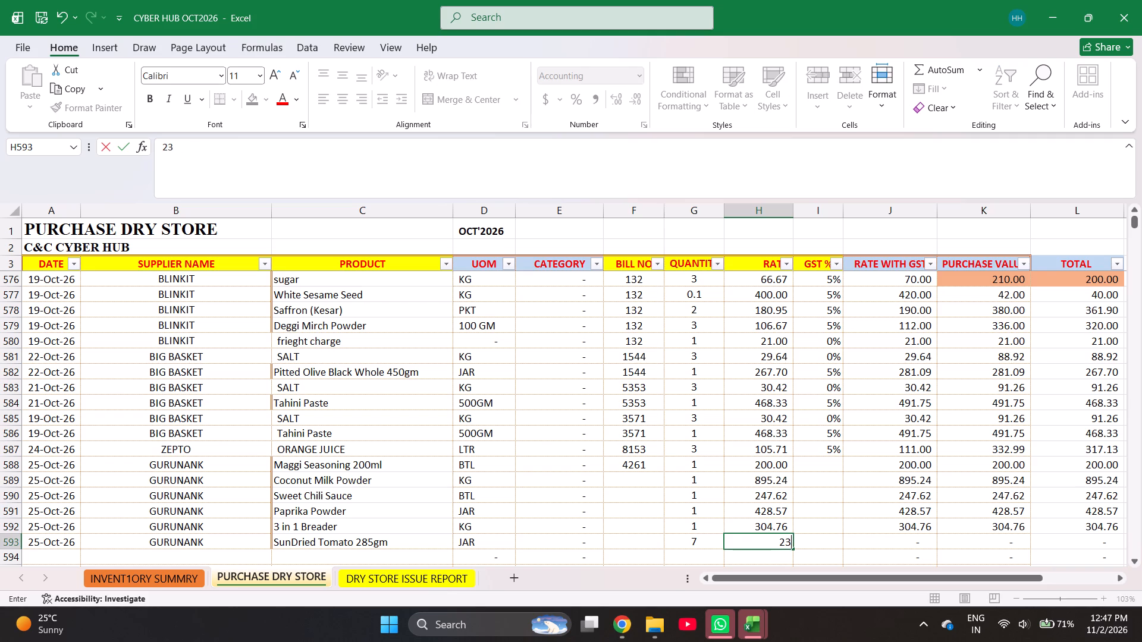
{"action": "type", "text": "8.10"}
{"action": "key", "text": "Right"}
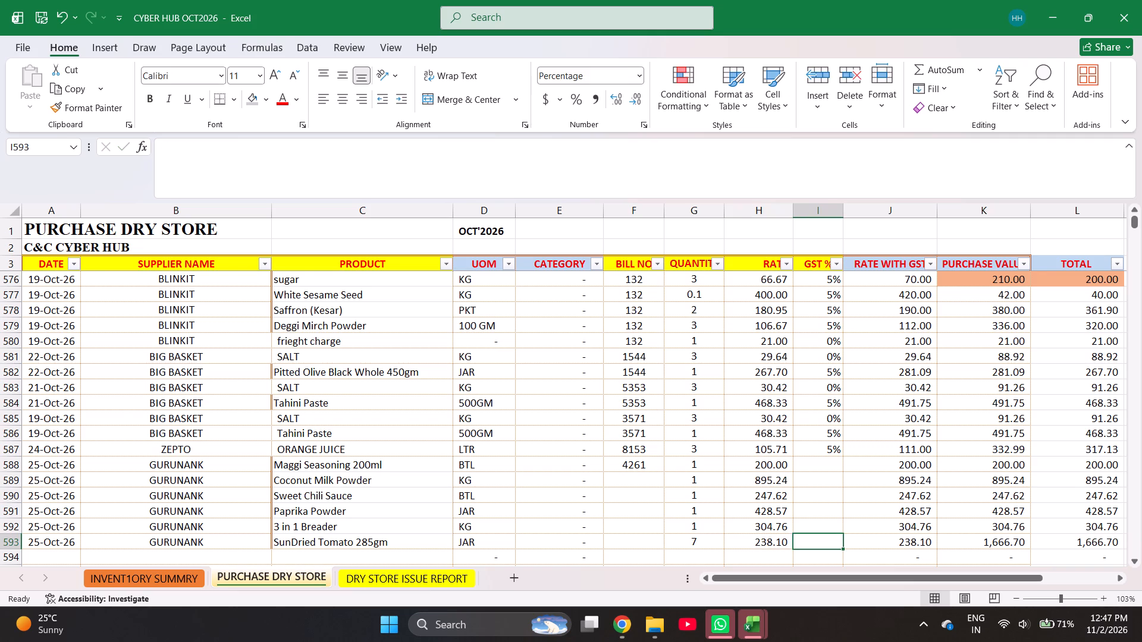
Fill the 5% GST rate from row 587 down through row 593.
{"action": "key", "text": "ctrl+Up"}
{"action": "key", "text": "ctrl+Down"}
{"action": "key", "text": "Down"}
{"action": "key", "text": "Up"}
{"action": "key", "text": "ctrl+Up"}
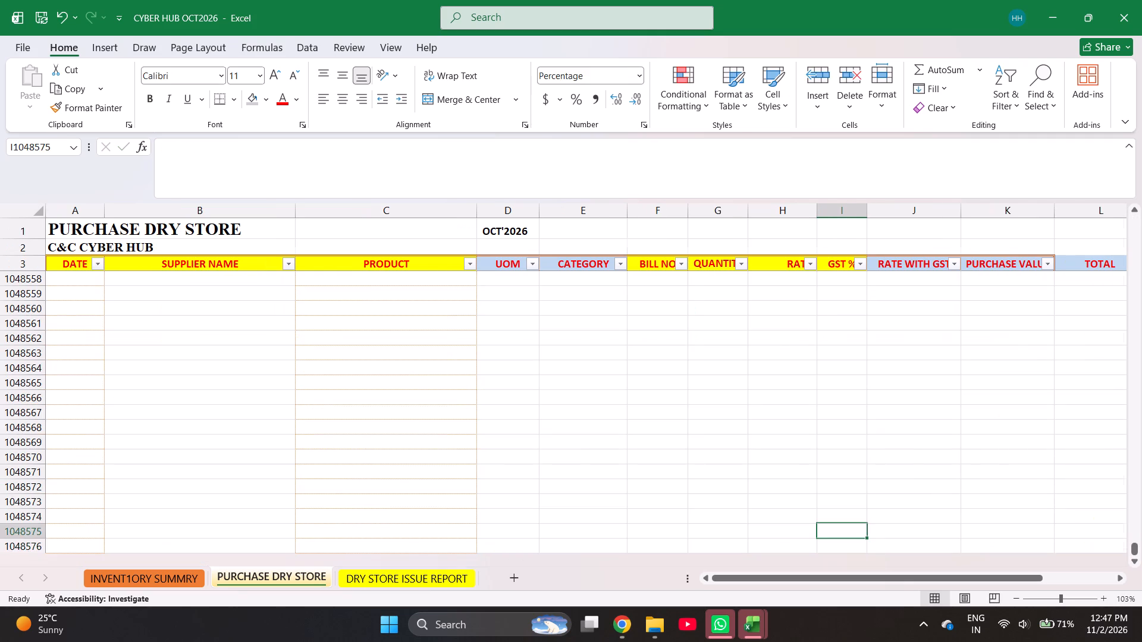
{"action": "key", "text": "Down"}
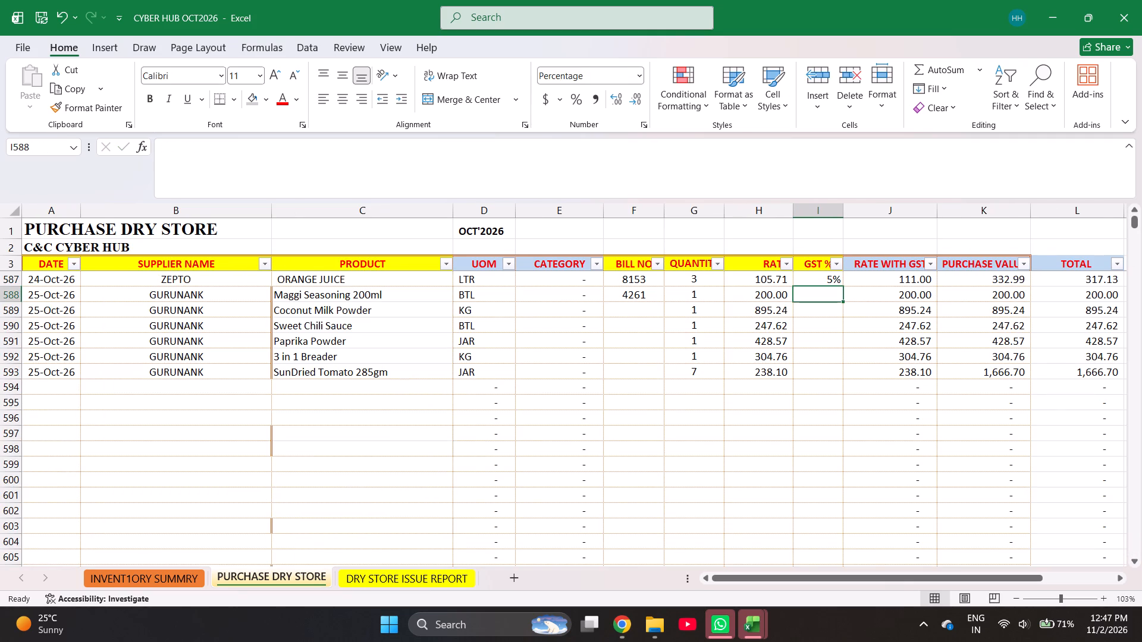
{"action": "key", "text": "Up"}
{"action": "key", "text": "shift+Down"}
{"action": "key", "text": "shift+Down"}
{"action": "key", "text": "shift+Down"}
{"action": "key", "text": "shift+Down"}
{"action": "key", "text": "shift+Down"}
{"action": "key", "text": "shift+Down"}
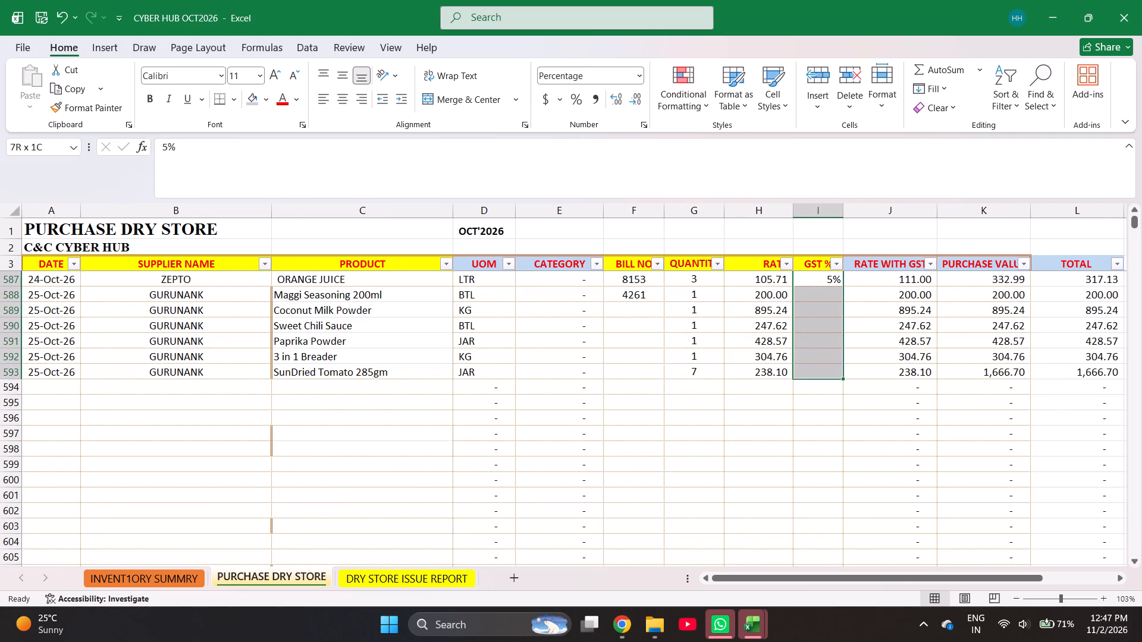
{"action": "key", "text": "ctrl+d"}
Fill bill number 4261 from row 588 down through row 593.
{"action": "key", "text": "ctrl+Left"}
{"action": "key", "text": "Down"}
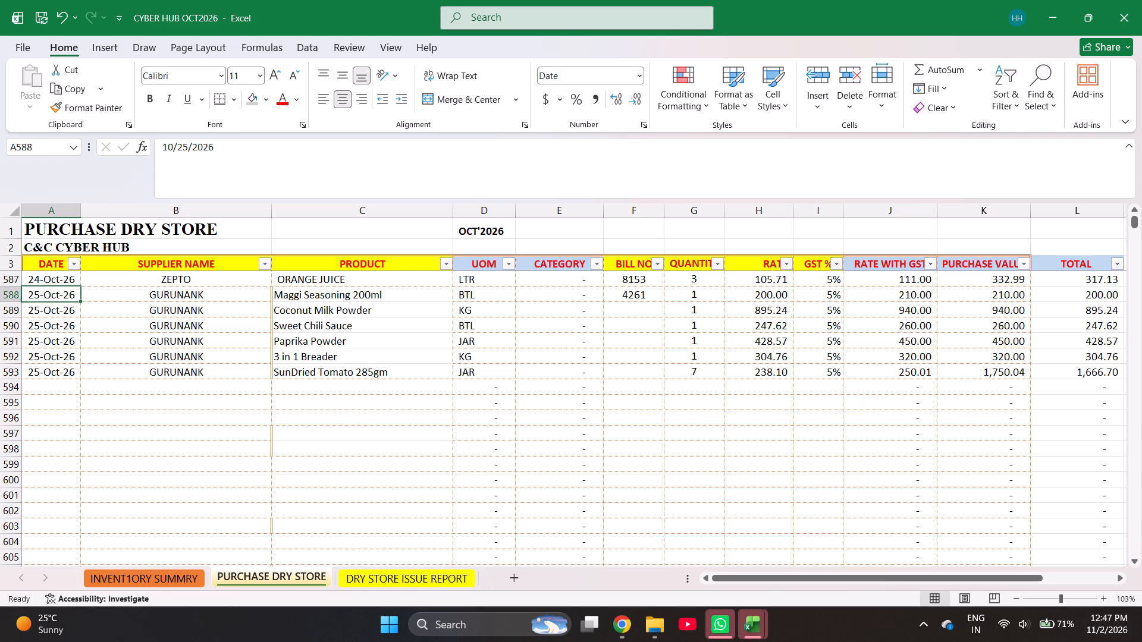
{"action": "key", "text": "Down"}
{"action": "key", "text": "ctrl+Right"}
{"action": "key", "text": "Right"}
{"action": "key", "text": "Up"}
{"action": "key", "text": "shift+Down"}
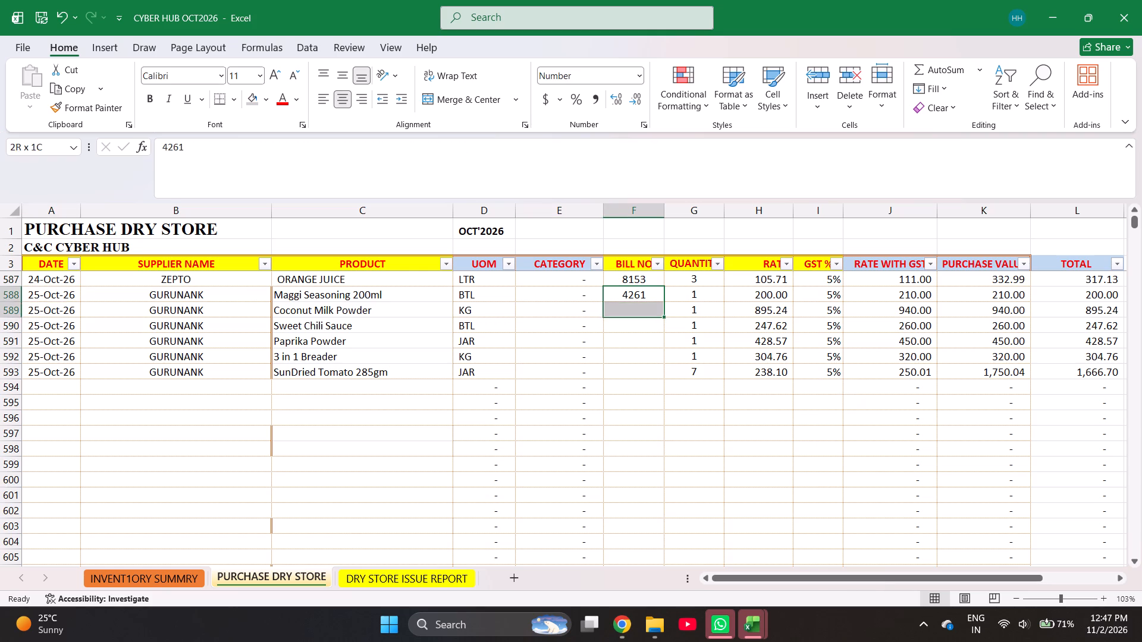
{"action": "key", "text": "shift+Down"}
{"action": "key", "text": "shift+Down"}
{"action": "key", "text": "shift+Down"}
{"action": "key", "text": "shift+Down"}
{"action": "key", "text": "ctrl+d"}
Select the purchase values of the GURUNANK lines, rows 588 to 593, to check the bill total.
{"action": "key", "text": "Right"}
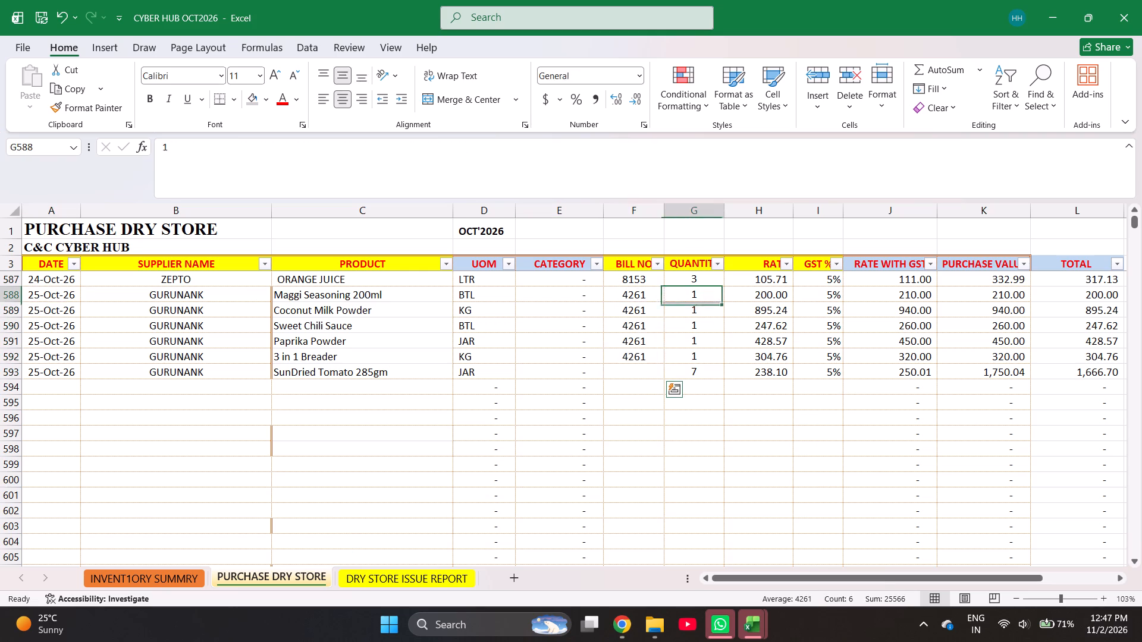
{"action": "key", "text": "Right"}
{"action": "key", "text": "Right"}
{"action": "key", "text": "Right"}
{"action": "key", "text": "Right"}
{"action": "key", "text": "Right"}
{"action": "key", "text": "Left"}
{"action": "key", "text": "shift+Down"}
{"action": "key", "text": "shift+Down"}
{"action": "key", "text": "shift+Down"}
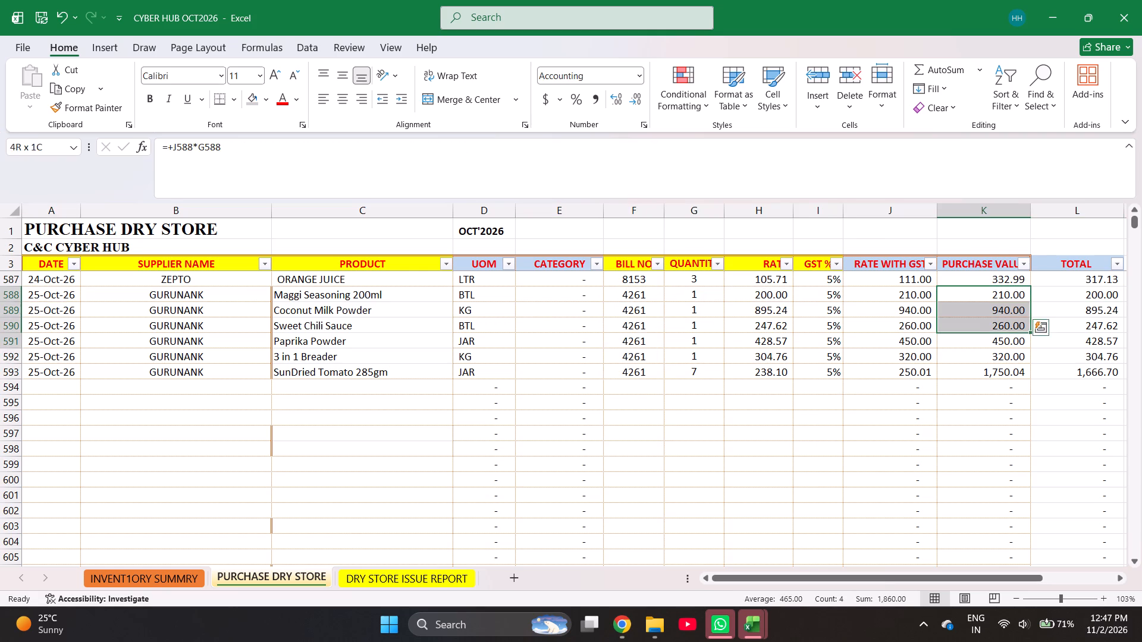
{"action": "key", "text": "shift+Down"}
{"action": "key", "text": "shift+Down"}
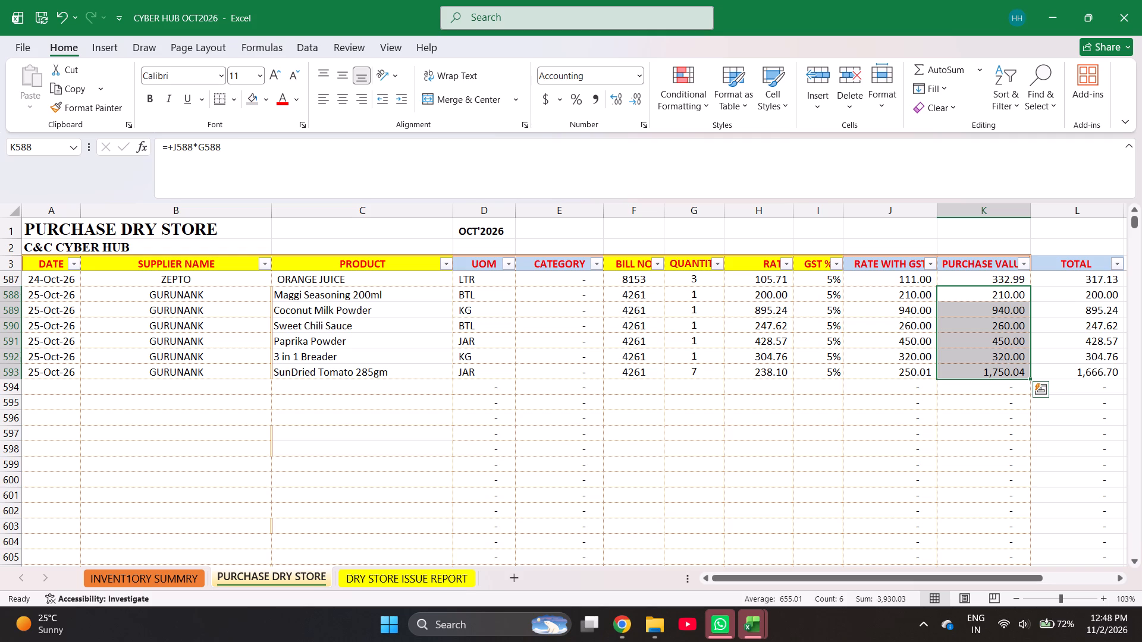
Start a new purchase line in row 594 with the date 10-23-2026.
{"action": "key", "text": "ctrl+Left"}
{"action": "key", "text": "ctrl+Down"}
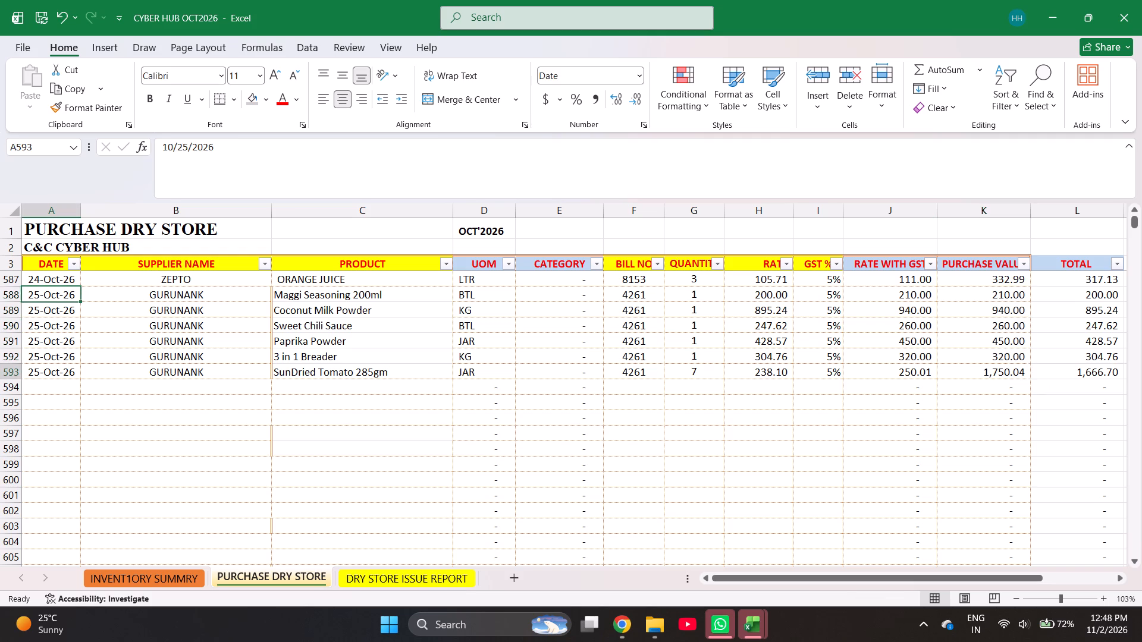
{"action": "key", "text": "Down"}
{"action": "type", "text": "10-23-2026"}
{"action": "key", "text": "Right"}
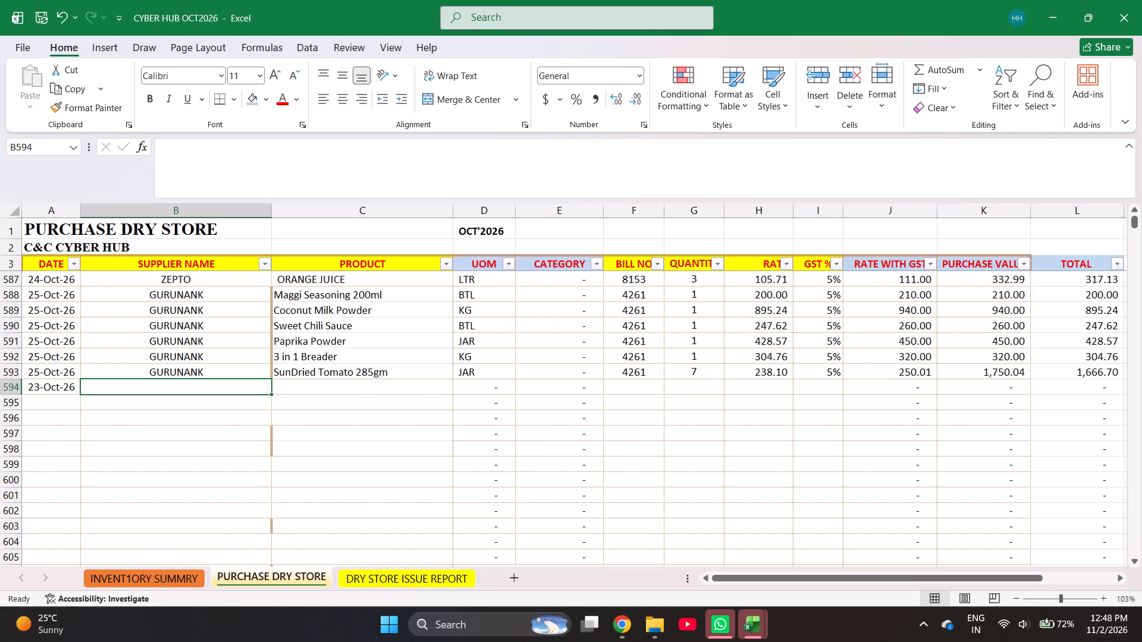
Enter the supplier in row 594 by copying GLOBAL BASKIT TRADING COMPANY from one of its purchase lines at the sheet's beginning.
{"action": "type", "text": "GLONA"}
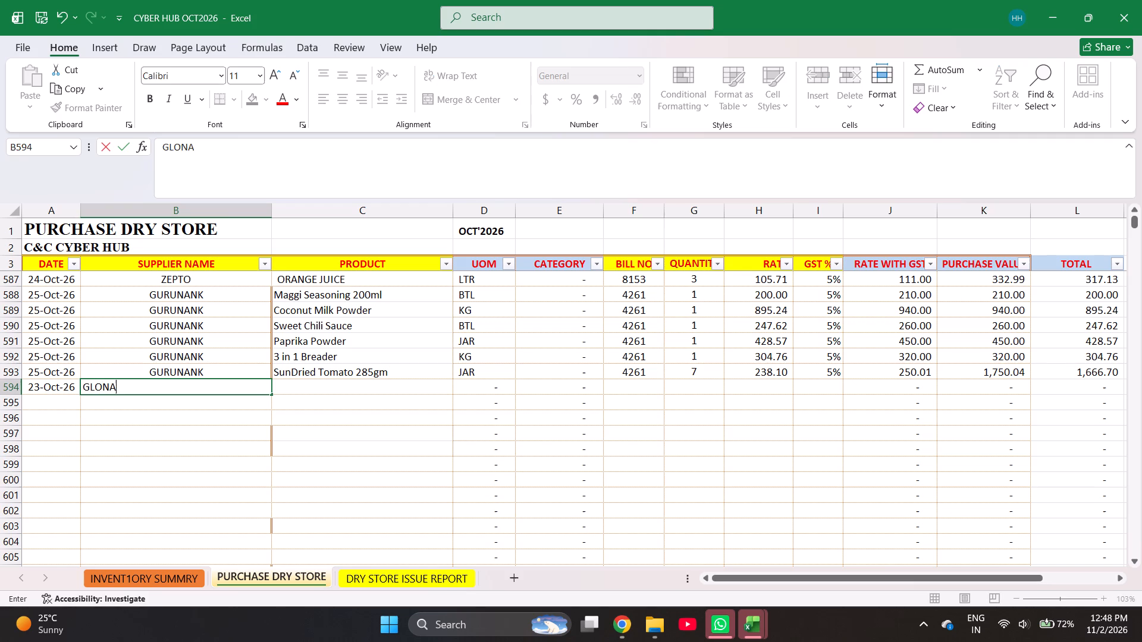
{"action": "key", "text": "BackSpace"}
{"action": "key", "text": "BackSpace"}
{"action": "type", "text": "BAL"}
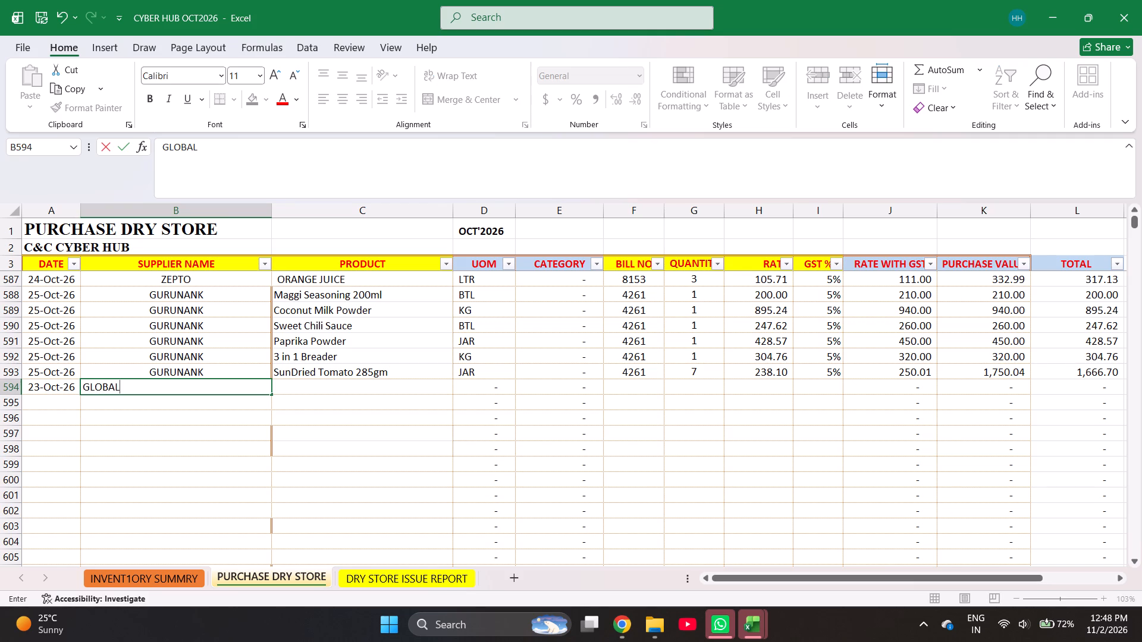
{"action": "key", "text": "space"}
{"action": "type", "text": "BAS"}
{"action": "key", "text": "ctrl+Up"}
{"action": "key", "text": "ctrl+Up"}
{"action": "key", "text": "ctrl+Up"}
{"action": "key", "text": "Down"}
{"action": "key", "text": "Down"}
{"action": "key", "text": "Down"}
{"action": "key", "text": "Down"}
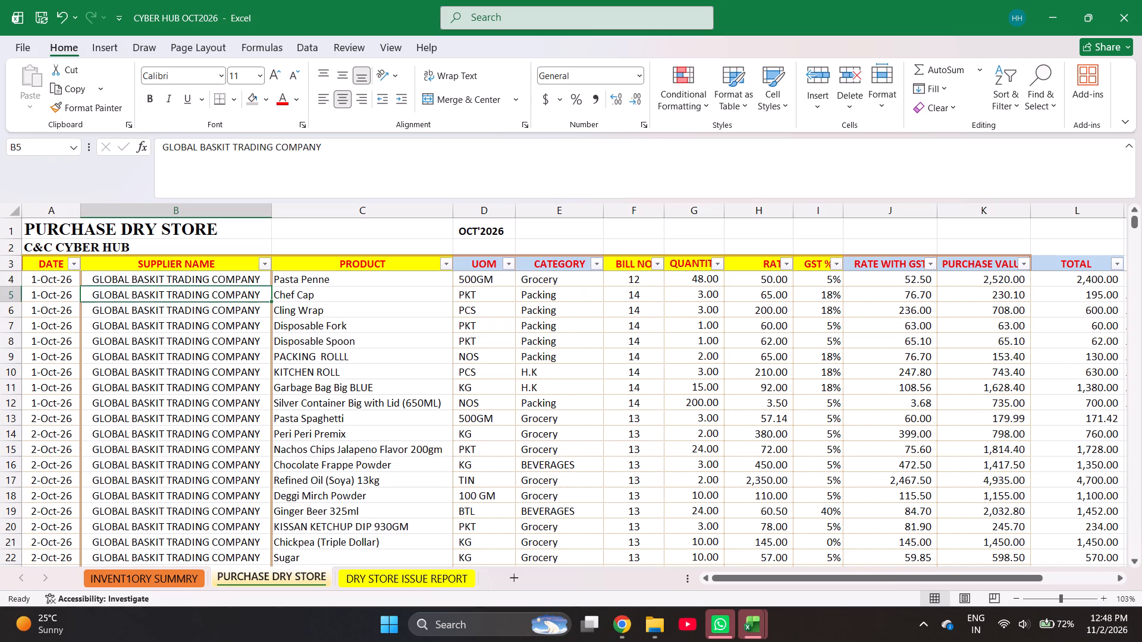
{"action": "key", "text": "Down"}
{"action": "key", "text": "ctrl+c"}
{"action": "key", "text": "ctrl+Down"}
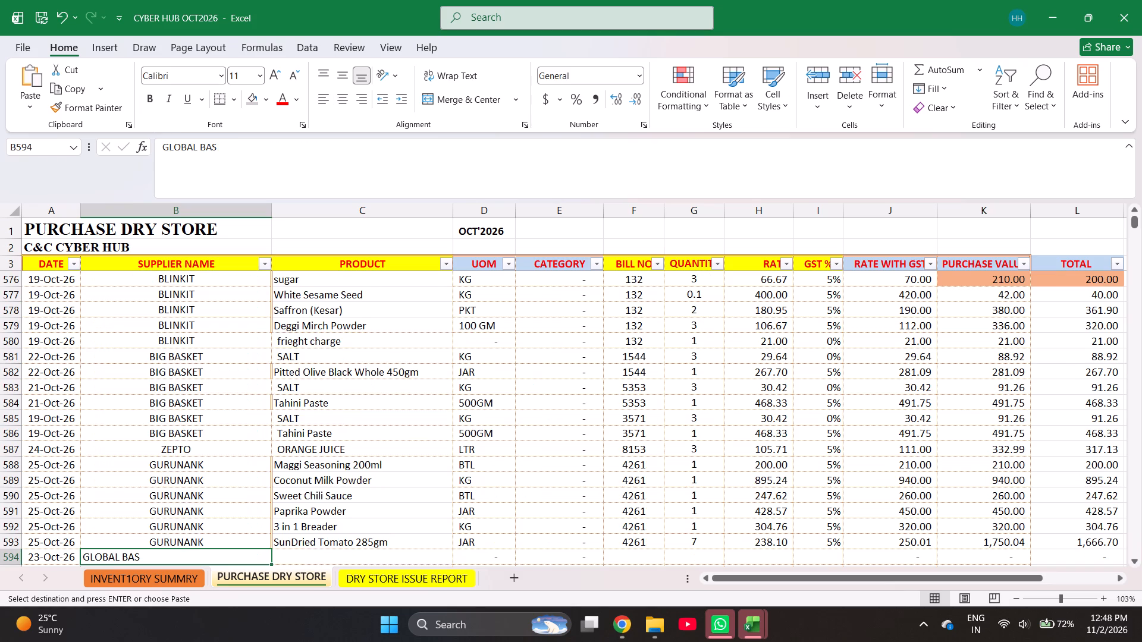
{"action": "key", "text": "Return"}
Enter SUGAR as the product in row 594.
{"action": "key", "text": "Right"}
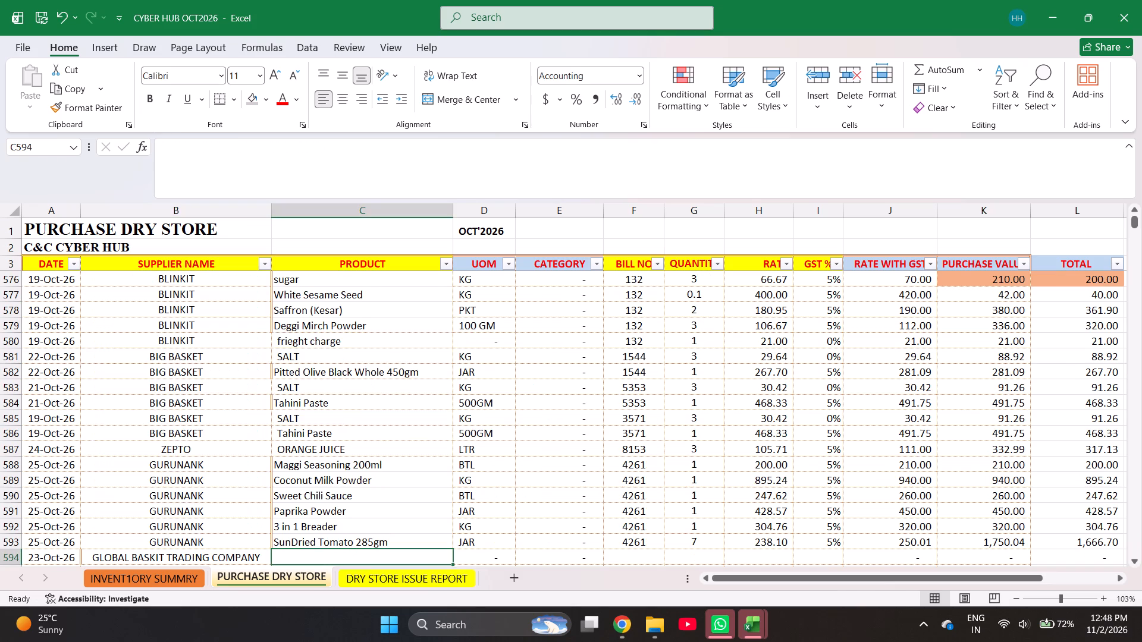
{"action": "type", "text": "SUA"}
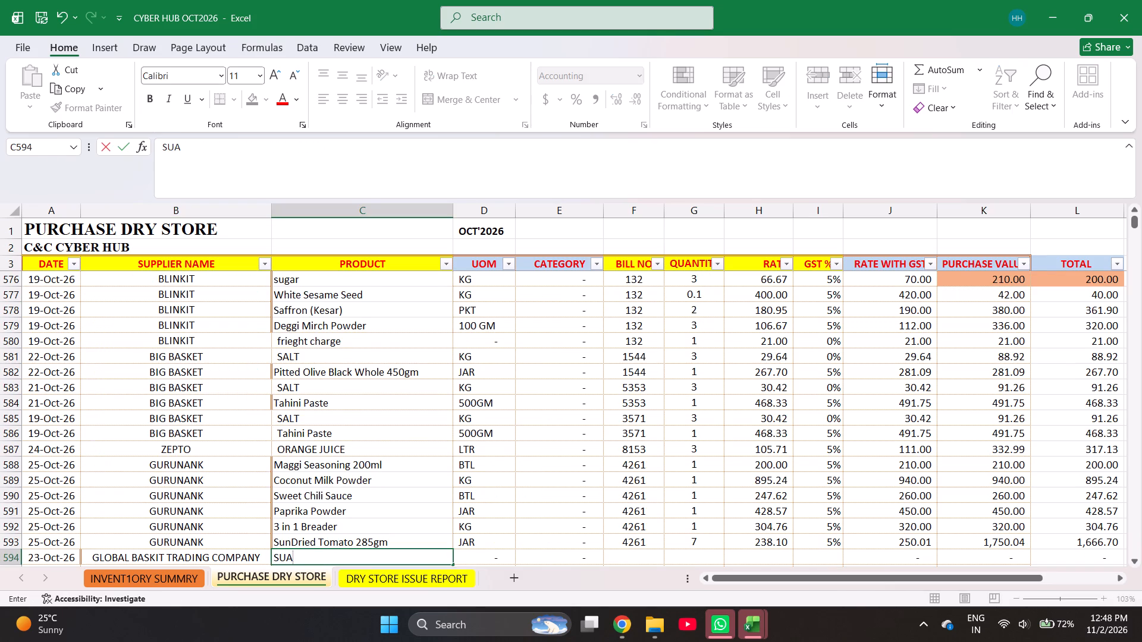
{"action": "key", "text": "BackSpace"}
{"action": "type", "text": "GAR"}
{"action": "key", "text": "Return"}
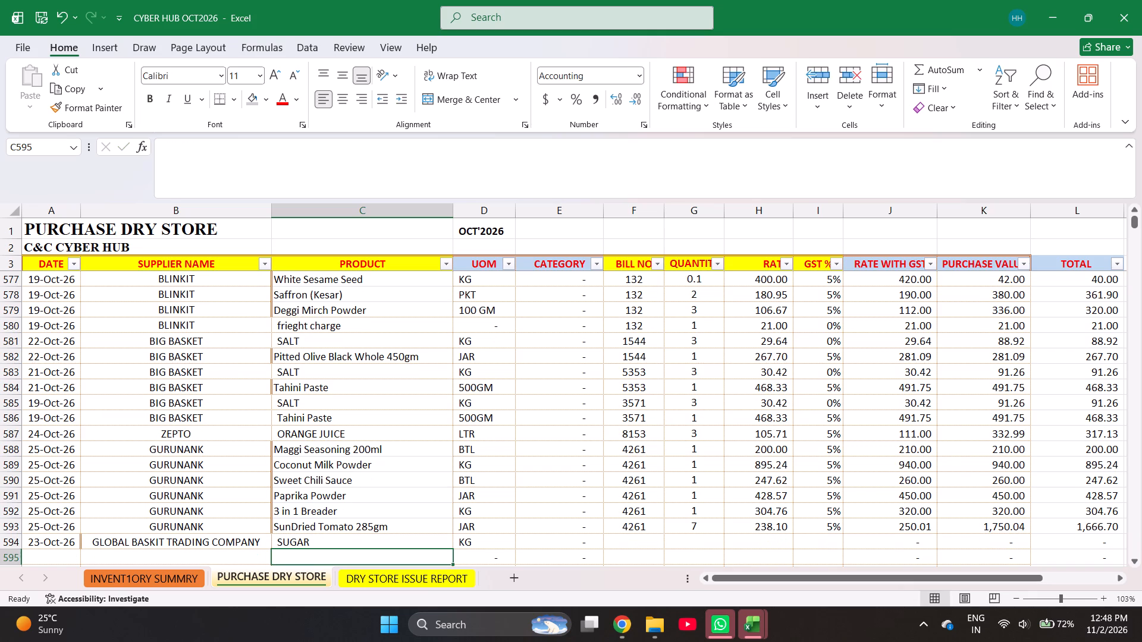
Find Nutella Chocolate Spread-750gm in the inventory summary sheet and copy its name into the product cell of row 595.
{"action": "type", "text": "NU"}
{"action": "type", "text": "TELLA"}
{"action": "key", "text": "space"}
{"action": "key", "text": "ctrl+Page_Up"}
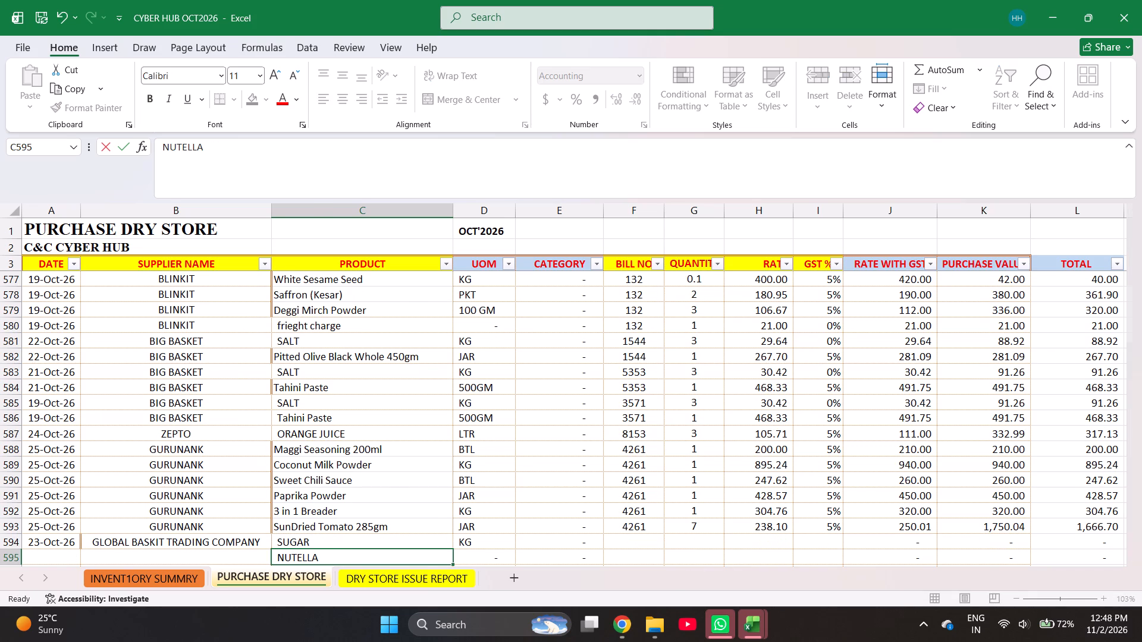
{"action": "key", "text": "ctrl+f"}
{"action": "type", "text": "NUTEL"}
{"action": "key", "text": "Return"}
{"action": "key", "text": "Escape"}
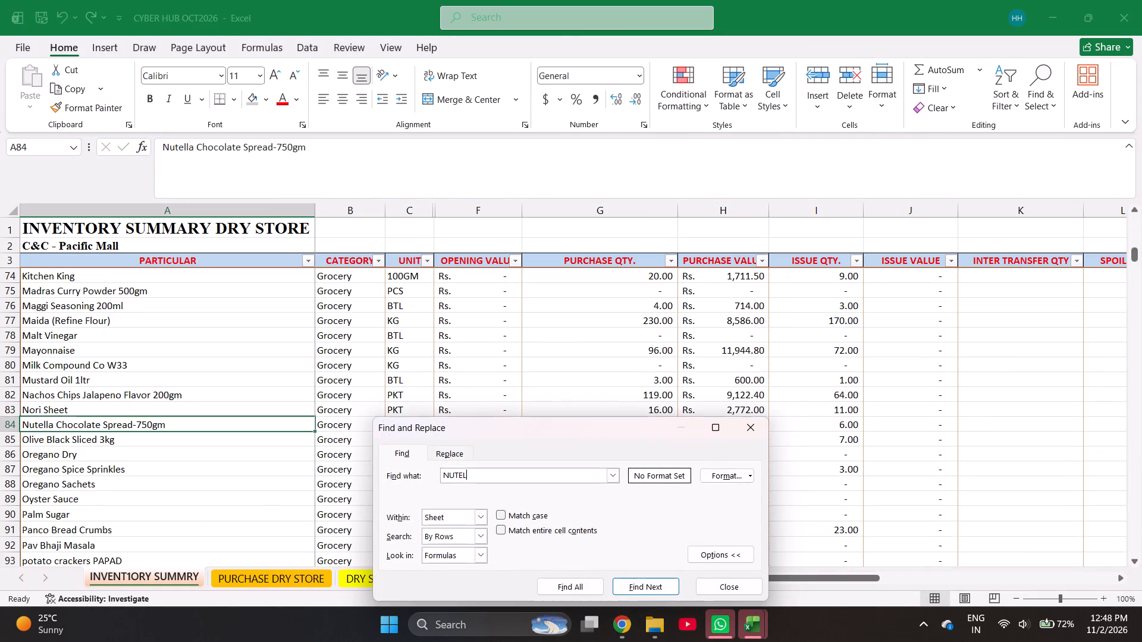
{"action": "key", "text": "ctrl+c"}
{"action": "key", "text": "ctrl+Page_Down"}
{"action": "key", "text": "Return"}
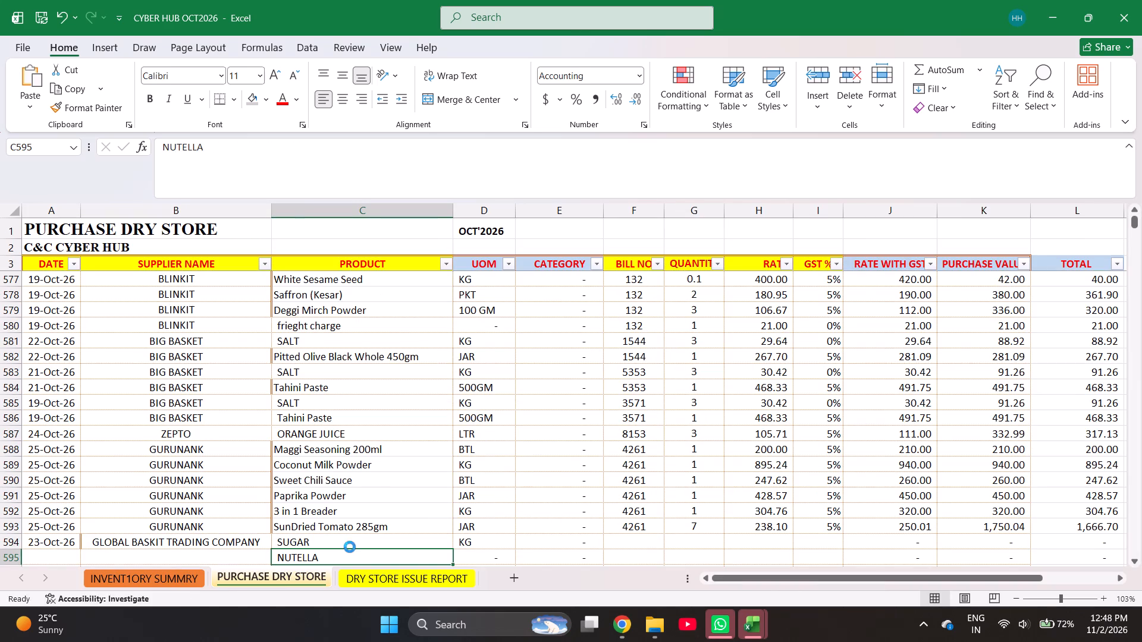
{"action": "key", "text": "Return"}
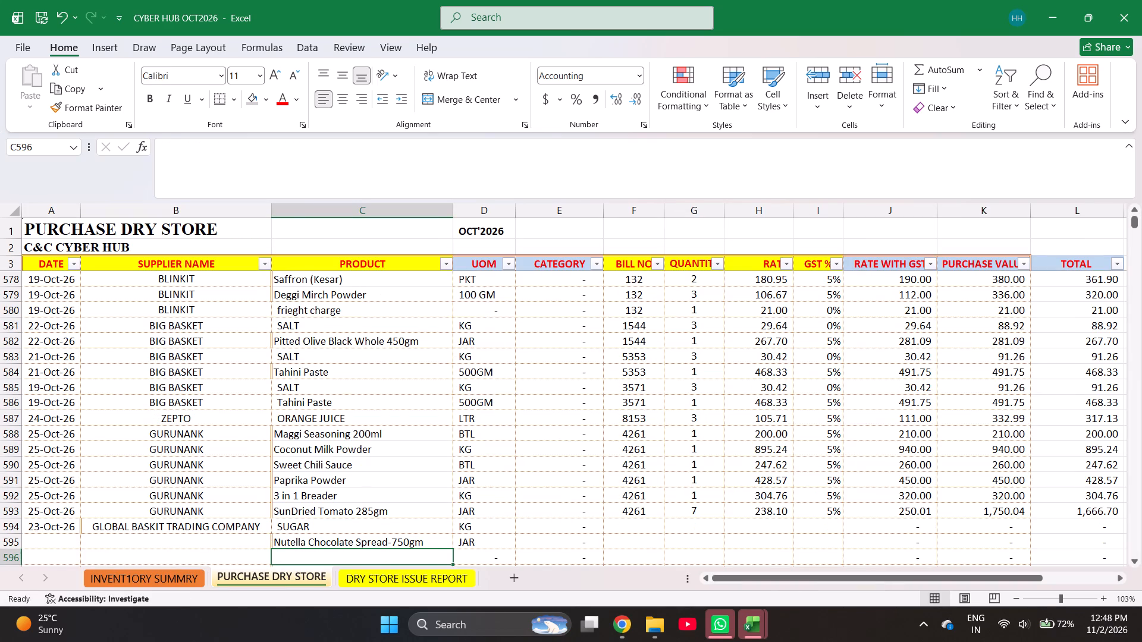
Start the row 596 product with REFIN and search the inventory summary sheet for REFINED.
{"action": "type", "text": "REFIN"}
{"action": "key", "text": "ctrl+Page_Up"}
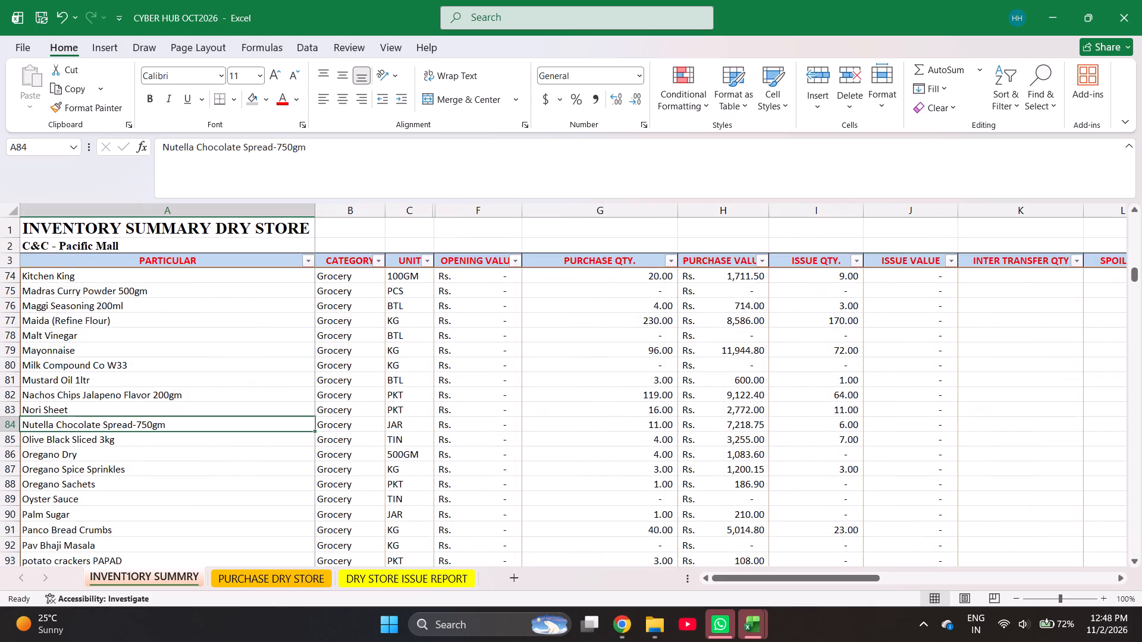
{"action": "key", "text": "ctrl+f"}
{"action": "type", "text": "REF"}
{"action": "key", "text": "Return"}
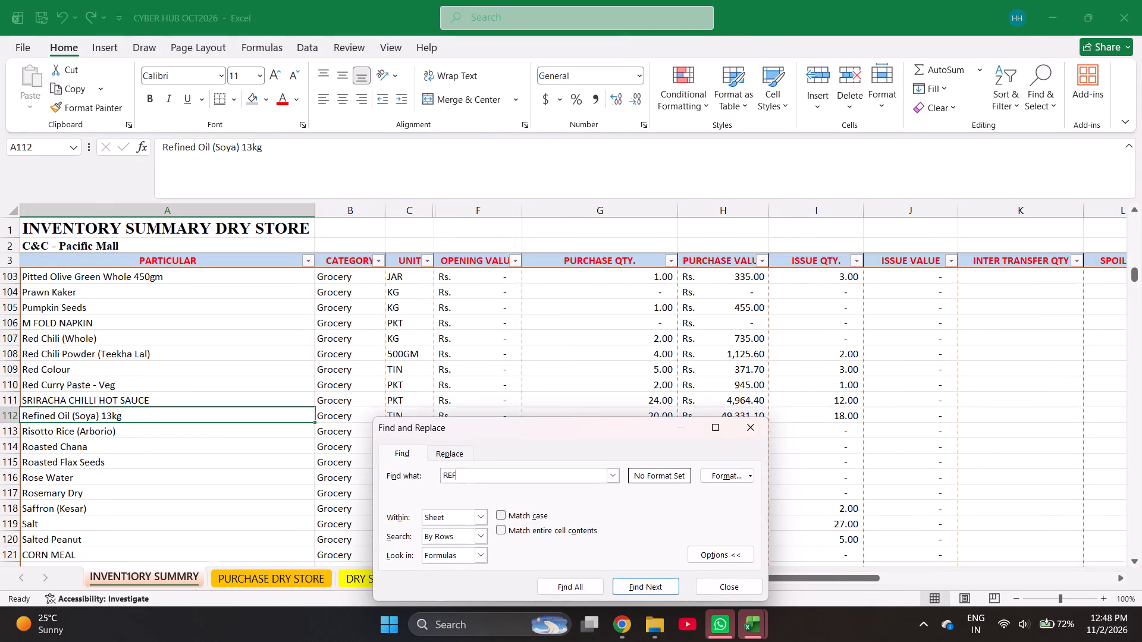
{"action": "type", "text": "INED"}
{"action": "key", "text": "Return"}
{"action": "key", "text": "Return"}
{"action": "key", "text": "Return"}
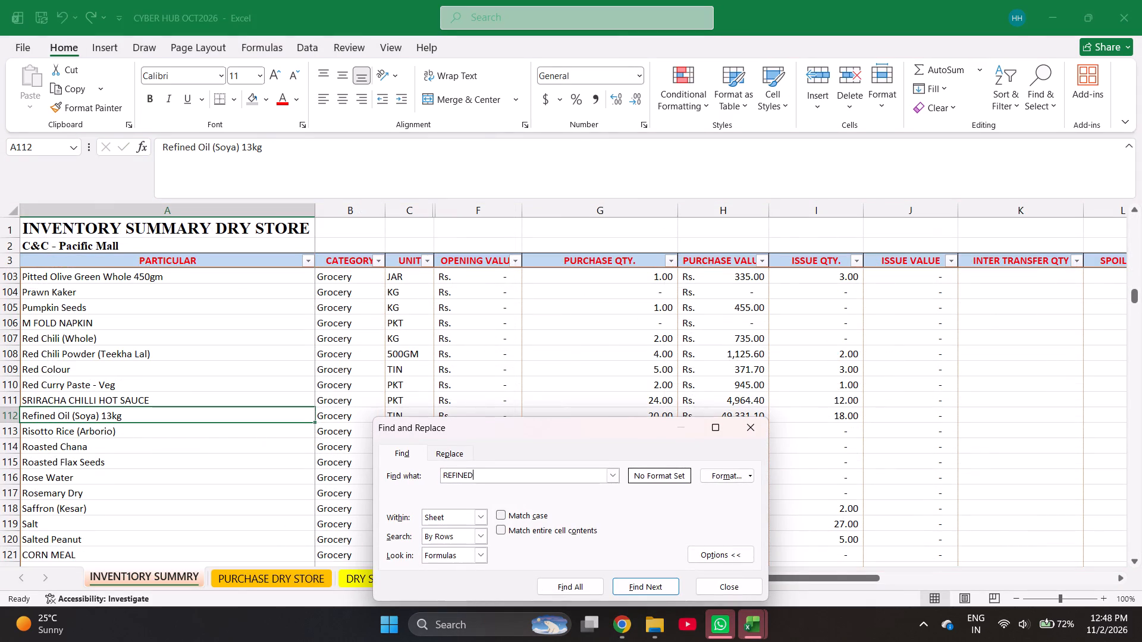
{"action": "key", "text": "Return"}
{"action": "key", "text": "Escape"}
Add Refined oil 15 kg as a new item in row 235, the first unused row of the inventory summary list.
{"action": "key", "text": "Down"}
{"action": "key", "text": "Down"}
{"action": "key", "text": "Down"}
{"action": "key", "text": "Down"}
{"action": "key", "text": "Down"}
{"action": "key", "text": "Down"}
{"action": "key", "text": "Down"}
{"action": "key", "text": "Down"}
{"action": "key", "text": "Down"}
{"action": "key", "text": "Down"}
{"action": "key", "text": "Down"}
{"action": "key", "text": "Down"}
{"action": "key", "text": "Down"}
{"action": "key", "text": "Down"}
{"action": "key", "text": "Down"}
{"action": "key", "text": "Down"}
{"action": "key", "text": "Down"}
{"action": "key", "text": "Down"}
{"action": "key", "text": "Down"}
{"action": "key", "text": "Down"}
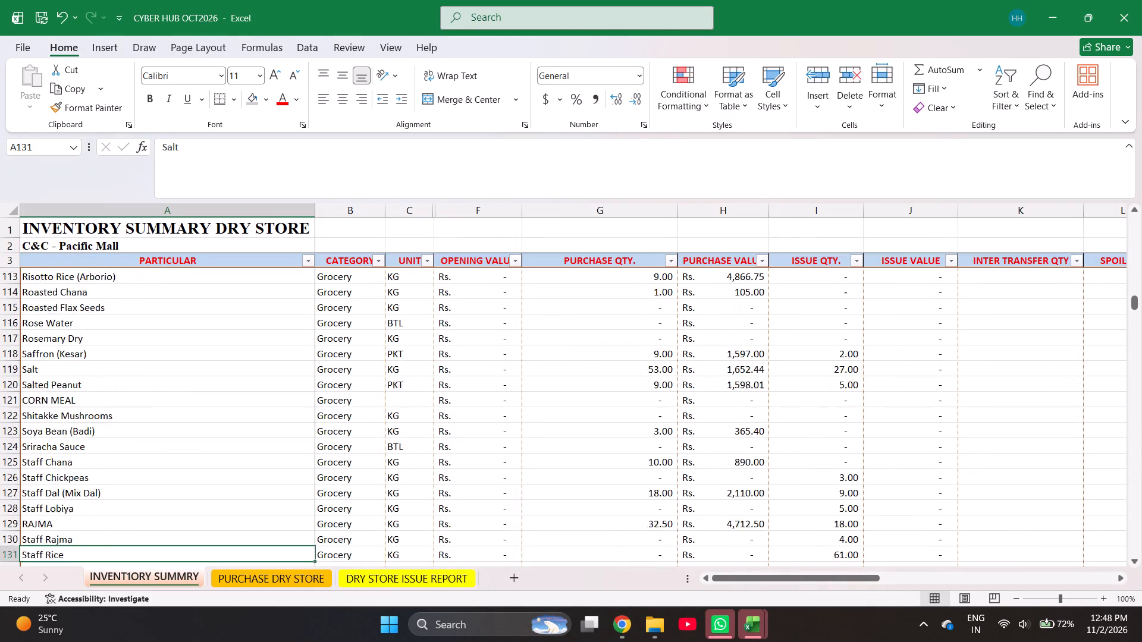
{"action": "key", "text": "Down"}
{"action": "key", "text": "Down"}
{"action": "key", "text": "Down"}
{"action": "key", "text": "Down"}
{"action": "key", "text": "Down"}
{"action": "key", "text": "Down"}
{"action": "key", "text": "Down"}
{"action": "key", "text": "Down"}
{"action": "key", "text": "Down"}
{"action": "key", "text": "Down"}
{"action": "key", "text": "Down"}
{"action": "key", "text": "Down"}
{"action": "key", "text": "Down"}
{"action": "key", "text": "Down"}
{"action": "key", "text": "Down"}
{"action": "key", "text": "Down"}
{"action": "key", "text": "Down"}
{"action": "key", "text": "Down"}
{"action": "key", "text": "Down"}
{"action": "key", "text": "Down"}
{"action": "key", "text": "Down"}
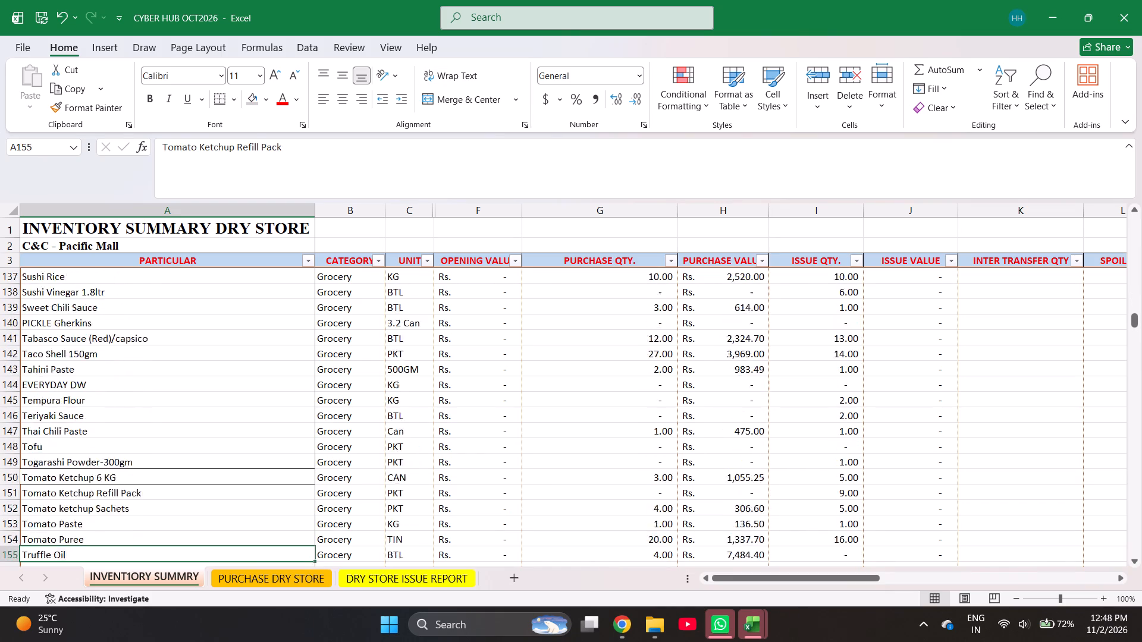
{"action": "key", "text": "Down"}
{"action": "key", "text": "Down"}
{"action": "key", "text": "Down"}
{"action": "key", "text": "Down"}
{"action": "key", "text": "Down"}
{"action": "key", "text": "Down"}
{"action": "key", "text": "Down"}
{"action": "key", "text": "Down"}
{"action": "key", "text": "Down"}
{"action": "key", "text": "Down"}
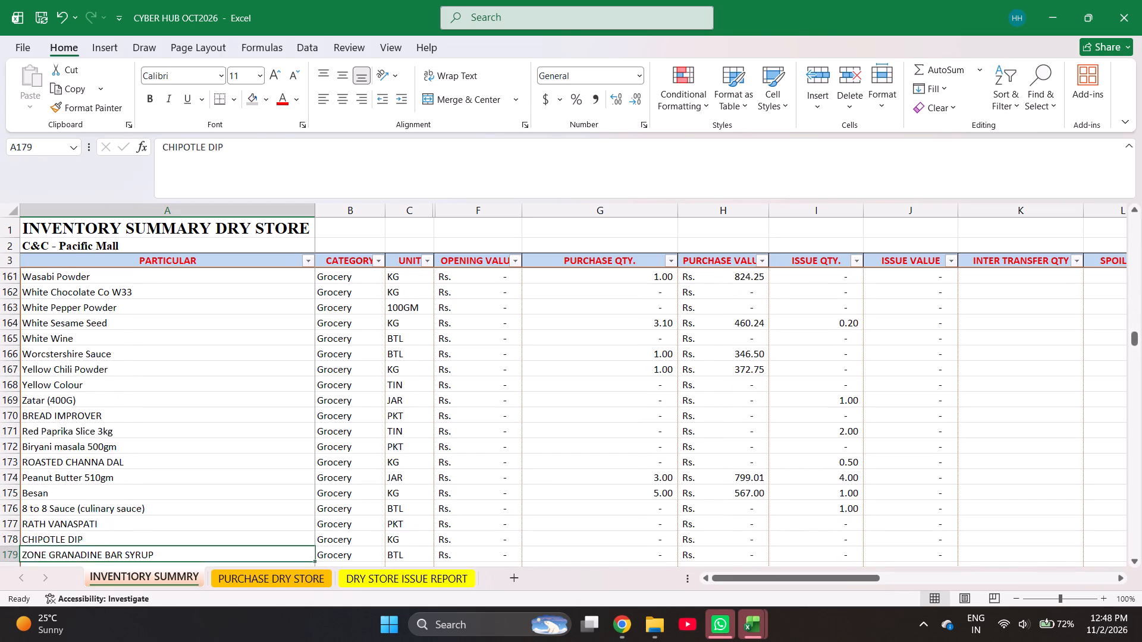
{"action": "key", "text": "Down"}
{"action": "key", "text": "Down"}
{"action": "key", "text": "Down"}
{"action": "key", "text": "Down"}
{"action": "key", "text": "Down"}
{"action": "key", "text": "Down"}
{"action": "key", "text": "Down"}
{"action": "key", "text": "Down"}
{"action": "key", "text": "Down"}
{"action": "key", "text": "Down"}
{"action": "key", "text": "Down"}
{"action": "key", "text": "Down"}
{"action": "key", "text": "Down"}
{"action": "key", "text": "Down"}
{"action": "key", "text": "Down"}
{"action": "key", "text": "Down"}
{"action": "key", "text": "Down"}
{"action": "key", "text": "Down"}
{"action": "key", "text": "Down"}
{"action": "key", "text": "Down"}
{"action": "key", "text": "Down"}
{"action": "key", "text": "Down"}
{"action": "key", "text": "Down"}
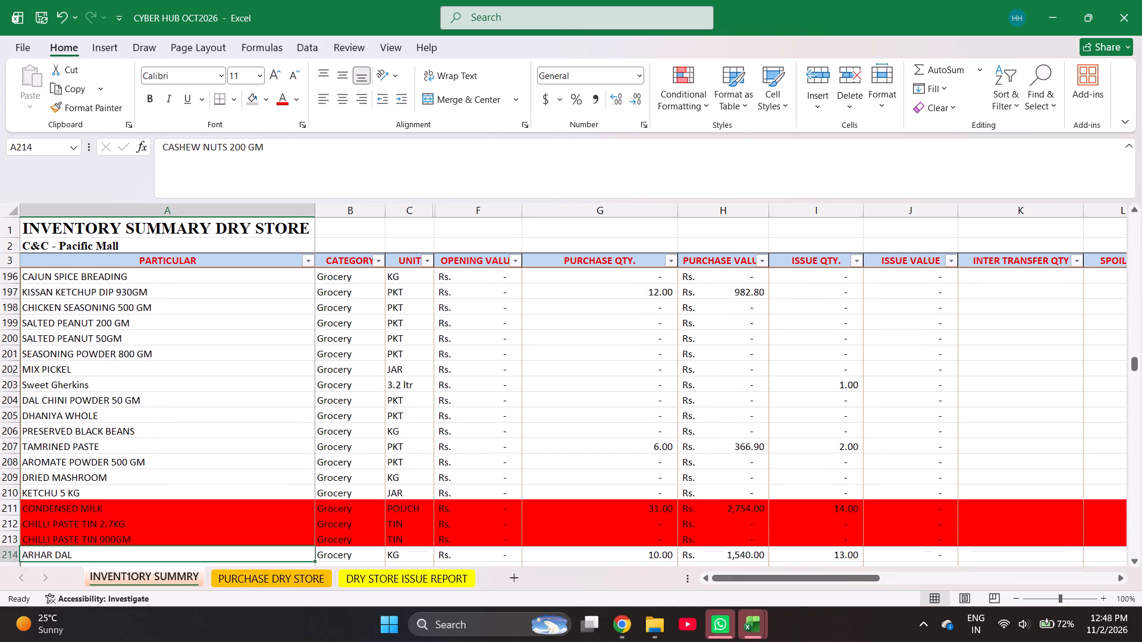
{"action": "key", "text": "Up"}
{"action": "key", "text": "Down"}
{"action": "key", "text": "Down"}
{"action": "key", "text": "Down"}
{"action": "key", "text": "Down"}
{"action": "key", "text": "Down"}
{"action": "key", "text": "Down"}
{"action": "key", "text": "Down"}
{"action": "key", "text": "Down"}
{"action": "key", "text": "Down"}
{"action": "key", "text": "Down"}
{"action": "key", "text": "Down"}
{"action": "key", "text": "Up"}
{"action": "key", "text": "Down"}
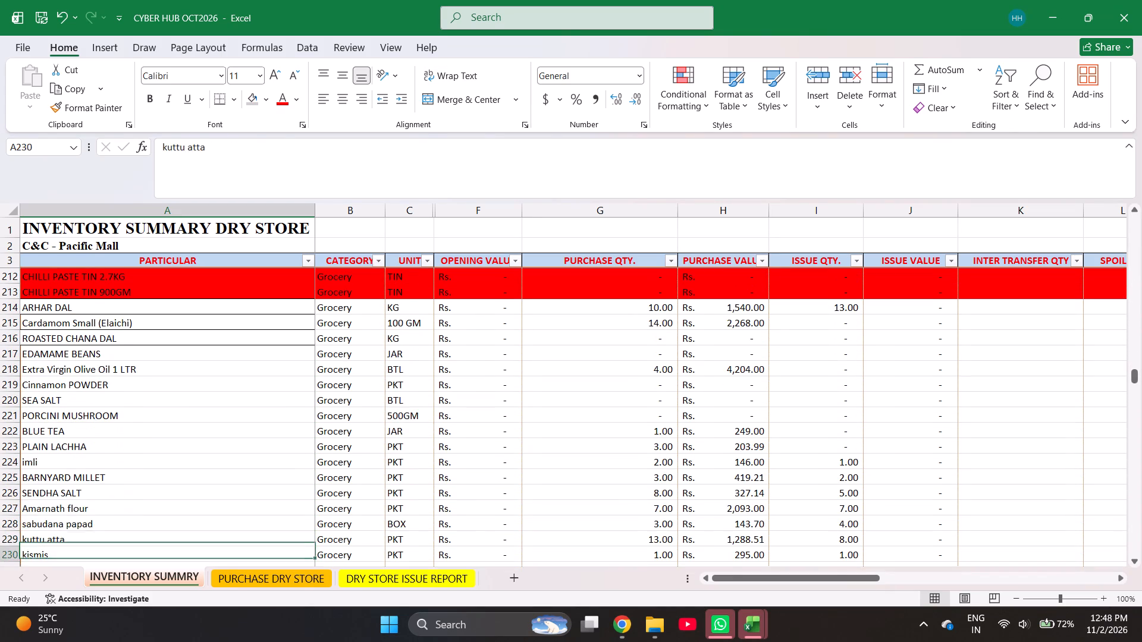
{"action": "key", "text": "Down"}
{"action": "key", "text": "Down"}
{"action": "key", "text": "Down"}
{"action": "key", "text": "Down"}
{"action": "key", "text": "Down"}
{"action": "key", "text": "Down"}
{"action": "key", "text": "Down"}
{"action": "key", "text": "Up"}
{"action": "key", "text": "Up"}
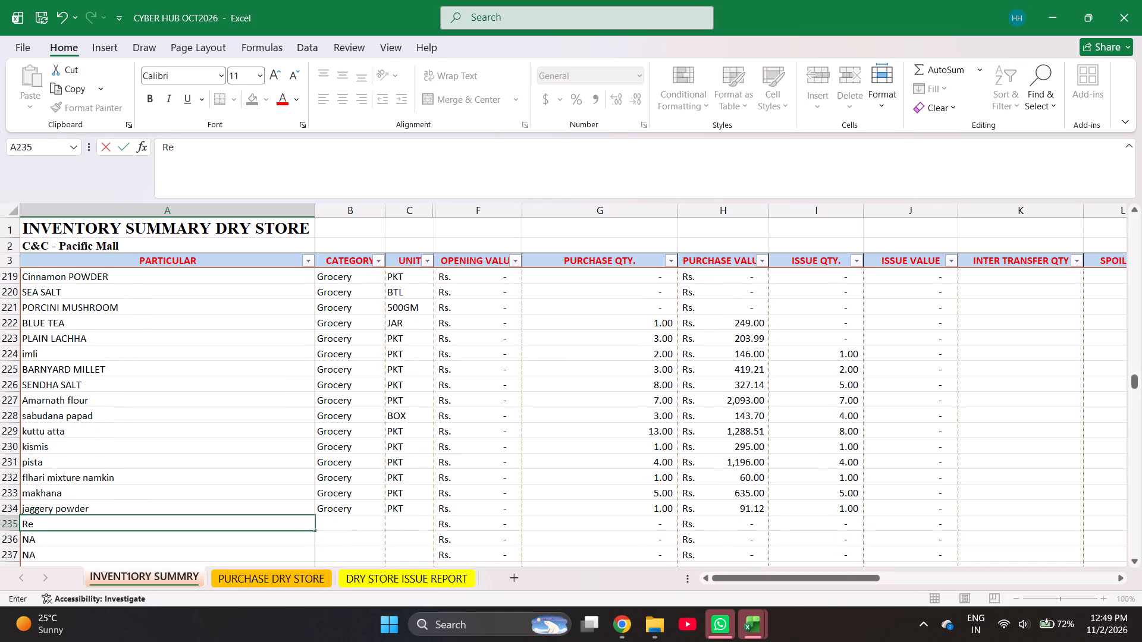
{"action": "type", "text": "ined"}
{"action": "key", "text": "space"}
{"action": "key", "text": "BackSpace"}
{"action": "key", "text": "BackSpace"}
{"action": "key", "text": "BackSpace"}
{"action": "key", "text": "BackSpace"}
{"action": "key", "text": "BackSpace"}
{"action": "key", "text": "BackSpace"}
{"action": "key", "text": "BackSpace"}
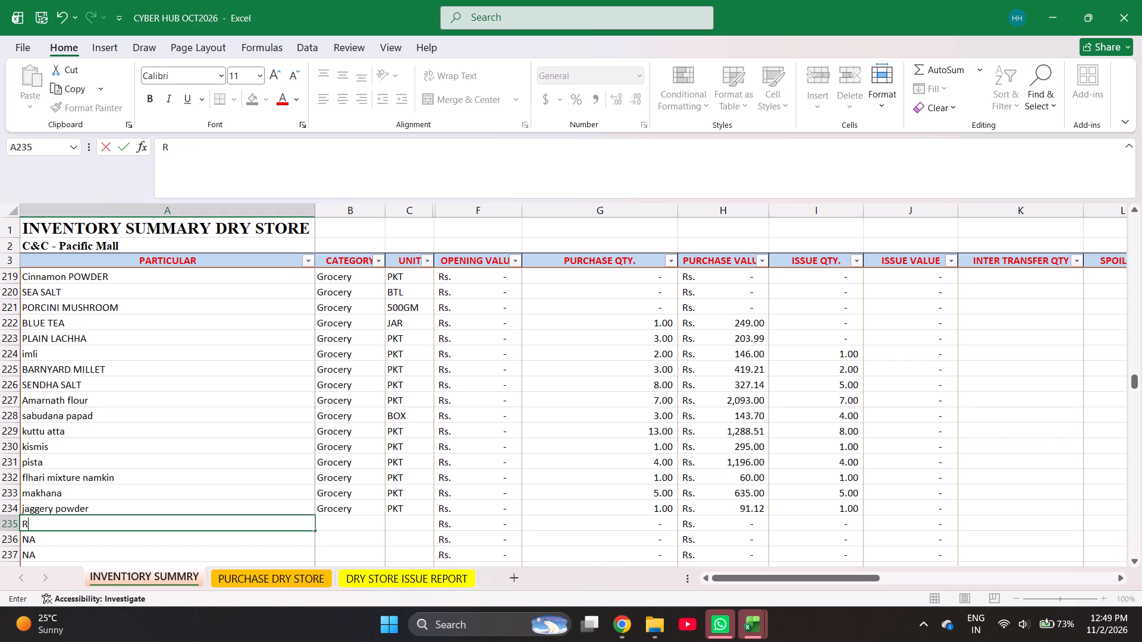
{"action": "type", "text": "efined"}
{"action": "key", "text": "space"}
{"action": "type", "text": "oil"}
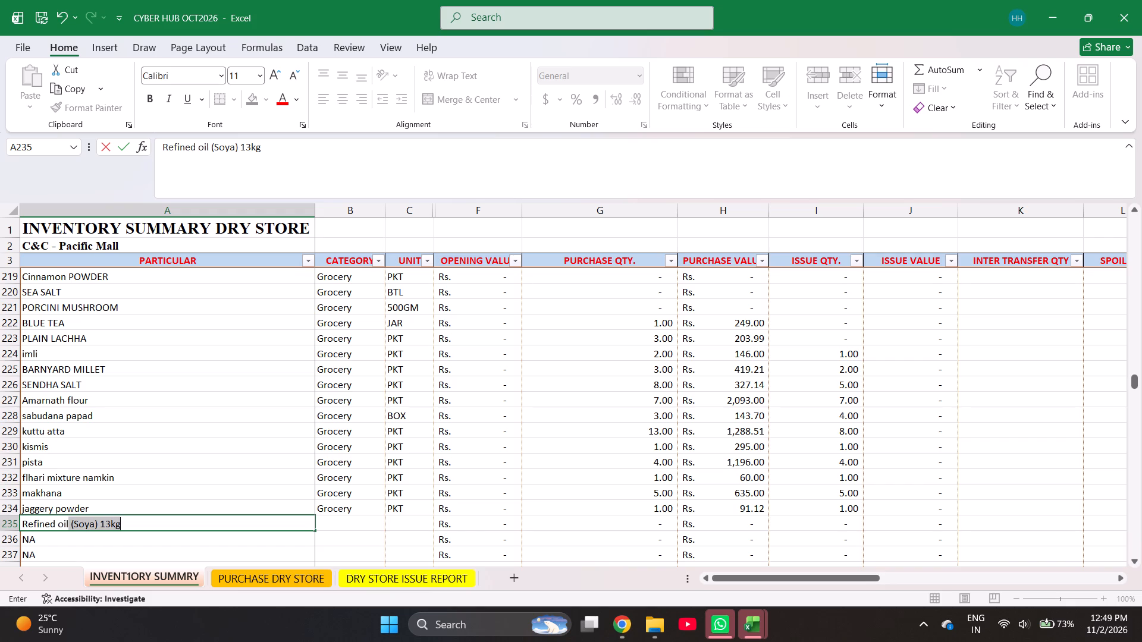
{"action": "key", "text": "space"}
{"action": "type", "text": "15 kg"}
{"action": "key", "text": "Return"}
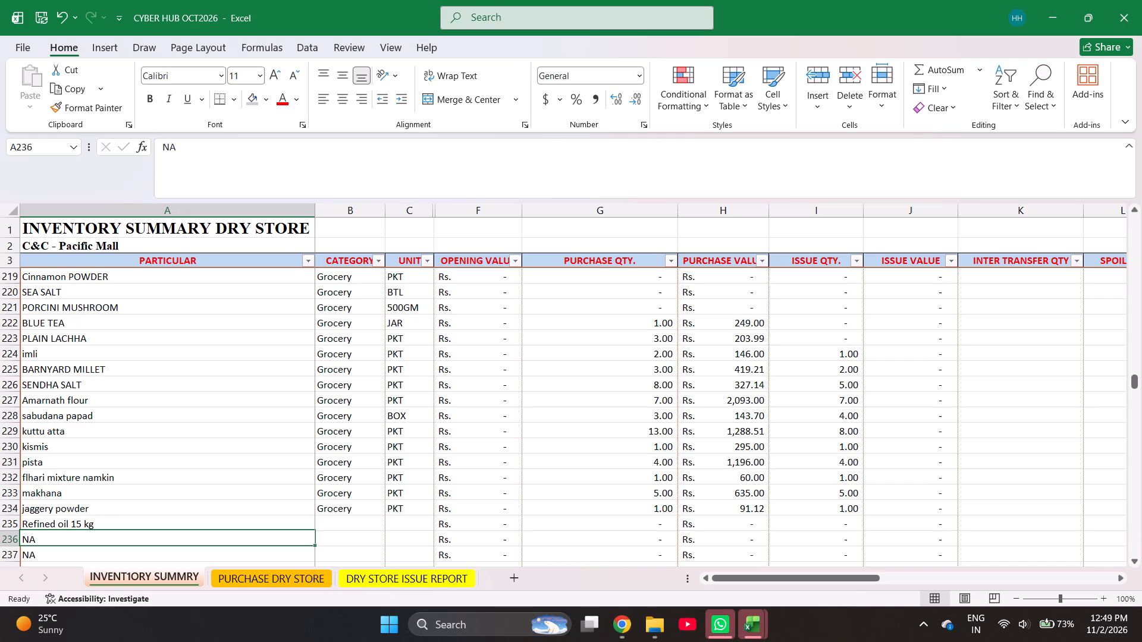
Give the Refined oil 15 kg item the category Grocery and the unit TIN.
{"action": "key", "text": "Up"}
{"action": "key", "text": "Right"}
{"action": "key", "text": "Right"}
{"action": "key", "text": "Left"}
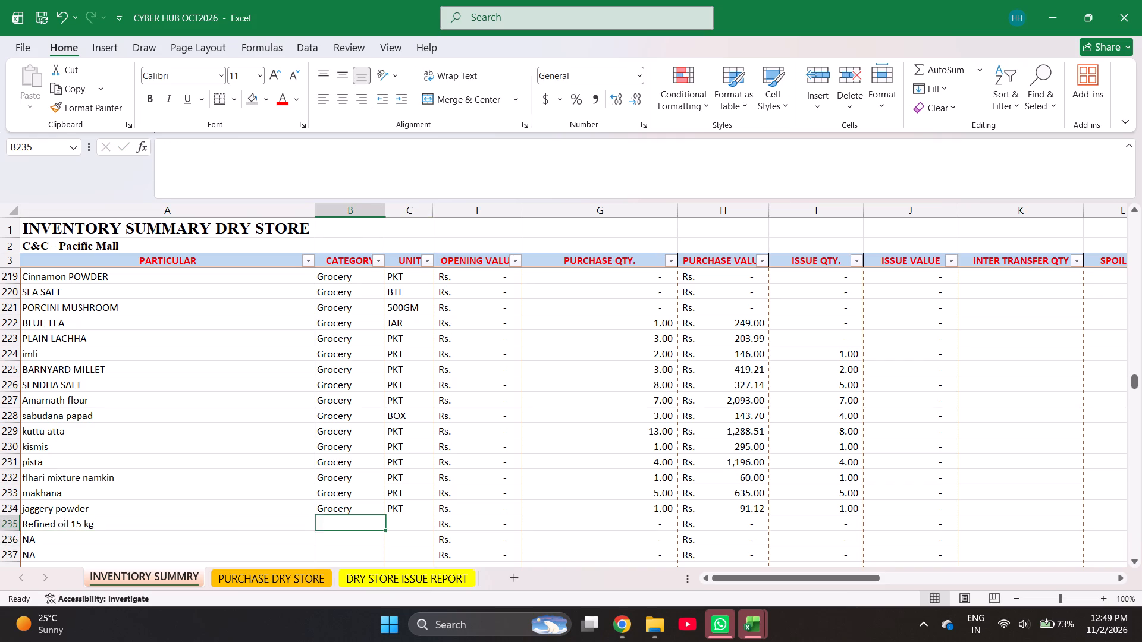
{"action": "key", "text": "ctrl+d"}
{"action": "key", "text": "Right"}
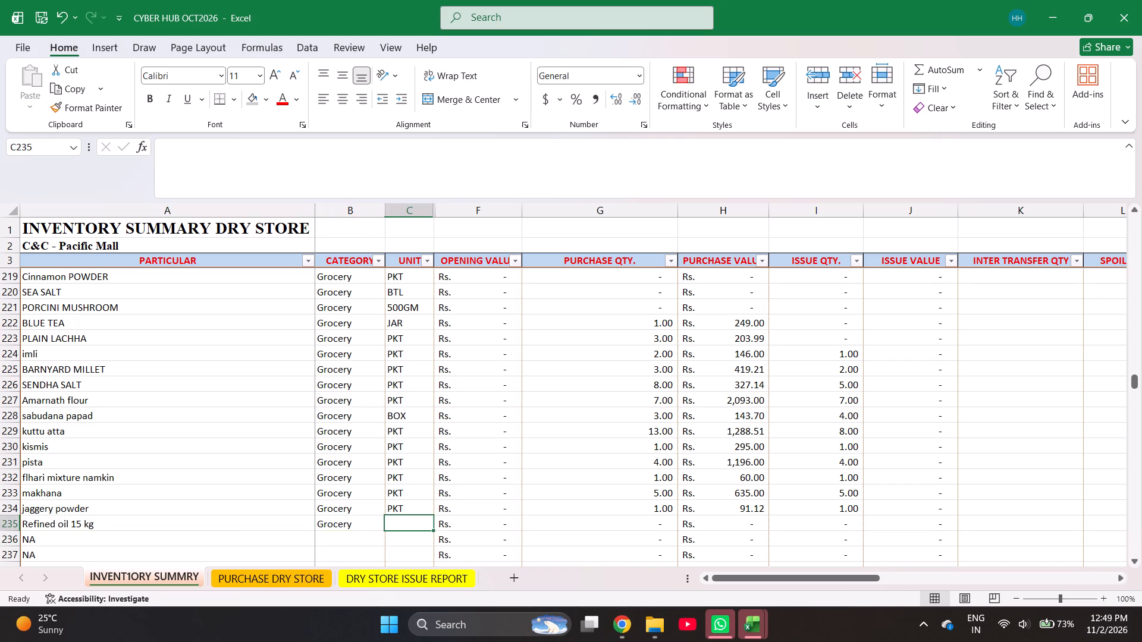
{"action": "key", "text": "t"}
{"action": "key", "text": "Left"}
Copy the Refined oil 15 kg name into the product cell of row 596 in the purchase sheet.
{"action": "key", "text": "Left"}
{"action": "key", "text": "Left"}
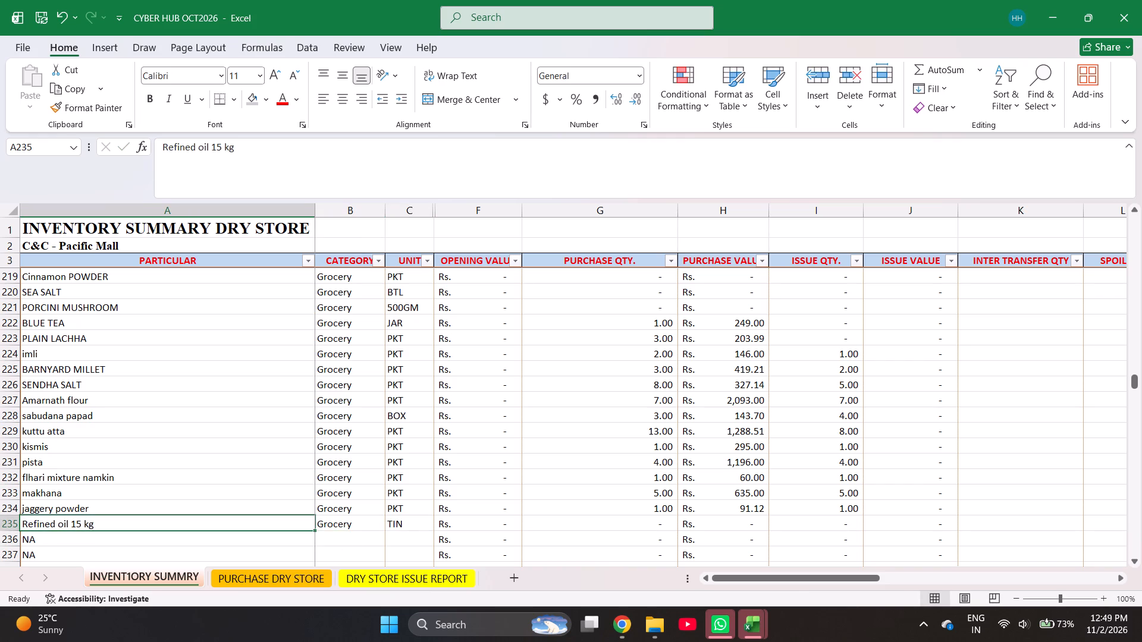
{"action": "key", "text": "ctrl+c"}
{"action": "key", "text": "ctrl+Page_Down"}
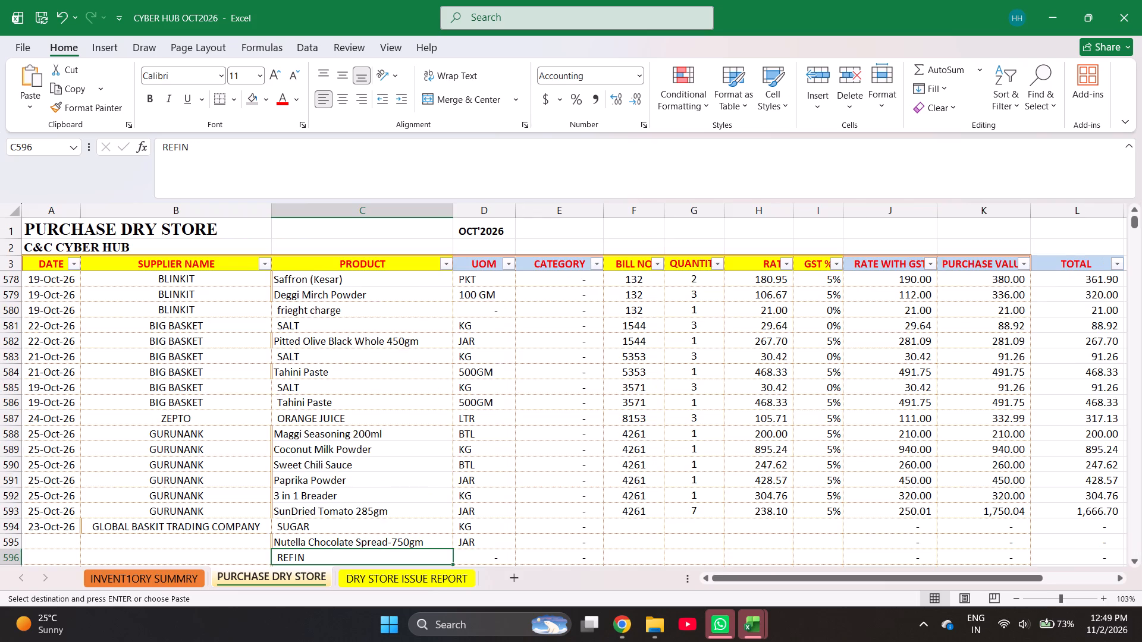
{"action": "key", "text": "Return"}
{"action": "key", "text": "Return"}
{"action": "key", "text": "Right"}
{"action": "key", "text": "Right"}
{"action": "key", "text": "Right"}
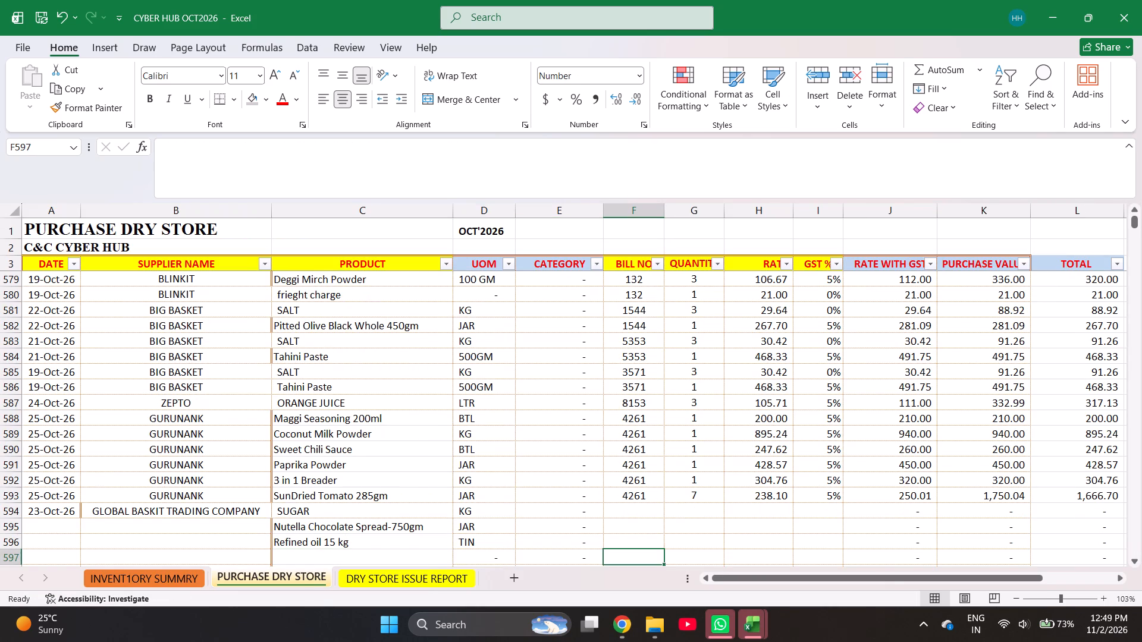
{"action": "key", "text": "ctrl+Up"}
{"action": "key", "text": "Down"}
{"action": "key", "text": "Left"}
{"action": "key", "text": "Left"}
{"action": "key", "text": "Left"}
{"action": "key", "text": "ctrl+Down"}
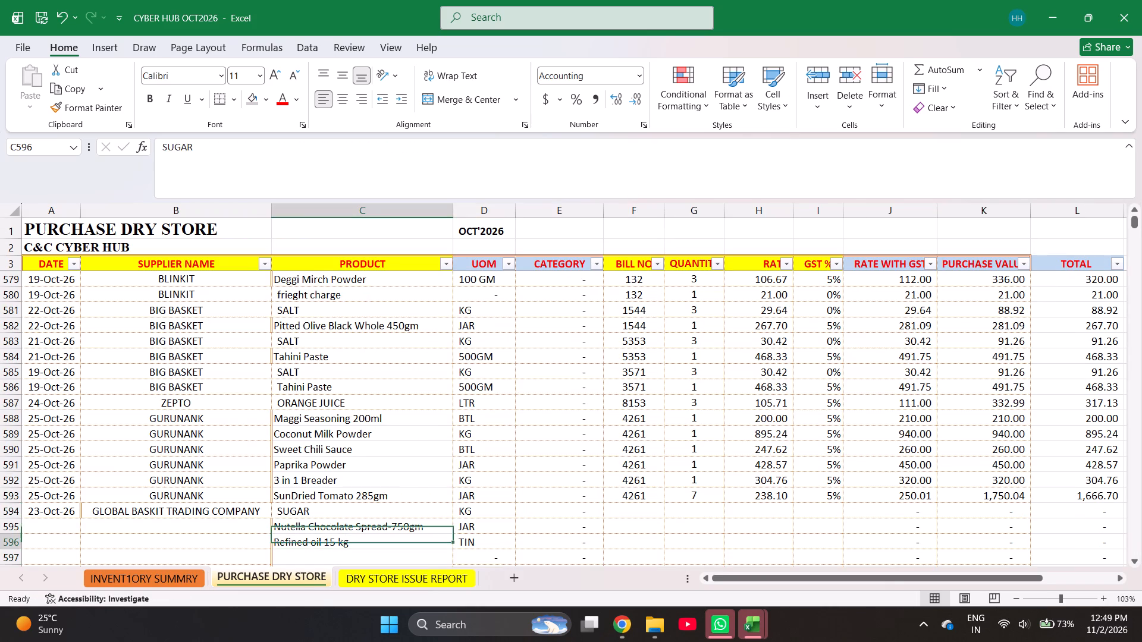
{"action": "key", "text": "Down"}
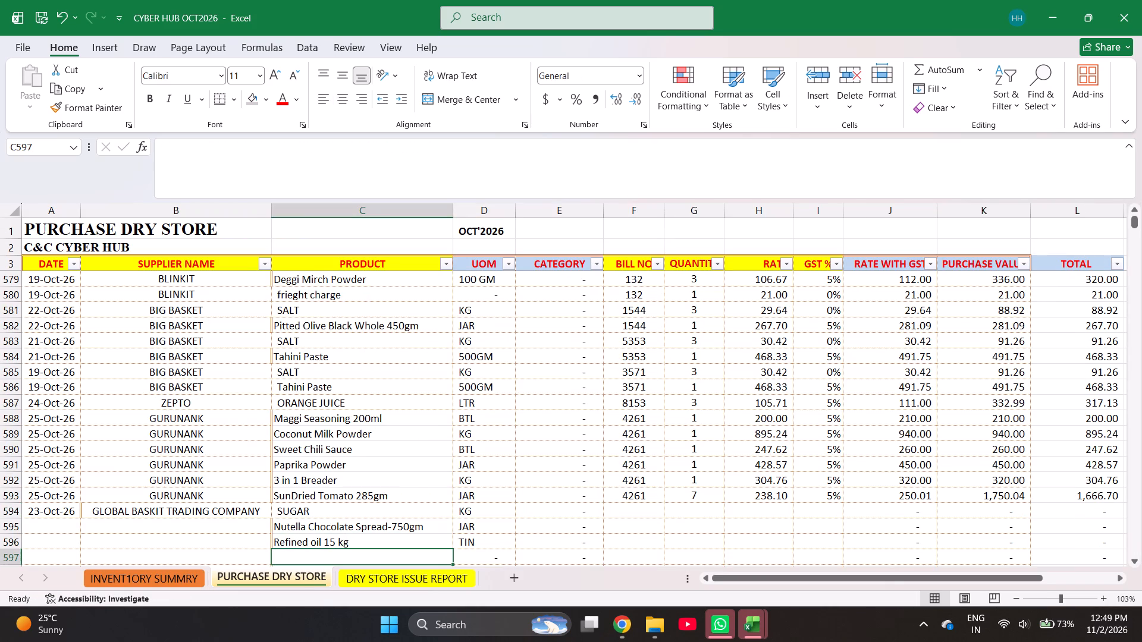
Enter Rajma as the product in row 597.
{"action": "type", "text": "ra"}
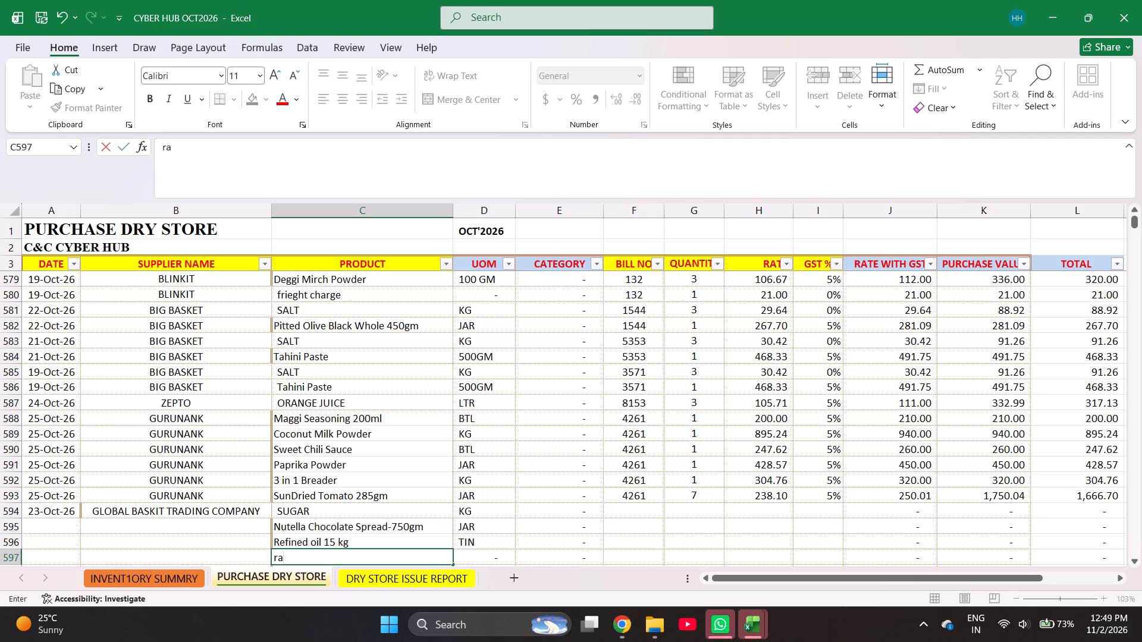
{"action": "key", "text": "j"}
{"action": "key", "text": "m"}
{"action": "key", "text": "r"}
{"action": "type", "text": "ajma"}
{"action": "key", "text": "Return"}
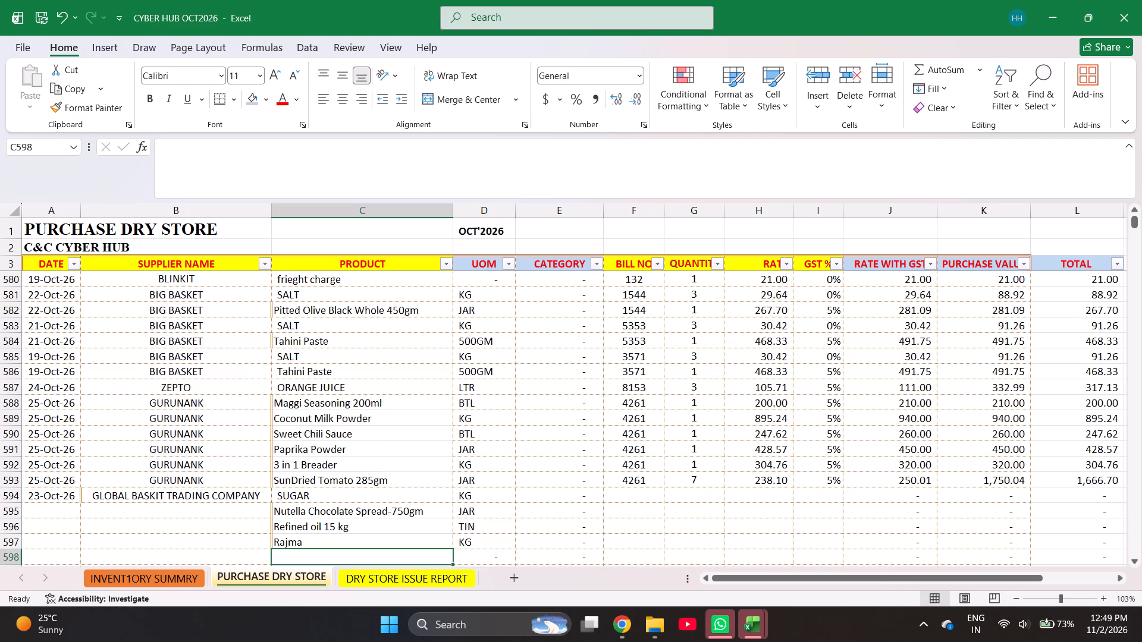
Find Chickpea (Triple Dollar) in the inventory summary and copy its name into the product cell of row 598 in the purchase sheet.
{"action": "key", "text": "c"}
{"action": "key", "text": "ctrl+Page_Up"}
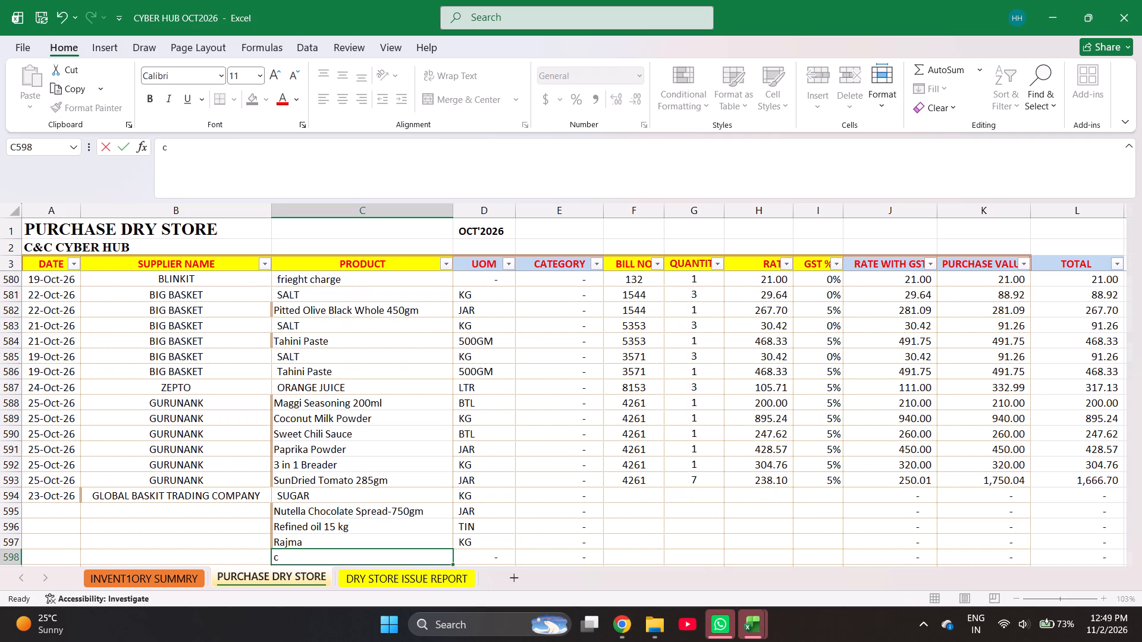
{"action": "key", "text": "ctrl+f"}
{"action": "type", "text": "choickp"}
{"action": "key", "text": "Return"}
{"action": "key", "text": "Return"}
{"action": "key", "text": "BackSpace"}
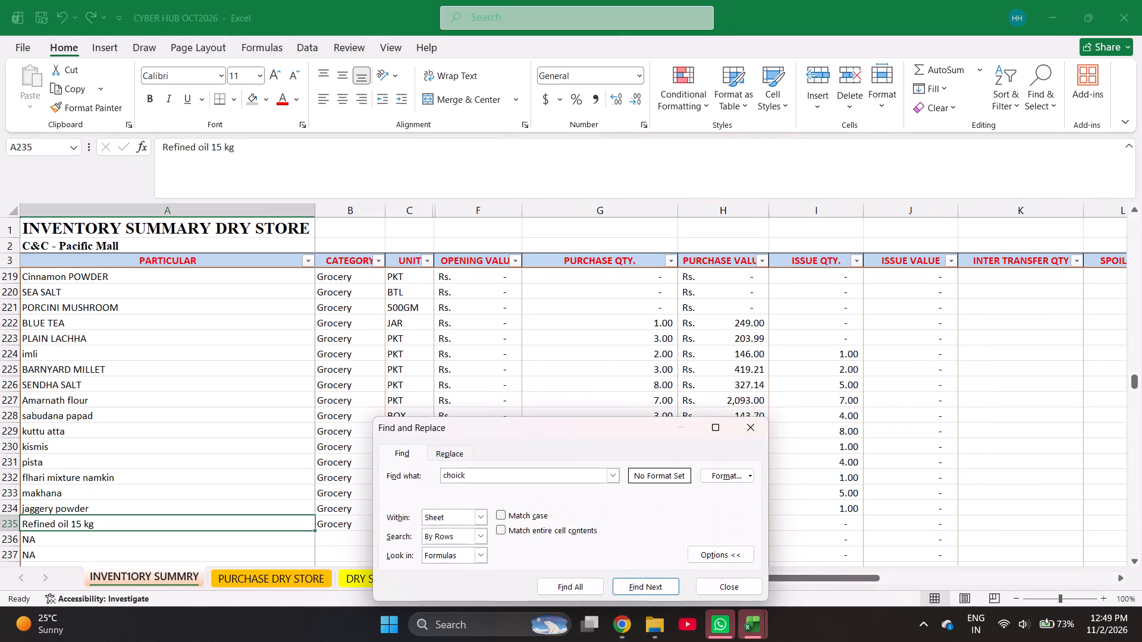
{"action": "key", "text": "p"}
{"action": "key", "text": "Return"}
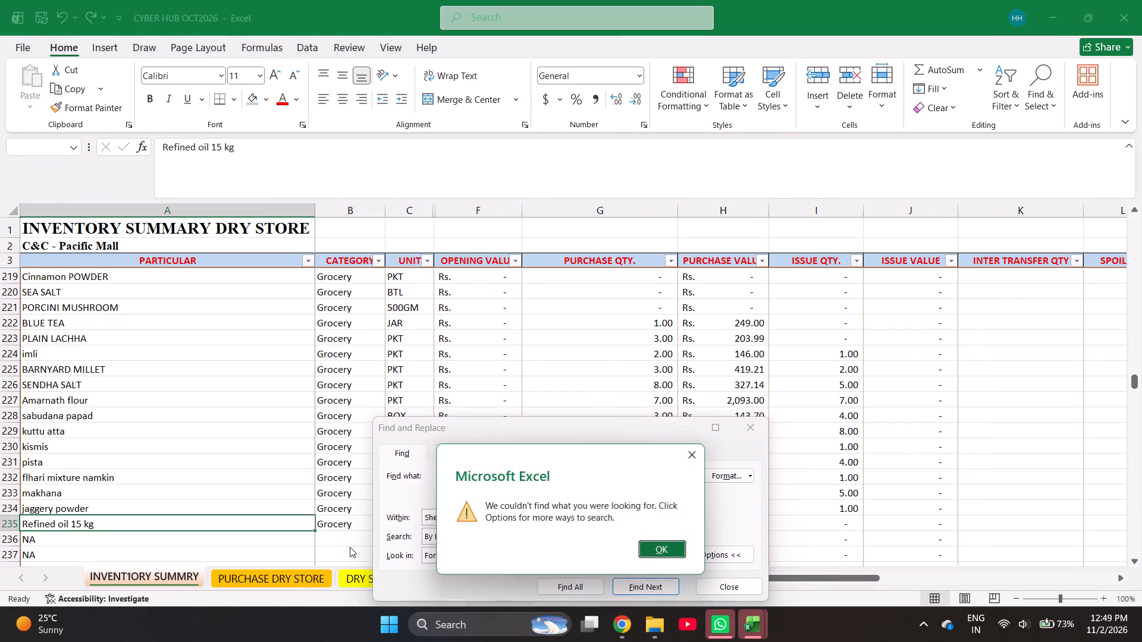
{"action": "key", "text": "Return"}
{"action": "key", "text": "BackSpace"}
{"action": "key", "text": "BackSpace"}
{"action": "key", "text": "BackSpace"}
{"action": "key", "text": "BackSpace"}
{"action": "key", "text": "BackSpace"}
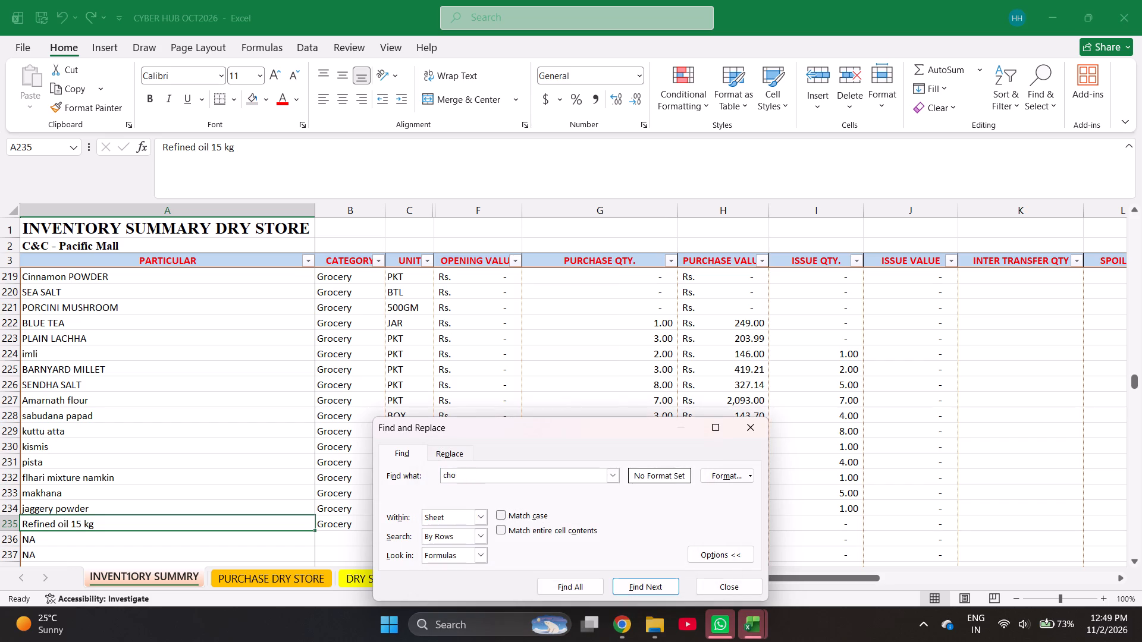
{"action": "type", "text": "ickp"}
{"action": "key", "text": "Return"}
{"action": "key", "text": "Escape"}
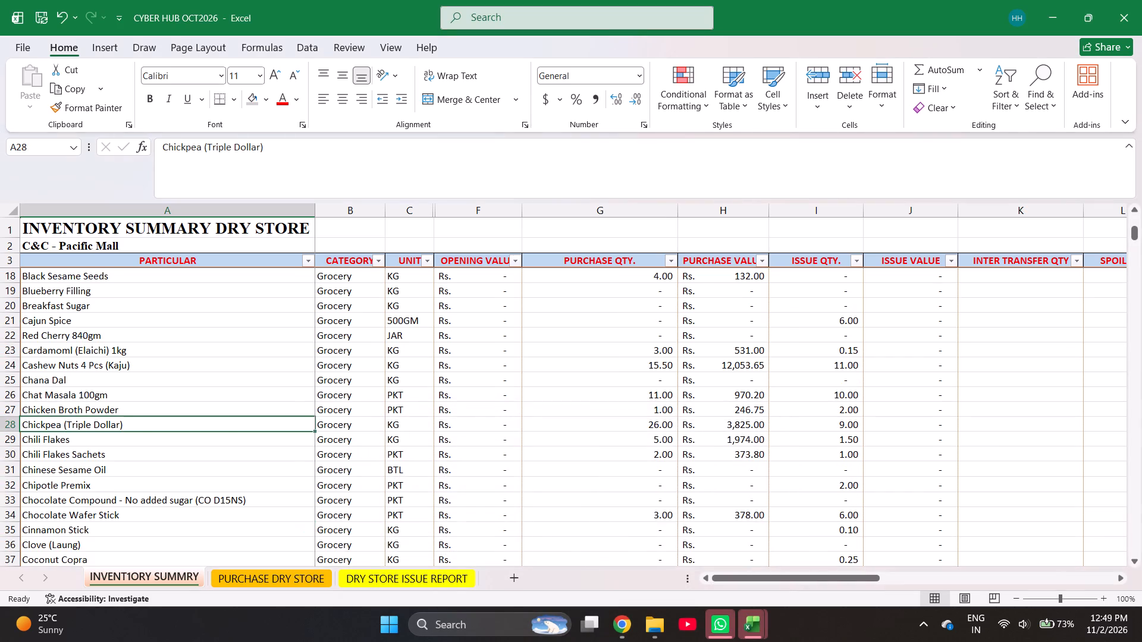
{"action": "key", "text": "ctrl+c"}
{"action": "key", "text": "ctrl+Page_Down"}
{"action": "key", "text": "Return"}
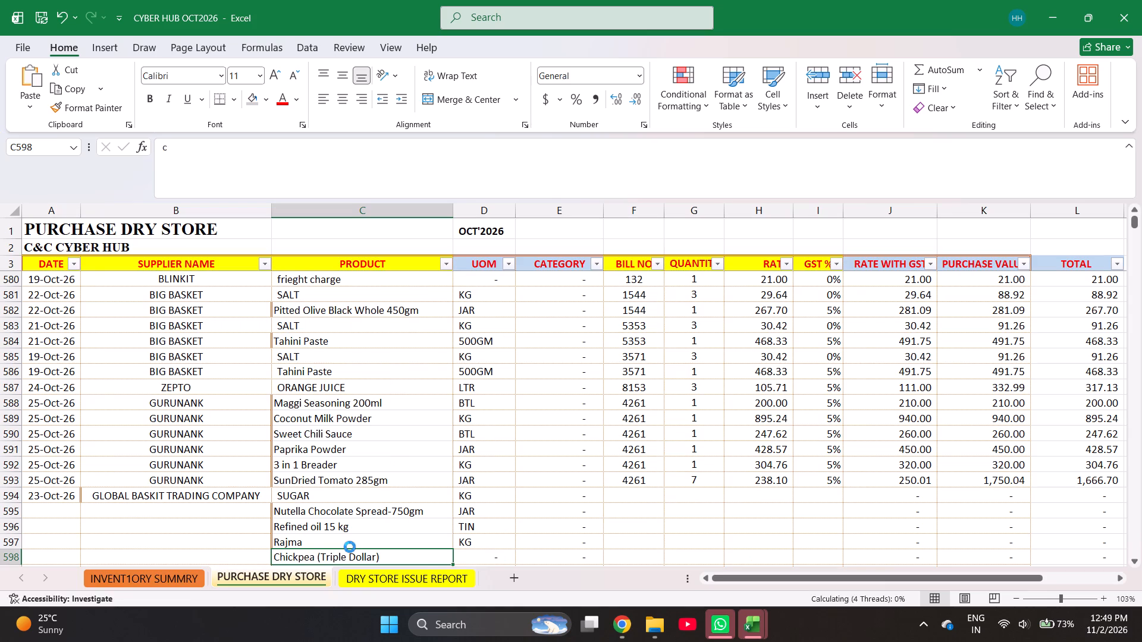
{"action": "key", "text": "Return"}
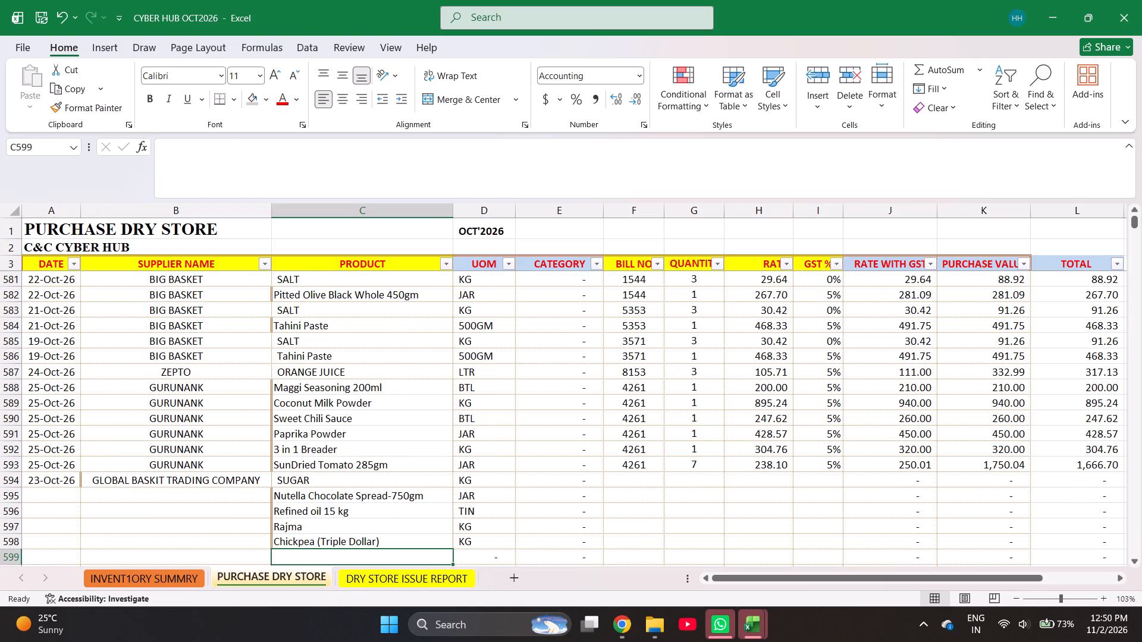
Find Gochujang Paste in the inventory summary and copy its name into the product cell of row 599 in the purchase sheet.
{"action": "key", "text": "ctrl+Page_Up"}
{"action": "key", "text": "ctrl+f"}
{"action": "type", "text": "gochu"}
{"action": "key", "text": "Return"}
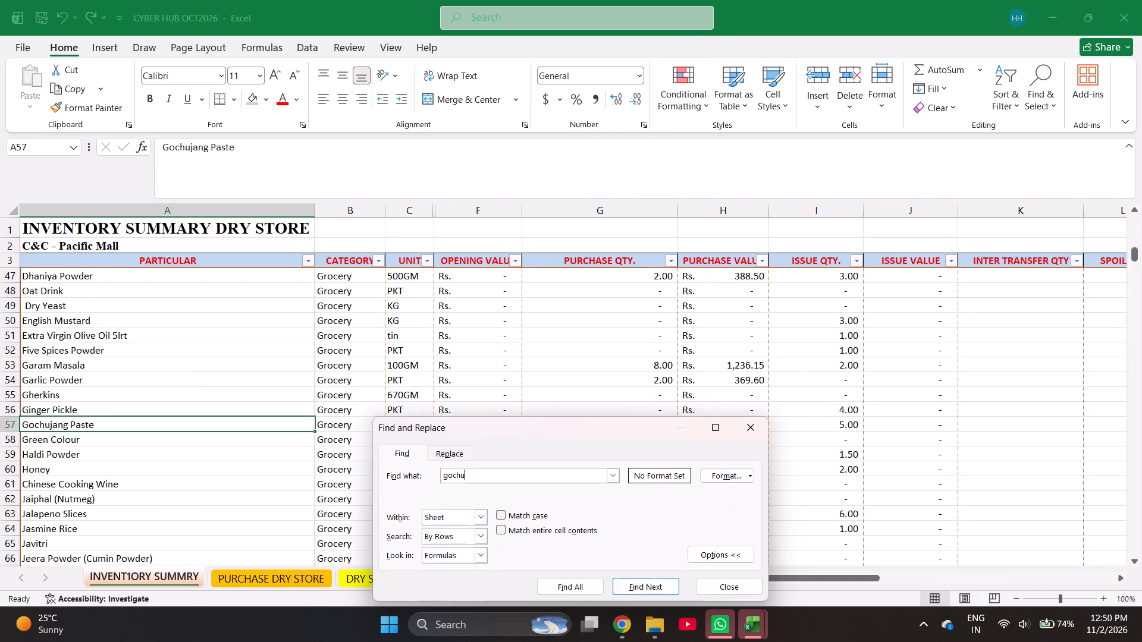
{"action": "key", "text": "Escape"}
{"action": "key", "text": "ctrl+c"}
{"action": "key", "text": "ctrl+Page_Down"}
{"action": "key", "text": "Return"}
{"action": "key", "text": "Return"}
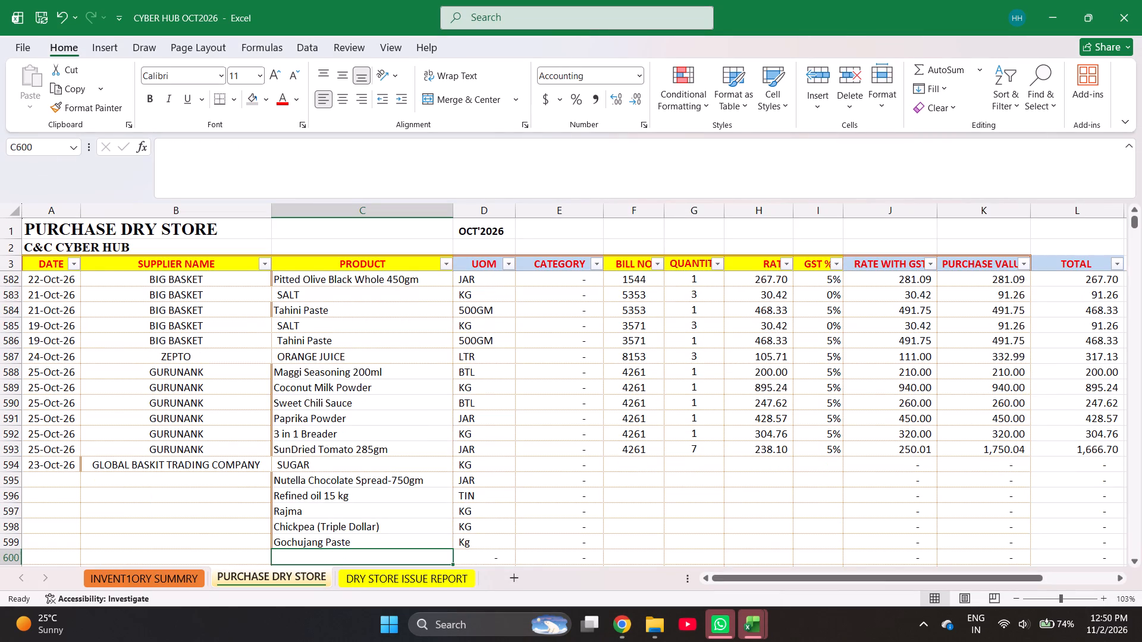
Find Pasta Spaghetti in the inventory summary and copy its name into the product cell of row 600 in the purchase sheet.
{"action": "key", "text": "ctrl+Page_Up"}
{"action": "key", "text": "ctrl+f"}
{"action": "type", "text": "pasta s"}
{"action": "key", "text": "Return"}
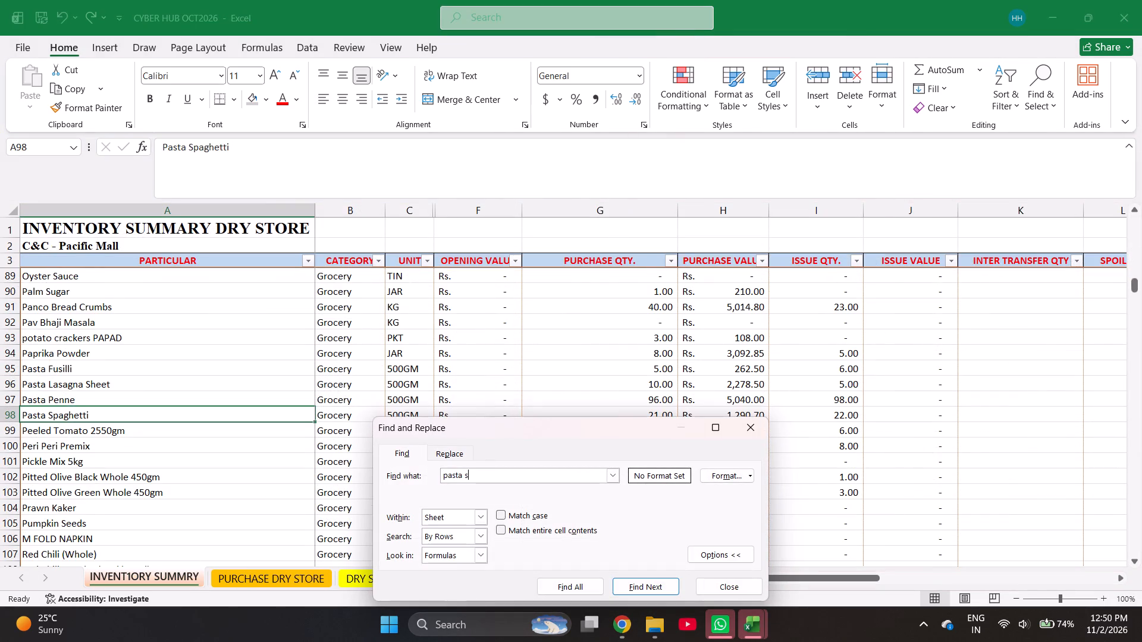
{"action": "key", "text": "Escape"}
{"action": "key", "text": "ctrl+c"}
{"action": "key", "text": "ctrl+Page_Down"}
{"action": "key", "text": "Return"}
{"action": "key", "text": "Return"}
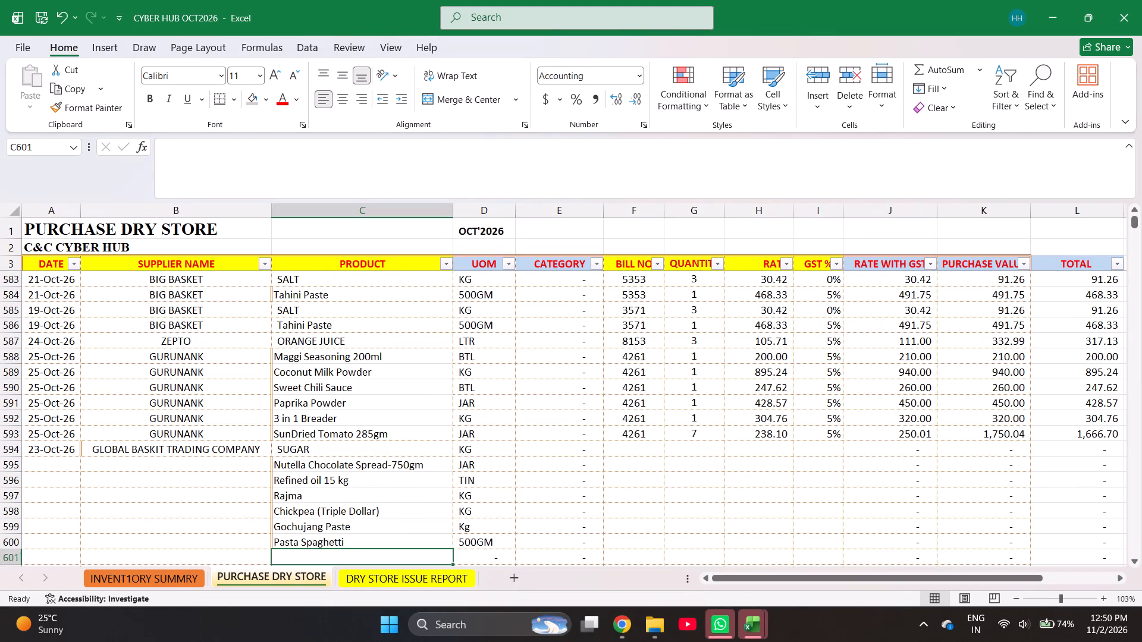
Enter pasta penne as the product in row 601 of the purchase sheet.
{"action": "type", "text": "pasra"}
{"action": "key", "text": "space"}
{"action": "key", "text": "BackSpace"}
{"action": "key", "text": "BackSpace"}
{"action": "key", "text": "BackSpace"}
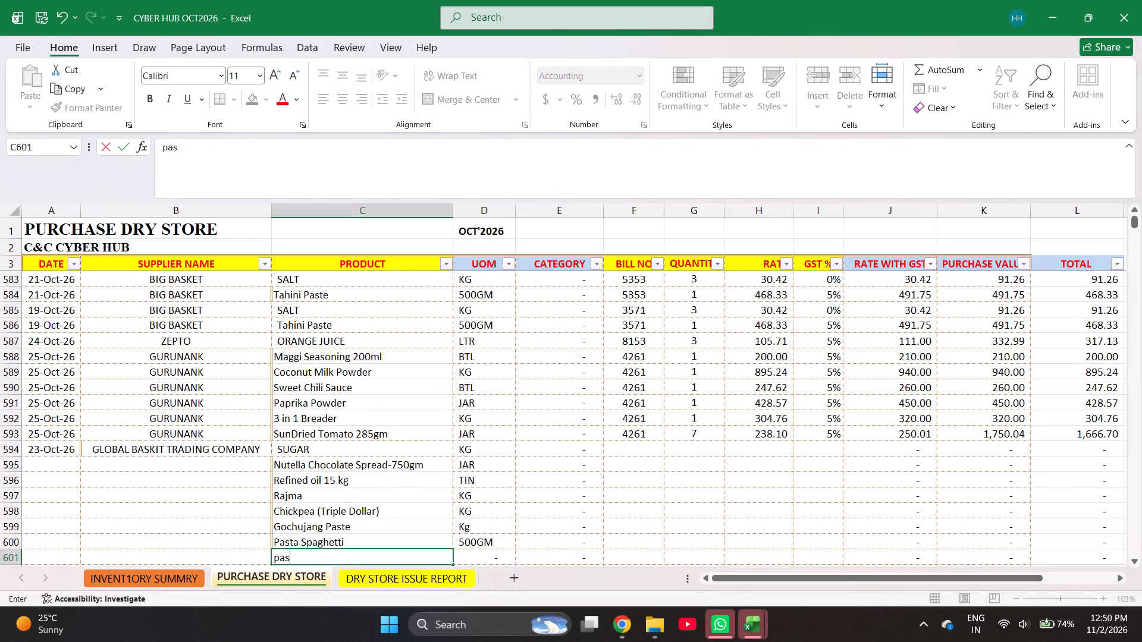
{"action": "type", "text": "ta penne"}
{"action": "key", "text": "Return"}
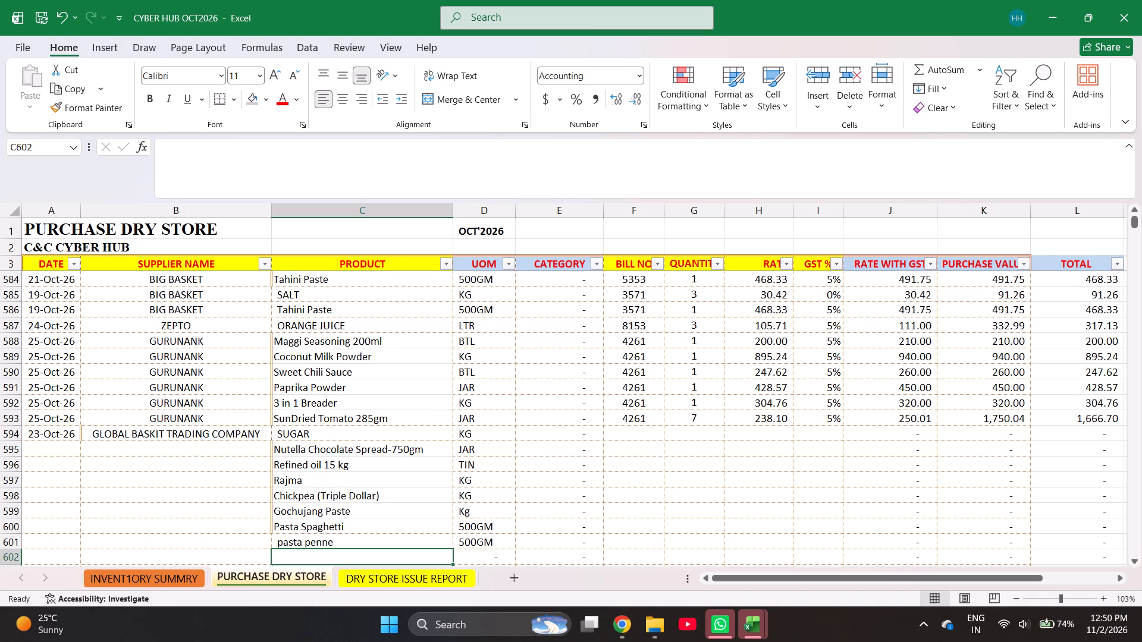
Find Chocolate Frappe Powder in the inventory summary and copy its name into the product cell of row 602 in the purchase sheet.
{"action": "key", "text": "ctrl+Page_Up"}
{"action": "key", "text": "ctrl+f"}
{"action": "type", "text": "frap"}
{"action": "key", "text": "Return"}
{"action": "key", "text": "Escape"}
{"action": "key", "text": "ctrl+c"}
{"action": "key", "text": "ctrl+Page_Down"}
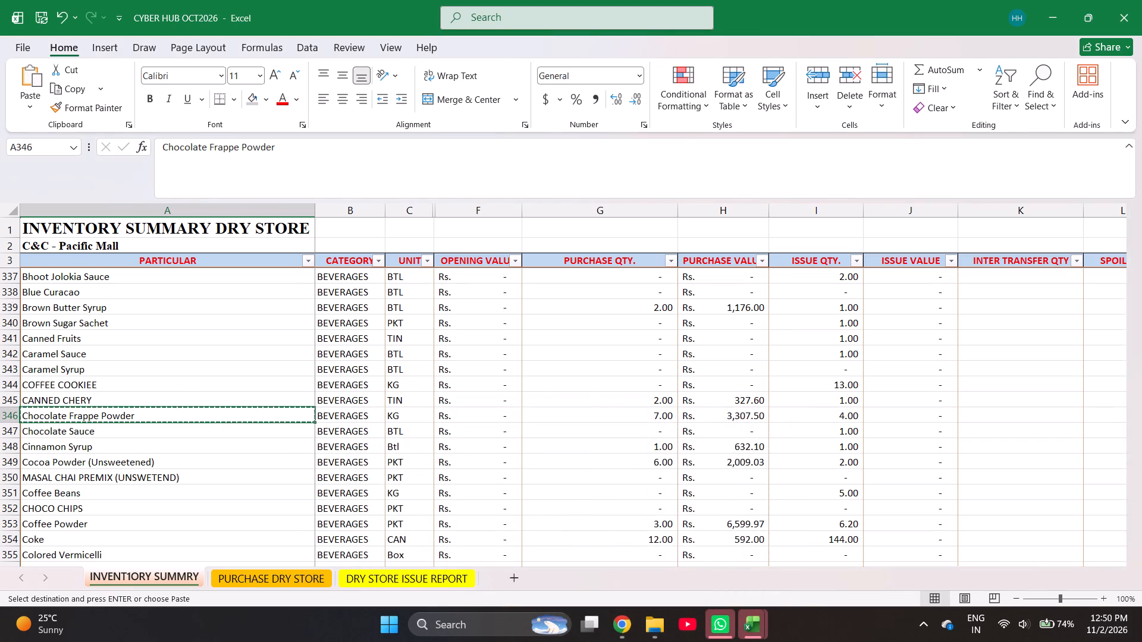
{"action": "key", "text": "Return"}
{"action": "key", "text": "Return"}
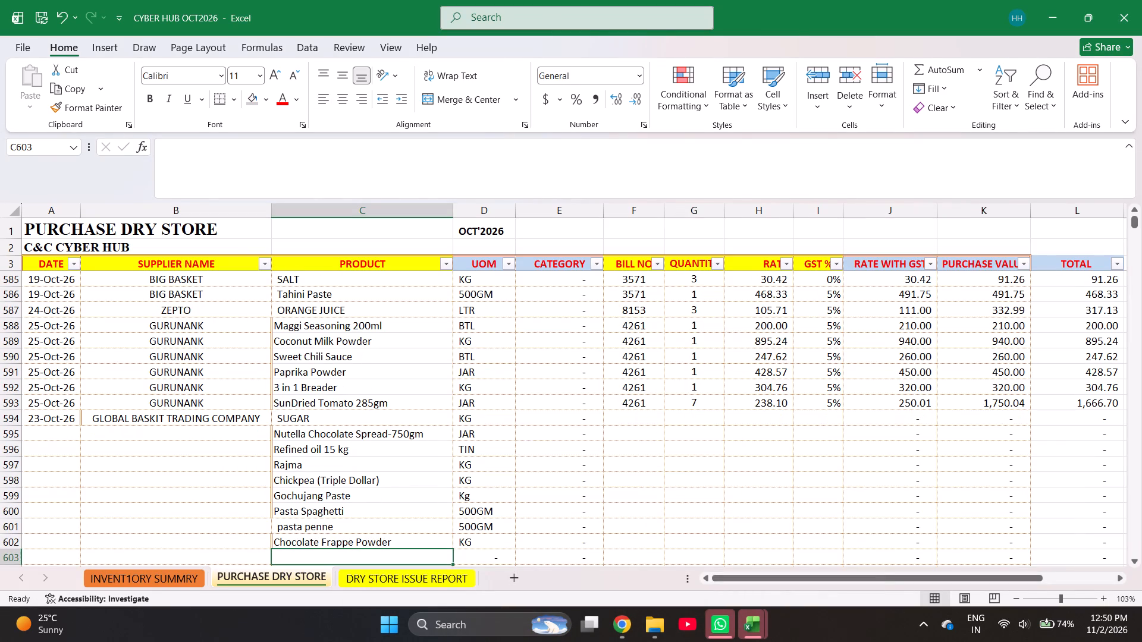
Find Chat Masala 100gm in the inventory summary and copy its name into the product cell of row 603 in the purchase sheet.
{"action": "key", "text": "ctrl+Page_Up"}
{"action": "key", "text": "ctrl+f"}
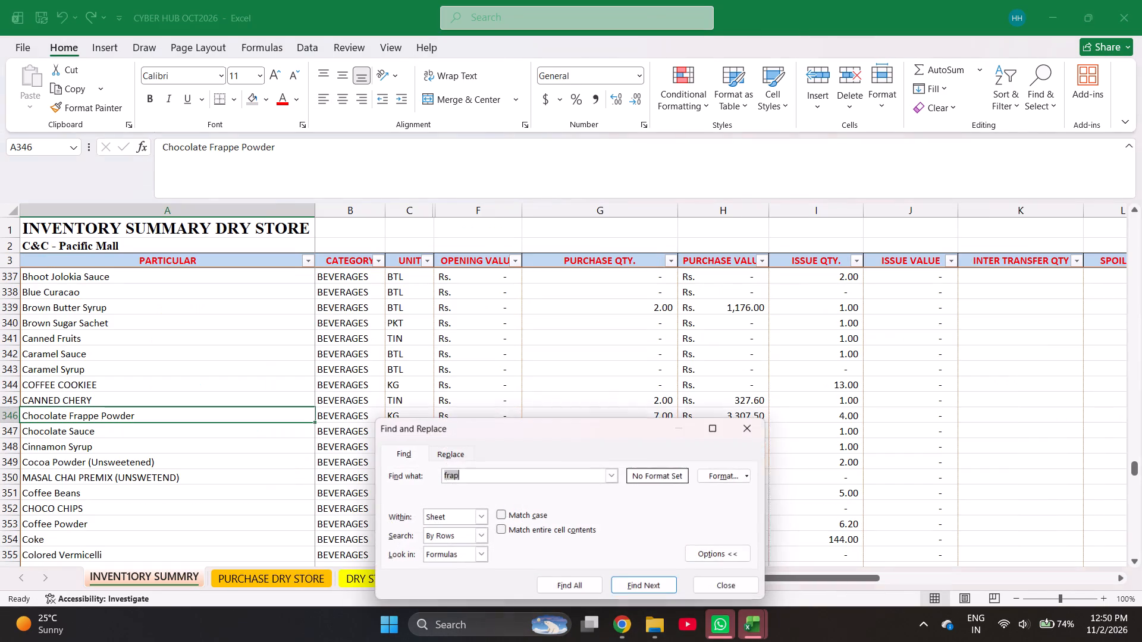
{"action": "type", "text": "chat"}
{"action": "key", "text": "Return"}
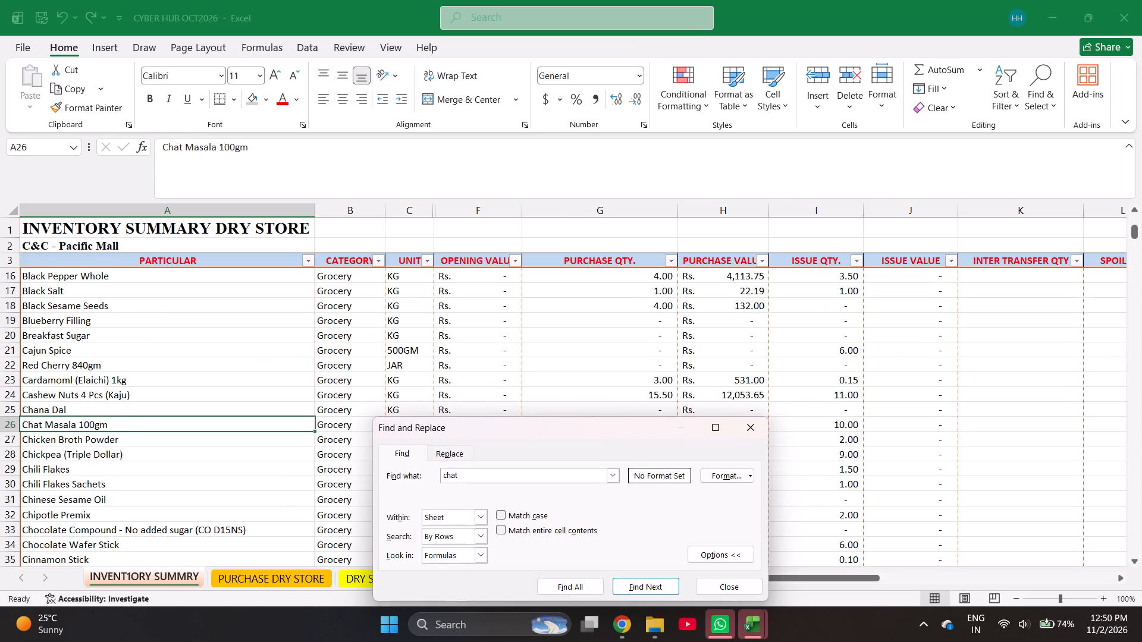
{"action": "key", "text": "Escape"}
{"action": "key", "text": "ctrl+c"}
{"action": "key", "text": "ctrl+Page_Down"}
{"action": "key", "text": "Return"}
{"action": "key", "text": "Return"}
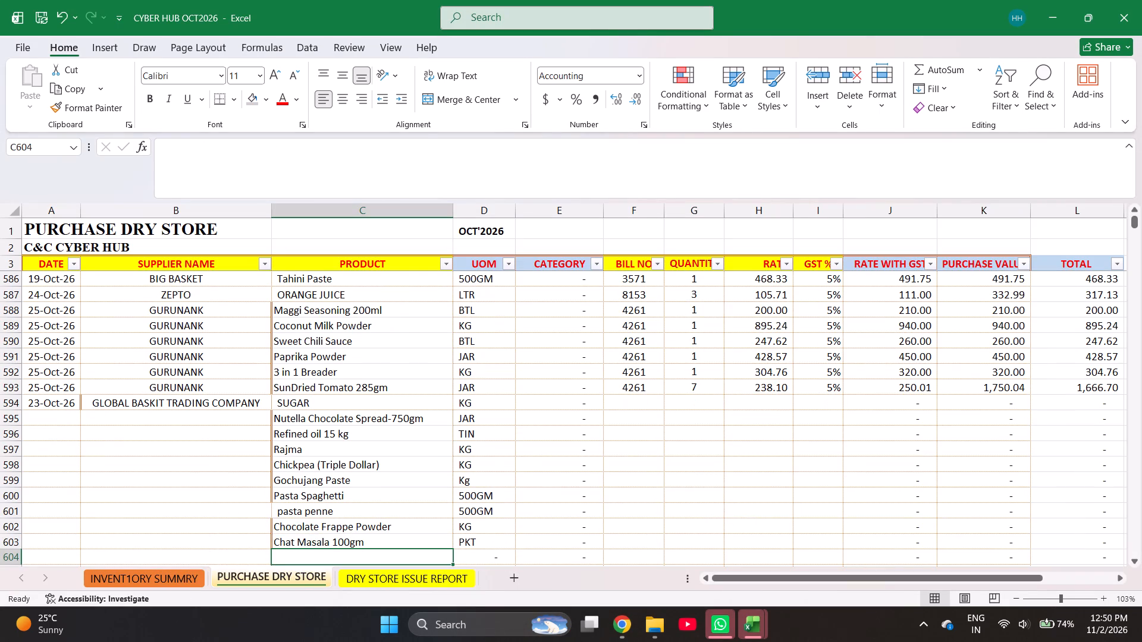
Find KISSAN KETCHUP DIP 930GM in the inventory summary and copy its name into the product cell of row 604 in the purchase sheet.
{"action": "type", "text": "kissan di"}
{"action": "key", "text": "ctrl+Page_Up"}
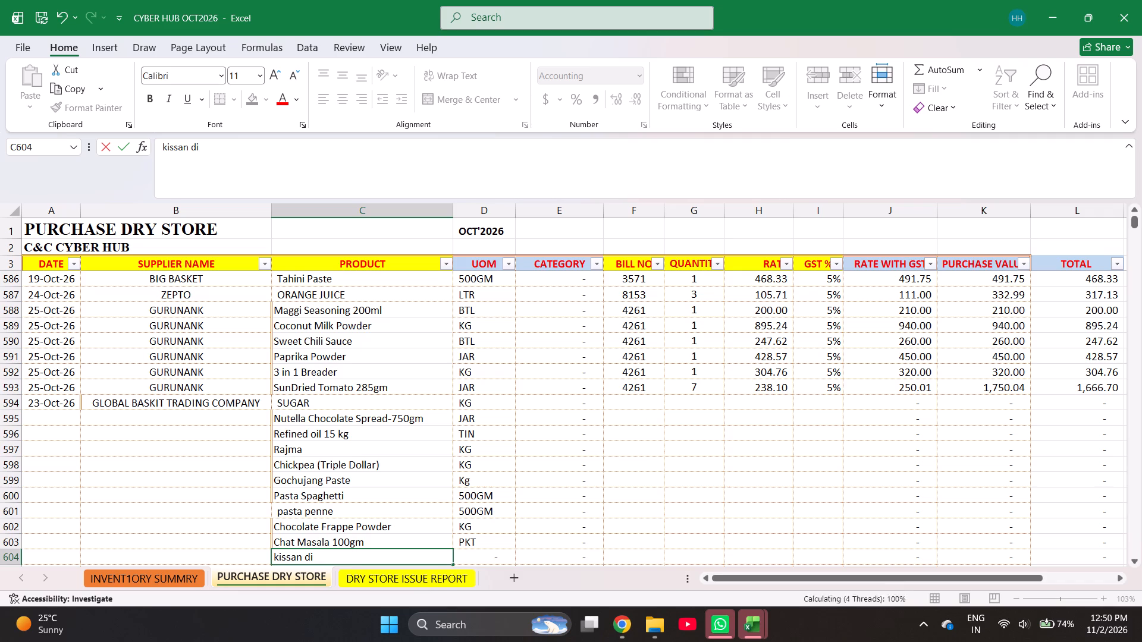
{"action": "key", "text": "ctrl+f"}
{"action": "type", "text": "kissa"}
{"action": "key", "text": "Return"}
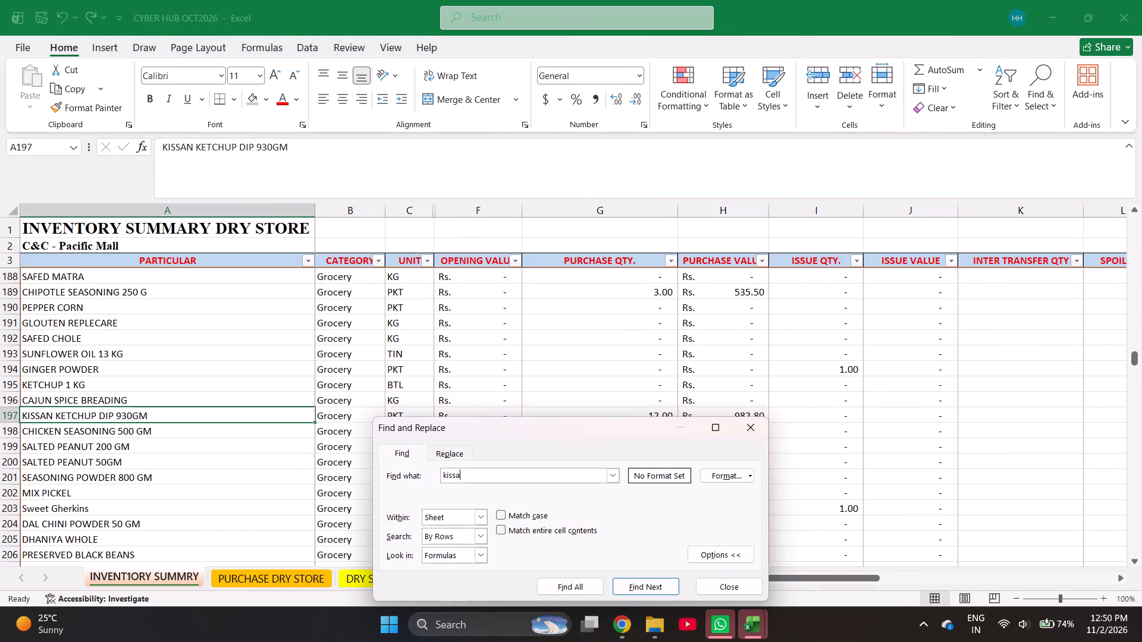
{"action": "key", "text": "Escape"}
{"action": "key", "text": "ctrl+c"}
{"action": "key", "text": "ctrl+Page_Down"}
{"action": "key", "text": "Return"}
{"action": "key", "text": "Return"}
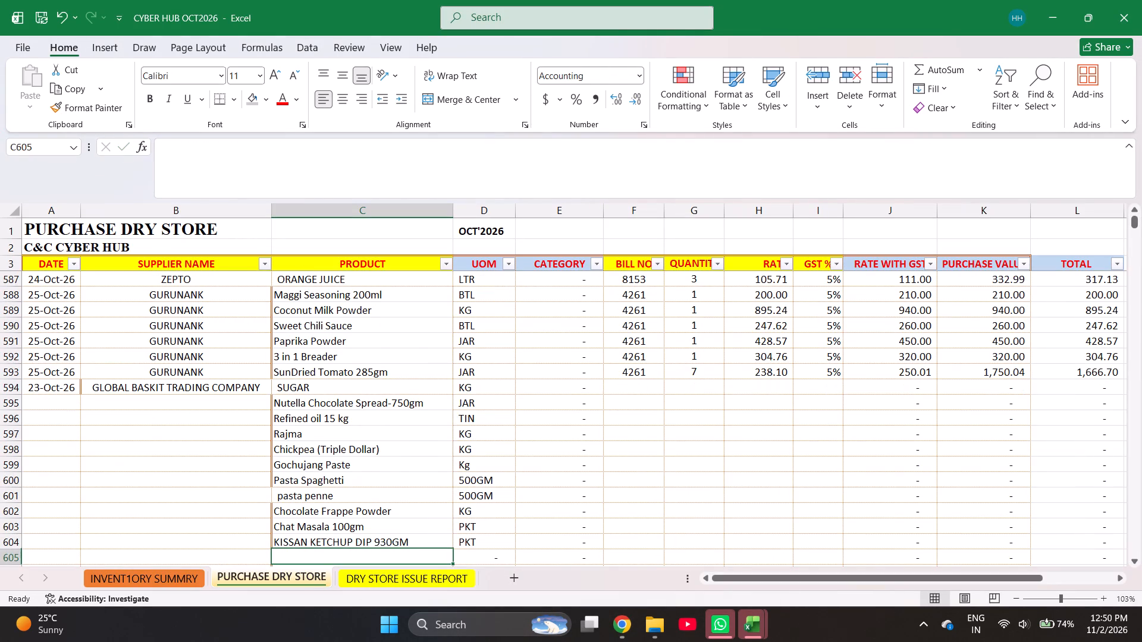
Find Yuzu Syrup in the inventory summary and copy its name into the product cell of row 605, keeping the PRODUCT column header intact.
{"action": "type", "text": "yu"}
{"action": "type", "text": "zu"}
{"action": "key", "text": "ctrl+Up"}
{"action": "key", "text": "ctrl+Page_Up"}
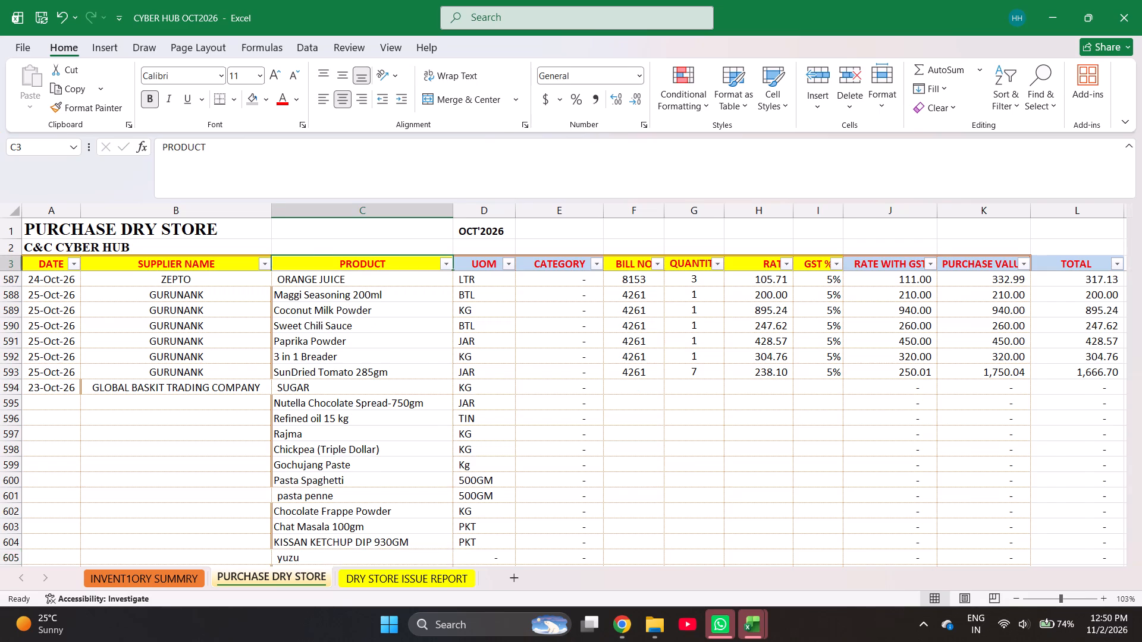
{"action": "key", "text": "ctrl+f"}
{"action": "type", "text": "yuzu"}
{"action": "key", "text": "Return"}
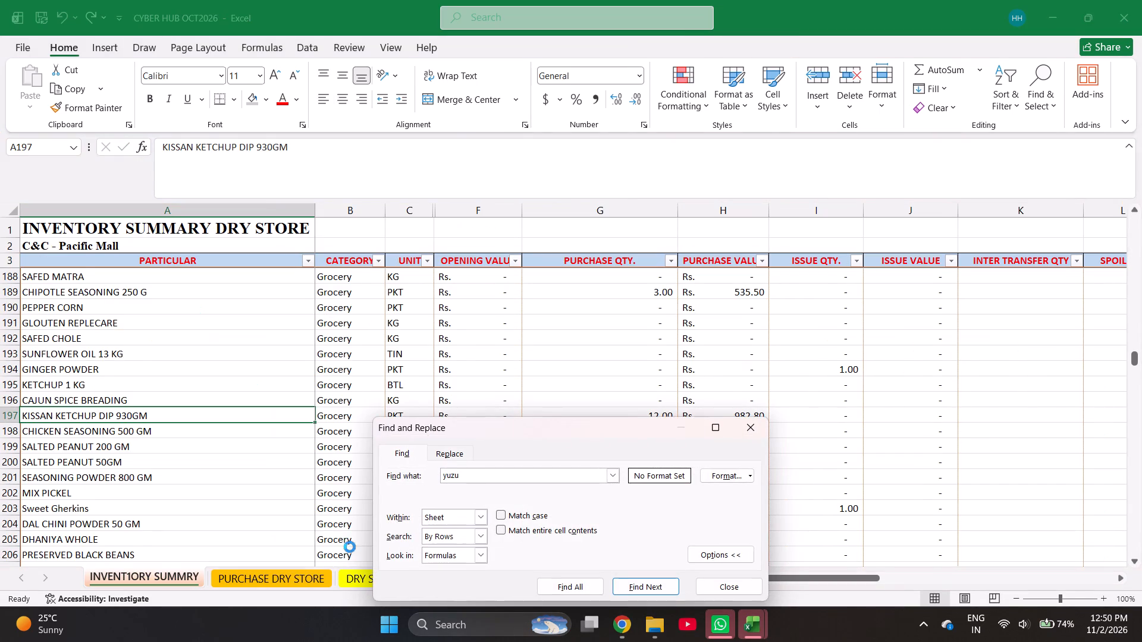
{"action": "key", "text": "Escape"}
{"action": "key", "text": "ctrl+c"}
{"action": "key", "text": "ctrl+Page_Down"}
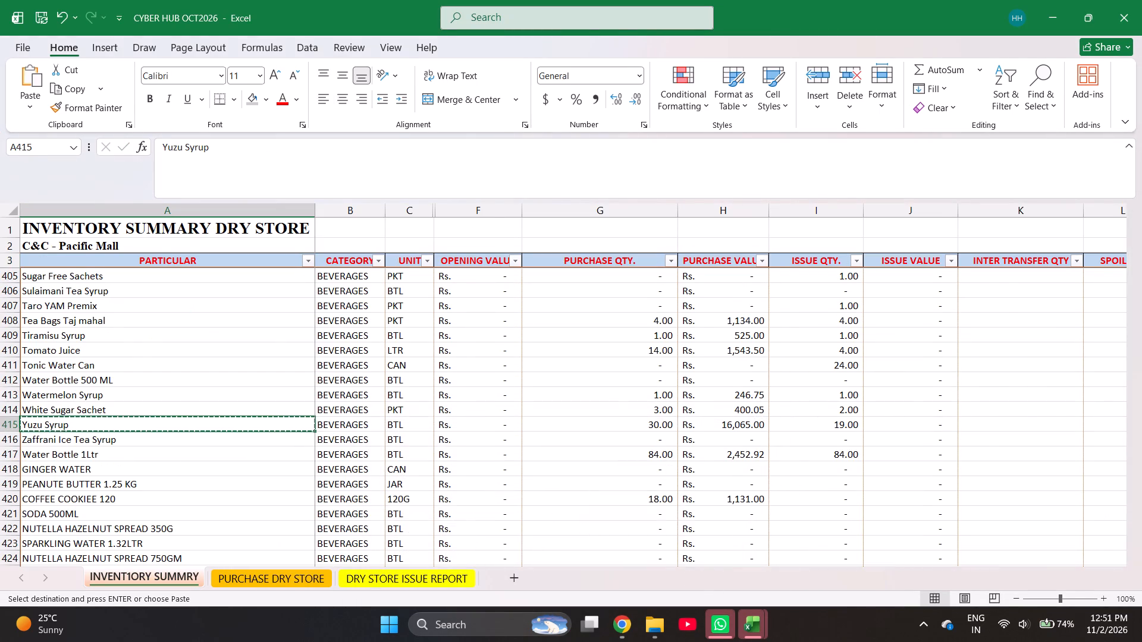
{"action": "key", "text": "Return"}
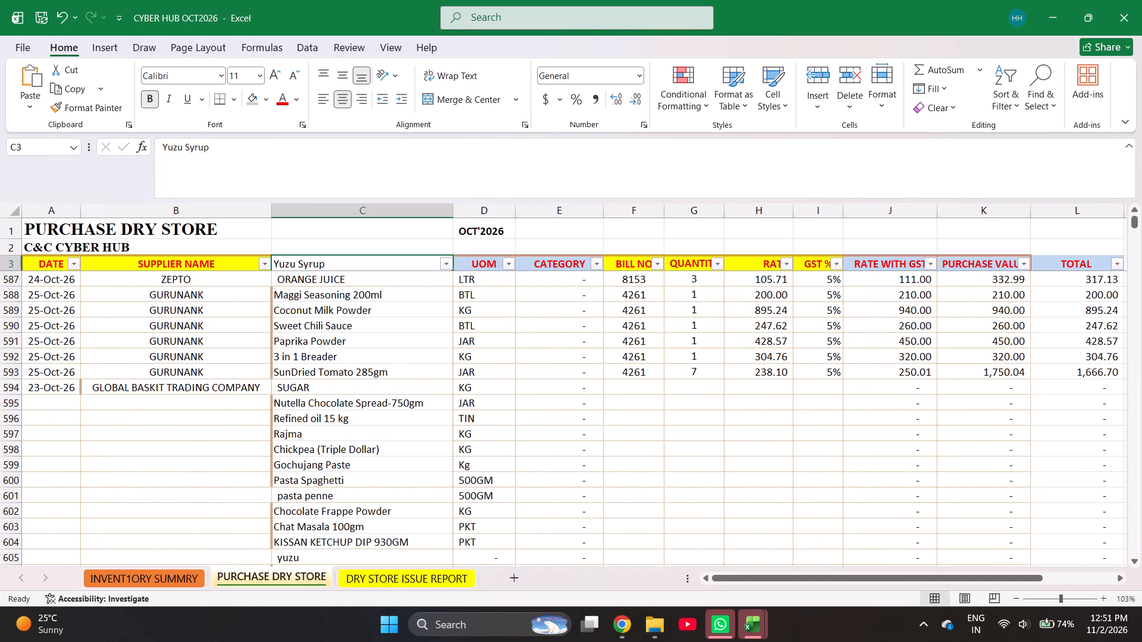
{"action": "key", "text": "ctrl+z"}
{"action": "key", "text": "ctrl+Down"}
{"action": "key", "text": "Return"}
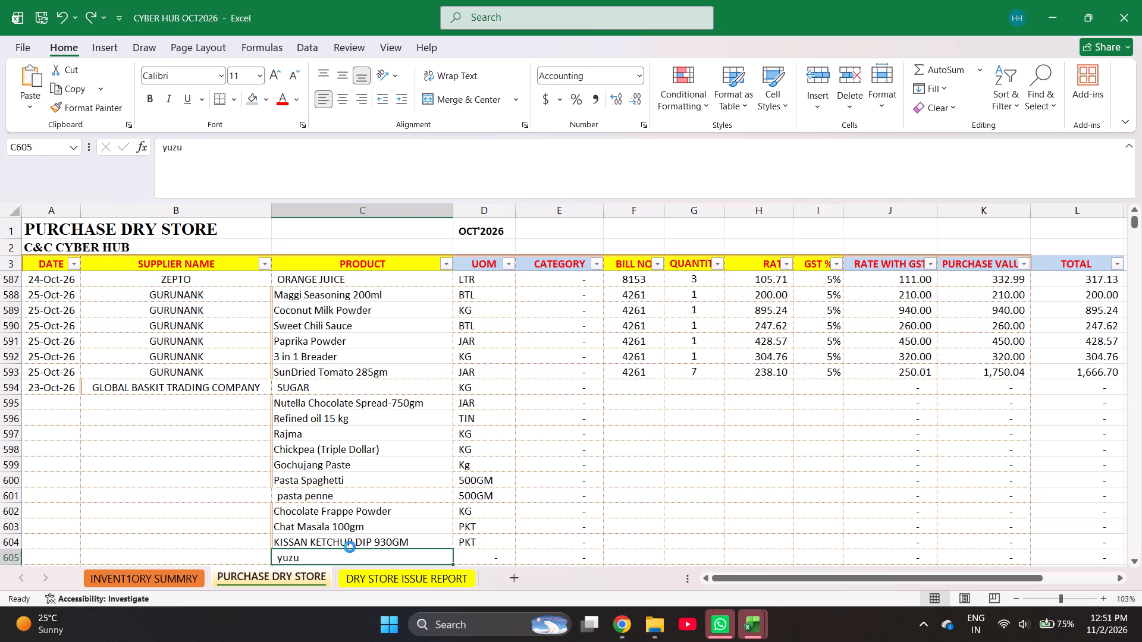
{"action": "key", "text": "Return"}
Enter Deggi Mirch Powder as the product in row 606 of the purchase sheet.
{"action": "key", "text": "ctrl+Page_Up"}
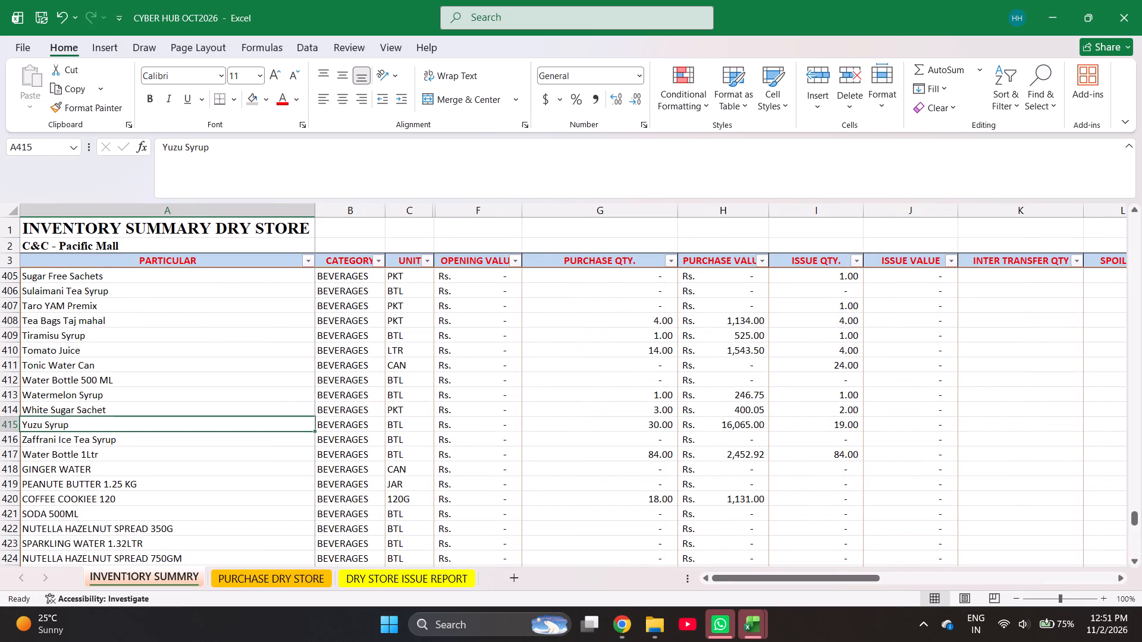
{"action": "key", "text": "ctrl+Page_Down"}
{"action": "type", "text": "de"}
{"action": "key", "text": "Return"}
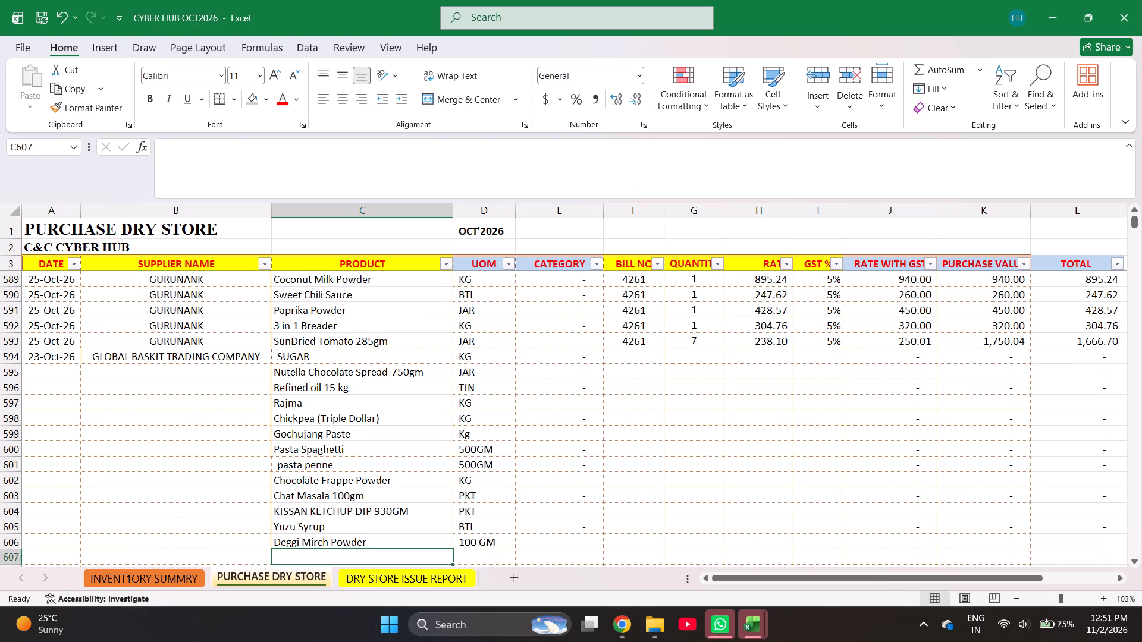
Find Strawberry Crush in the inventory summary and copy its name into the product cell of row 607 in the purchase sheet.
{"action": "key", "text": "ctrl+Page_Up"}
{"action": "key", "text": "ctrl+f"}
{"action": "type", "text": "crush"}
{"action": "key", "text": "Return"}
{"action": "key", "text": "Return"}
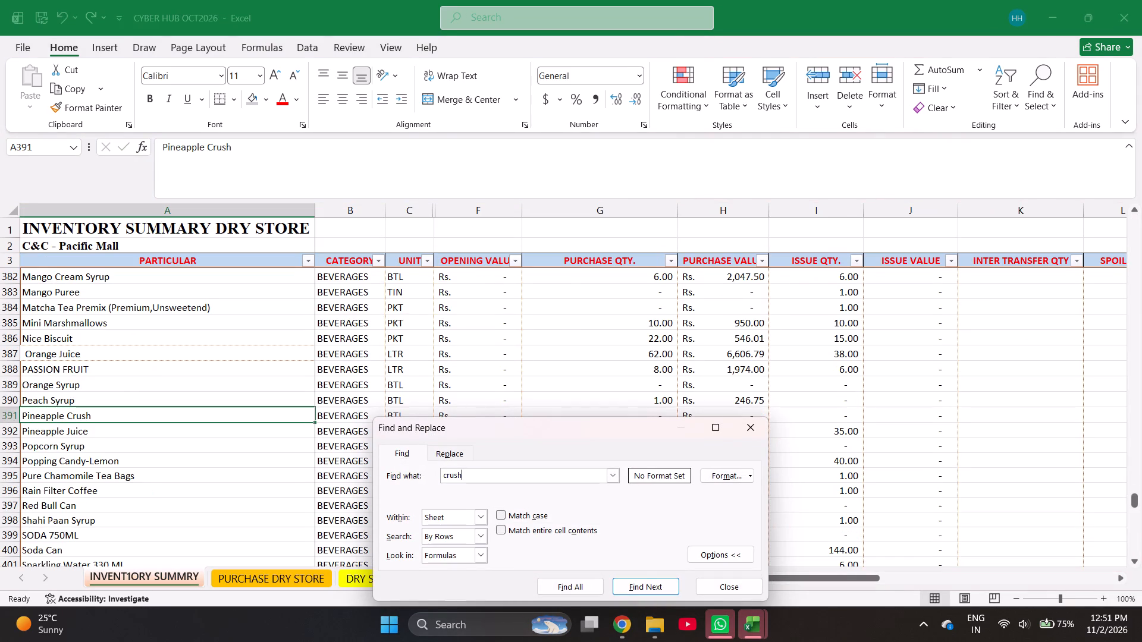
{"action": "key", "text": "Return"}
{"action": "key", "text": "Escape"}
{"action": "key", "text": "ctrl+c"}
{"action": "key", "text": "ctrl+Page_Down"}
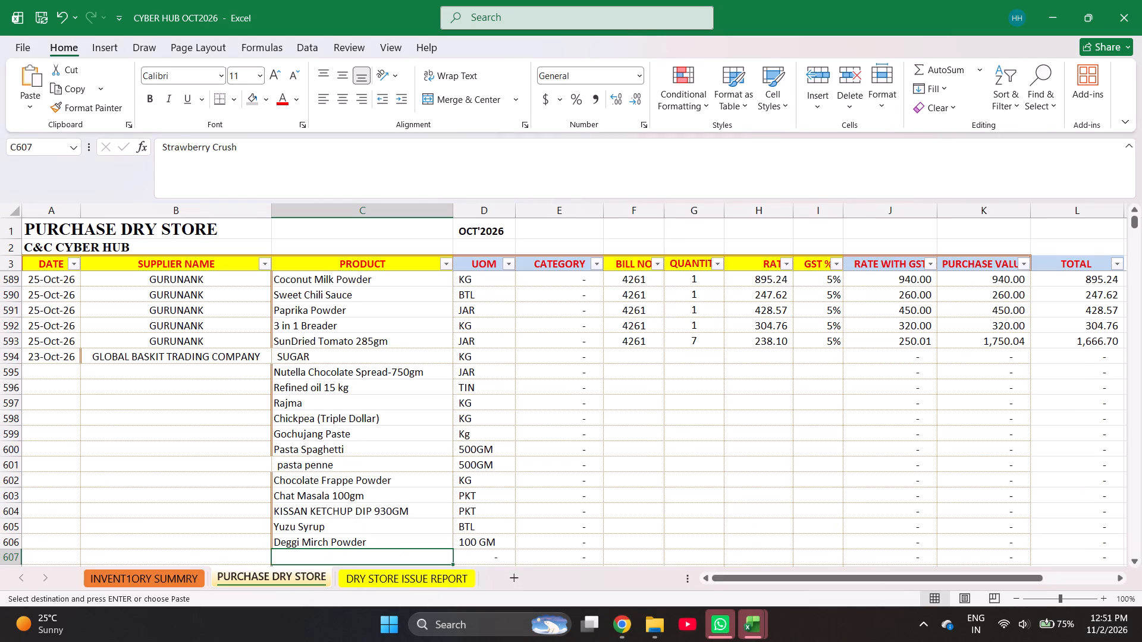
{"action": "key", "text": "Return"}
{"action": "key", "text": "Return"}
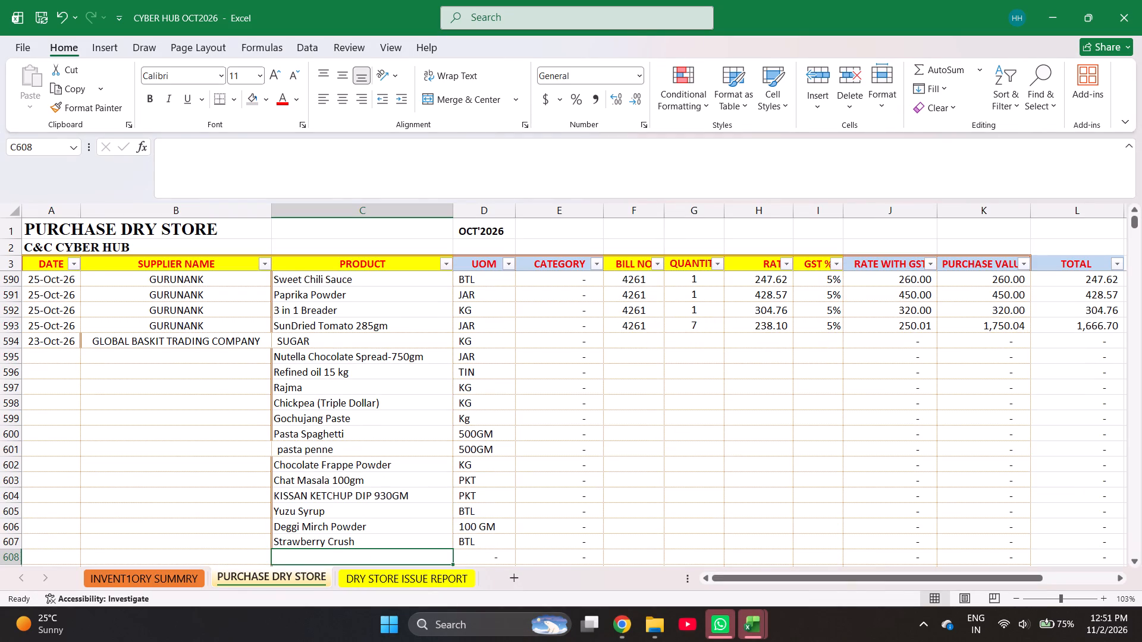
Find Kokum Crush in the inventory summary and copy its name into the product cell of row 608 in the purchase sheet.
{"action": "key", "text": "ctrl+Page_Up"}
{"action": "key", "text": "ctrl+f"}
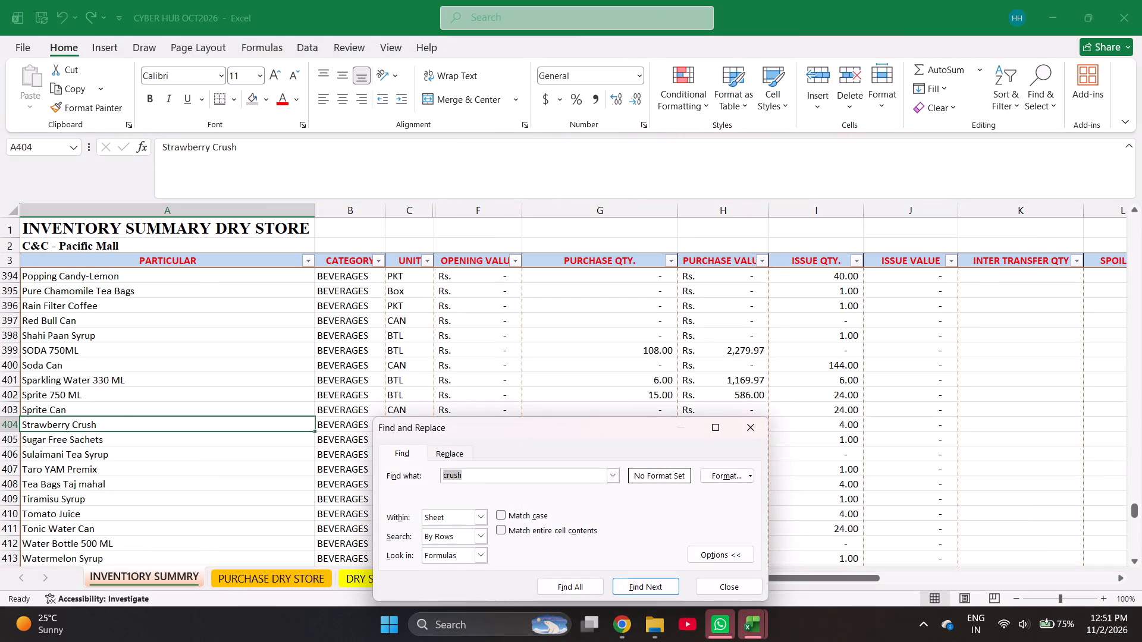
{"action": "key", "text": "Return"}
{"action": "key", "text": "Escape"}
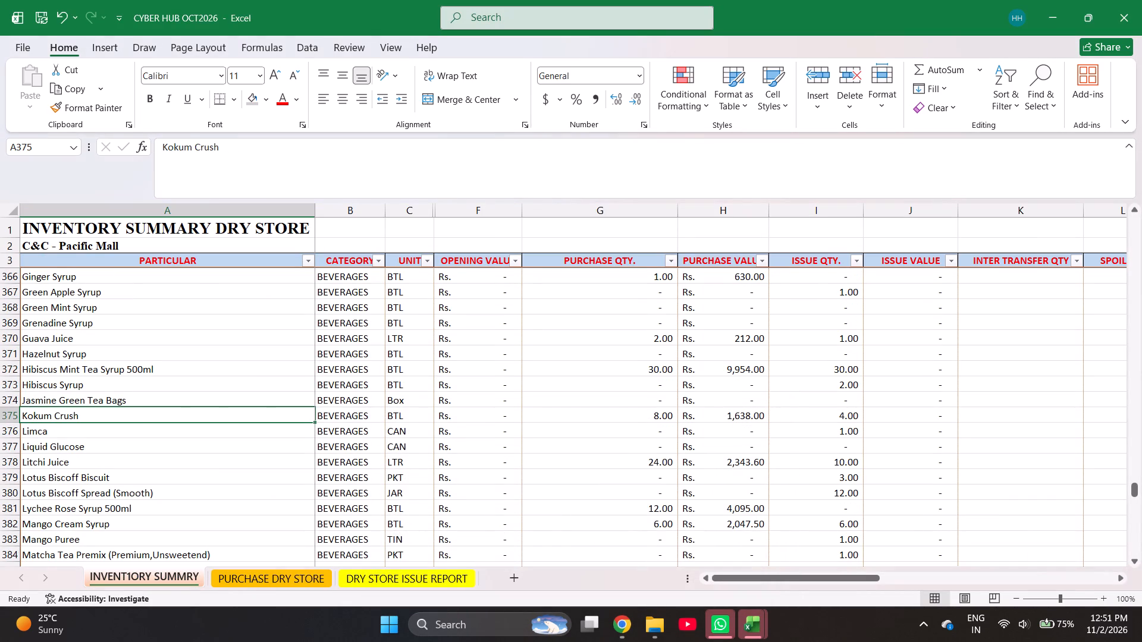
{"action": "key", "text": "ctrl+c"}
{"action": "key", "text": "ctrl+Page_Down"}
{"action": "key", "text": "Return"}
{"action": "key", "text": "Return"}
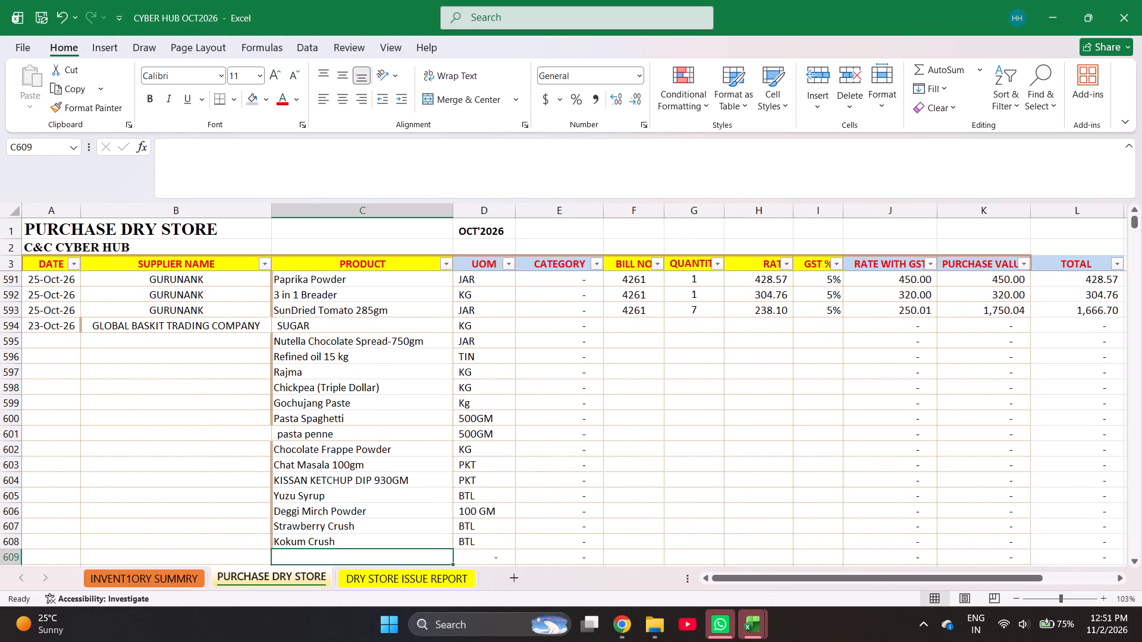
Find Staff Dal (Mix Dal) in the inventory summary and copy its name into the product cell of row 609 in the purchase sheet.
{"action": "key", "text": "ctrl+Page_Up"}
{"action": "key", "text": "ctrl+f"}
{"action": "type", "text": "staff d"}
{"action": "key", "text": "Return"}
{"action": "key", "text": "Escape"}
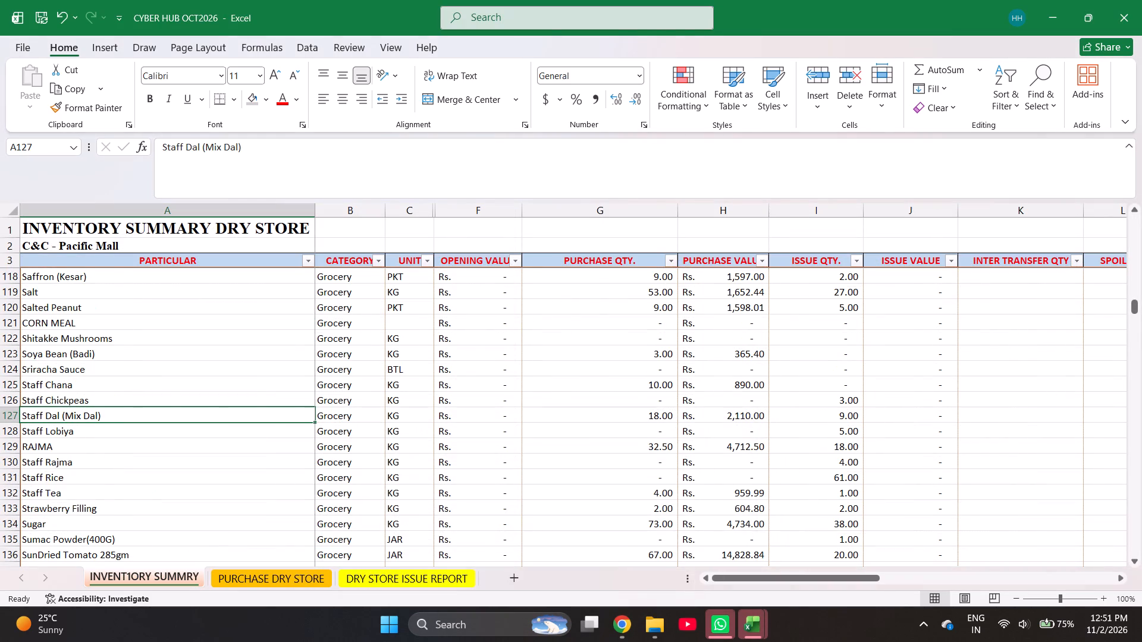
{"action": "key", "text": "ctrl+c"}
{"action": "key", "text": "ctrl+Page_Down"}
{"action": "key", "text": "Return"}
{"action": "key", "text": "Return"}
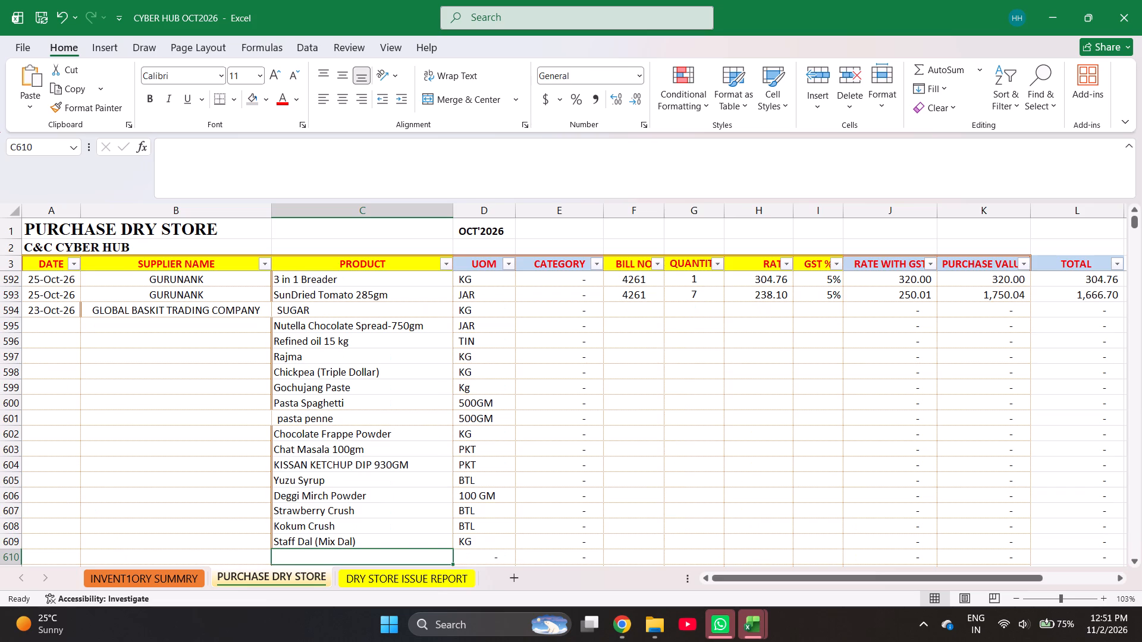
Find CHIPOTLE SEASONING 250 G in the inventory summary and copy its name into the product cell of row 610 in the purchase sheet.
{"action": "key", "text": "ctrl+Page_Up"}
{"action": "key", "text": "ctrl+f"}
{"action": "type", "text": "chipo"}
{"action": "key", "text": "Return"}
{"action": "key", "text": "Return"}
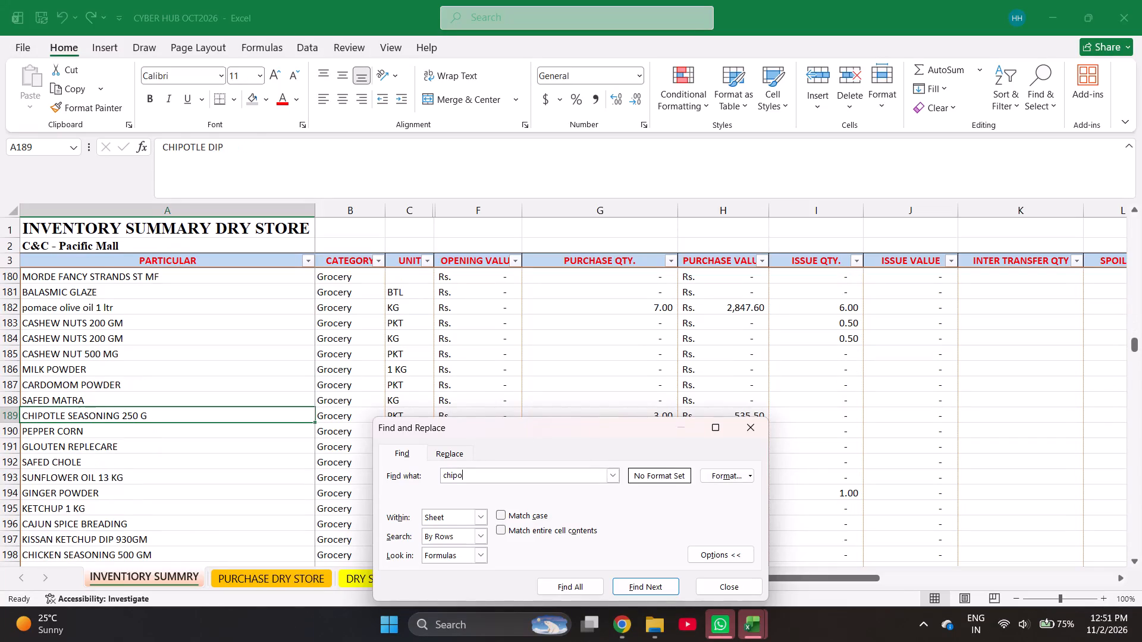
{"action": "key", "text": "Escape"}
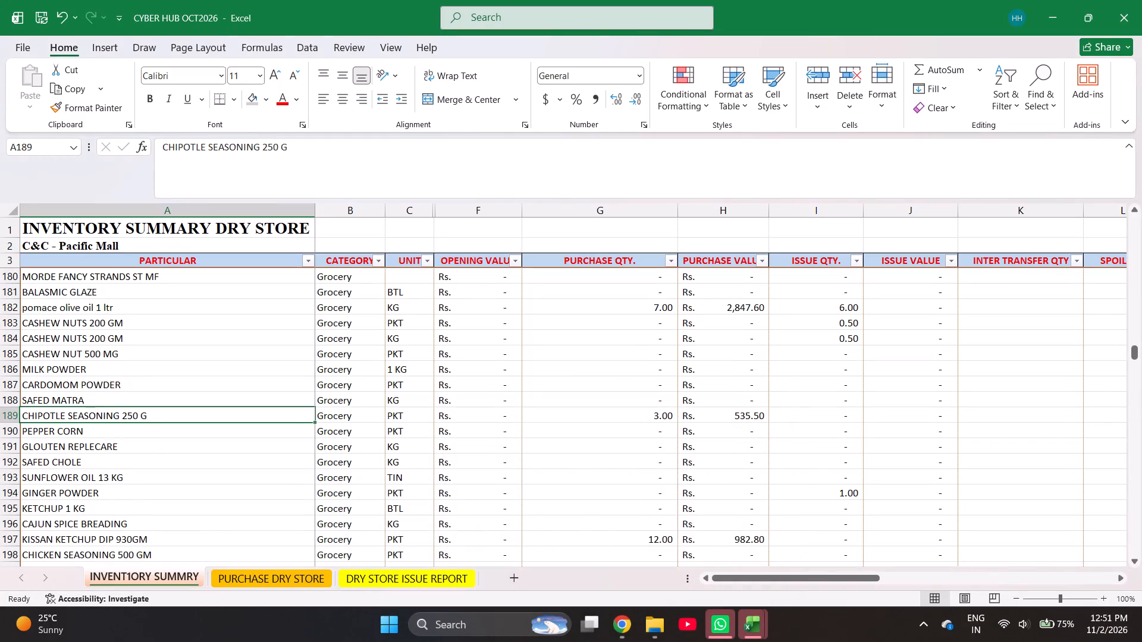
{"action": "key", "text": "ctrl+c"}
{"action": "key", "text": "ctrl+Page_Down"}
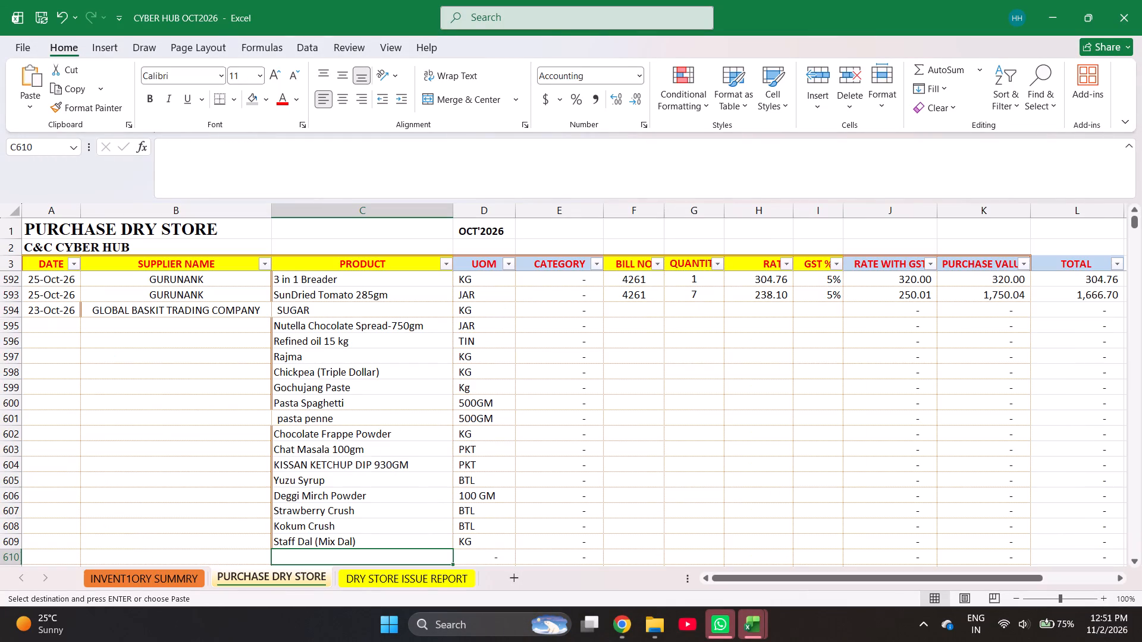
{"action": "key", "text": "Return"}
{"action": "key", "text": "Return"}
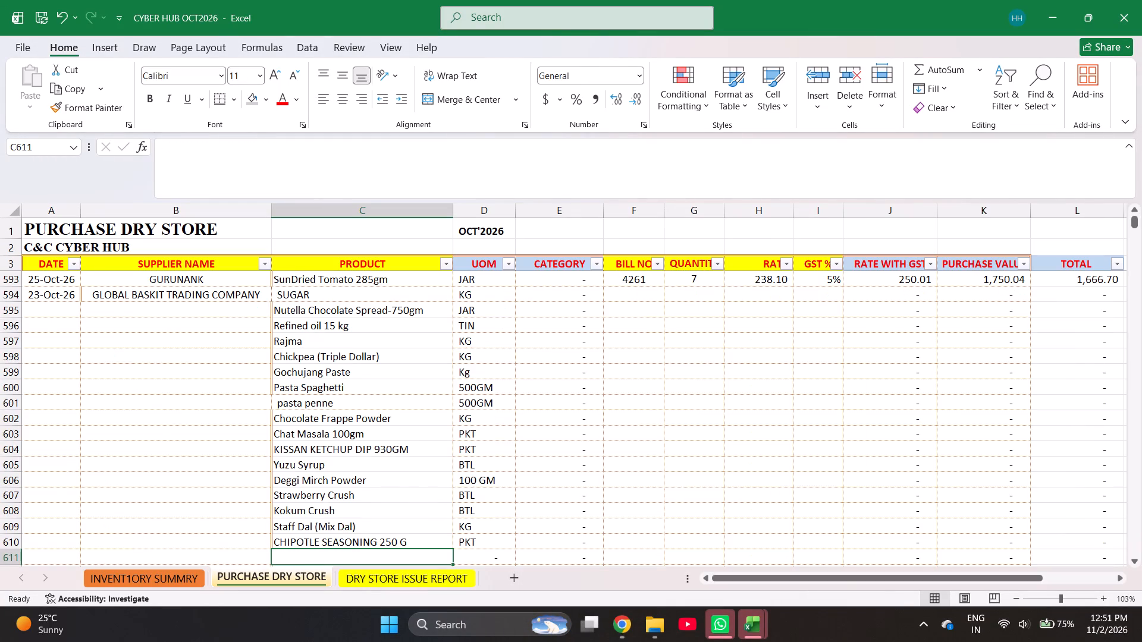
Enter Peri Peri Premix as the product in row 611 of the purchase sheet.
{"action": "type", "text": "peri oe"}
{"action": "key", "text": "BackSpace"}
{"action": "key", "text": "BackSpace"}
{"action": "key", "text": "BackSpace"}
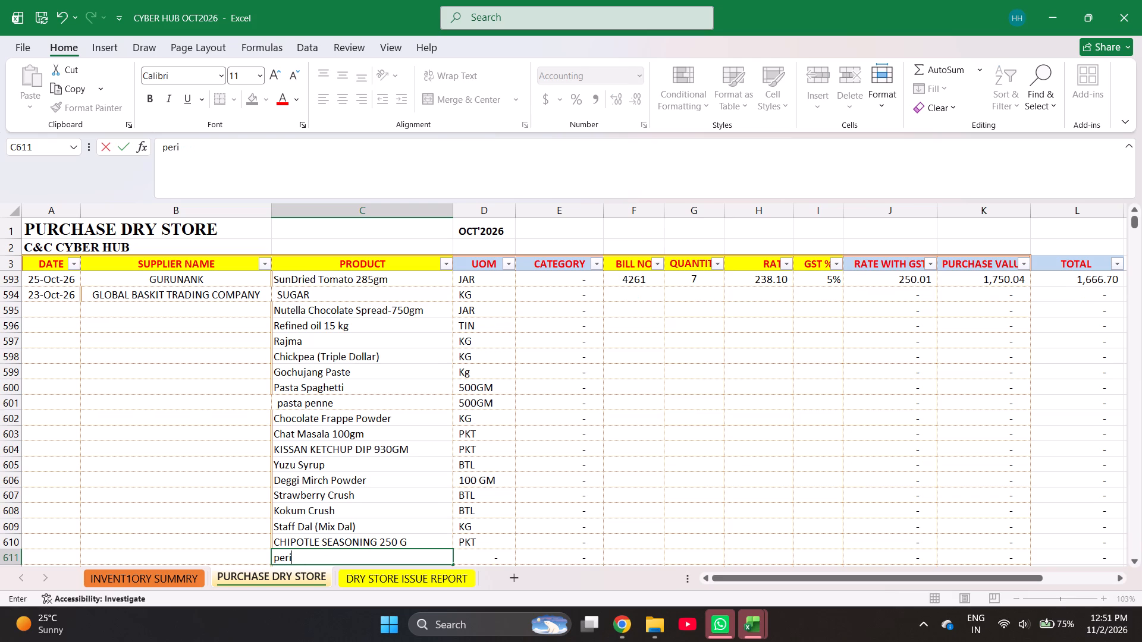
{"action": "key", "text": "space"}
{"action": "type", "text": "peri p"}
{"action": "key", "text": "Return"}
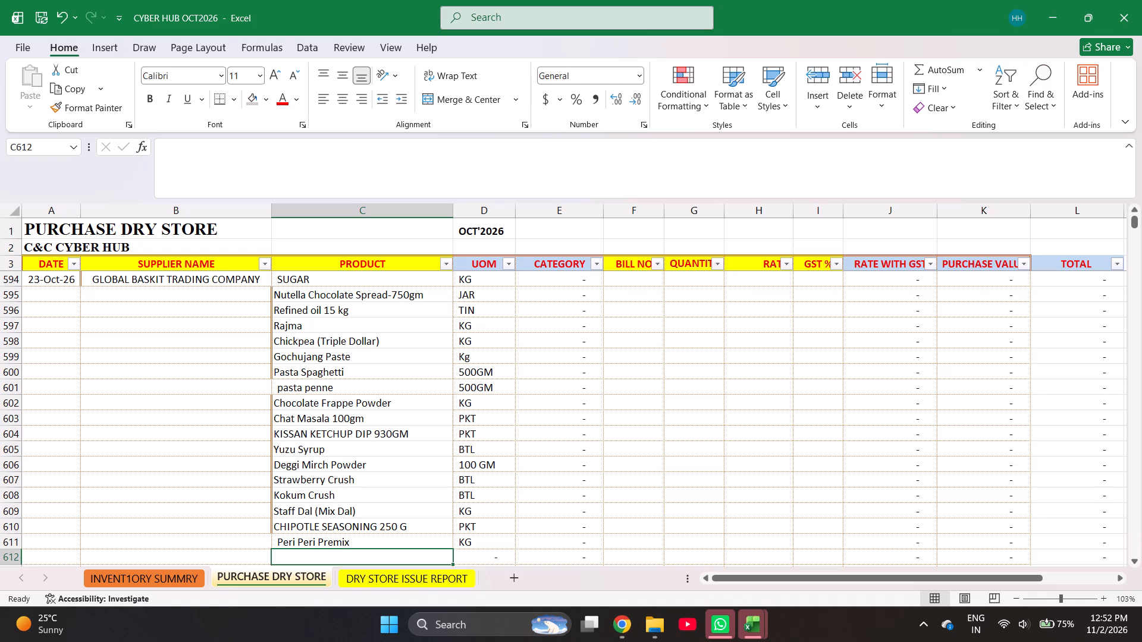
Enter Cashew Nuts 4 Pcs (Kaju) as the product in row 612 of the purchase sheet.
{"action": "type", "text": "ca"}
{"action": "type", "text": "shew"}
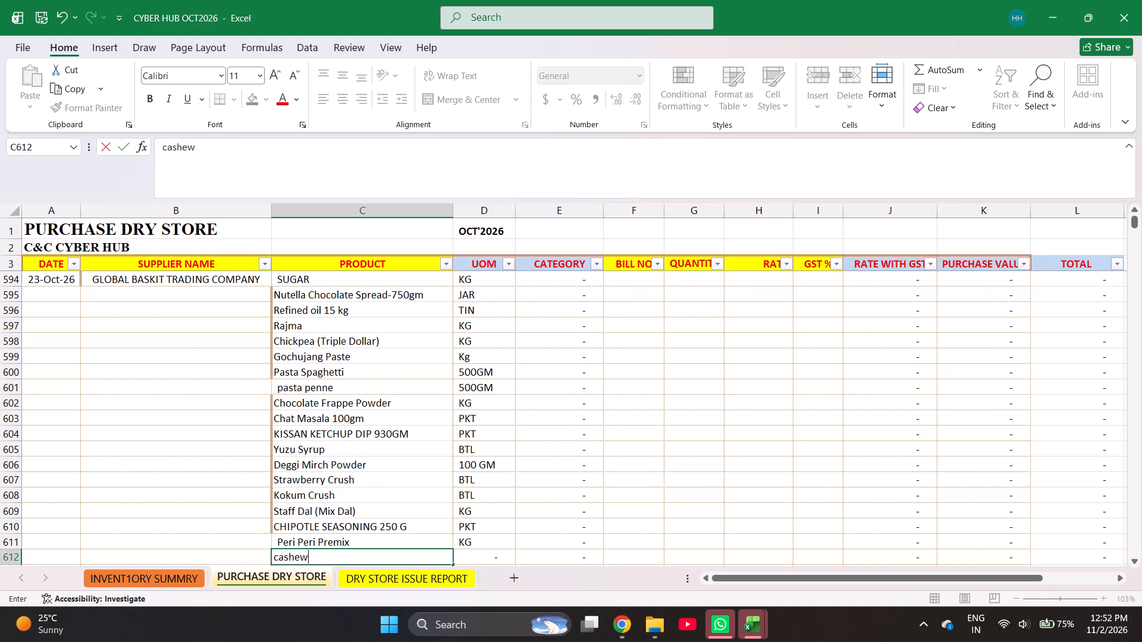
{"action": "key", "text": "space"}
{"action": "type", "text": "nu"}
{"action": "key", "text": "Return"}
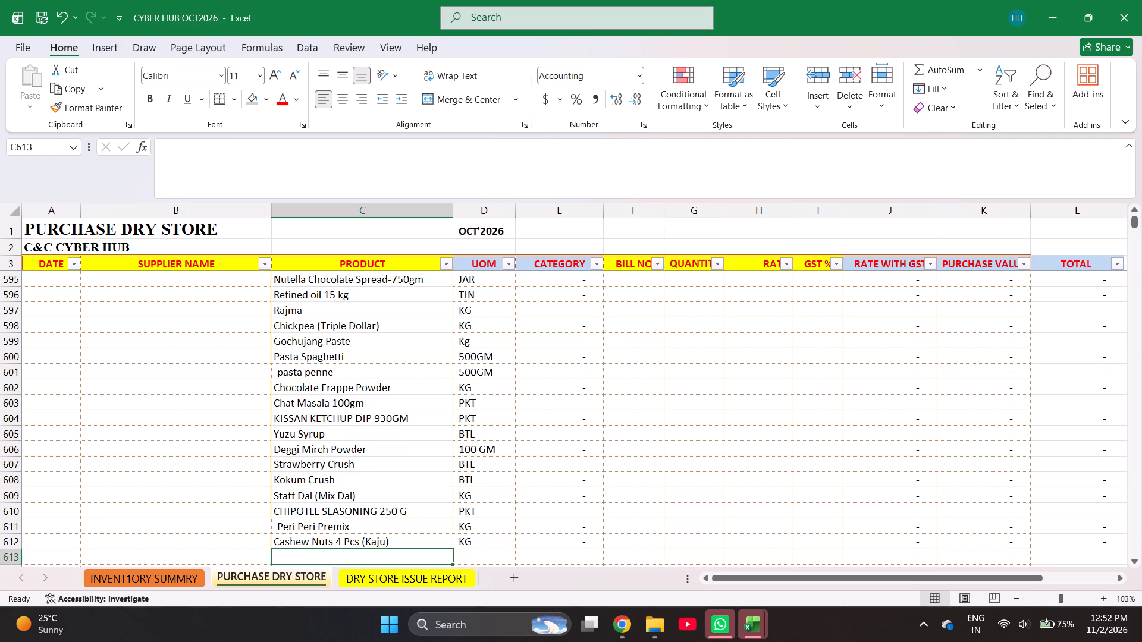
Find Black Pepper Whole in the inventory summary and copy its name into the product cell of row 613 in the purchase sheet.
{"action": "key", "text": "ctrl+Page_Up"}
{"action": "key", "text": "ctrl+f"}
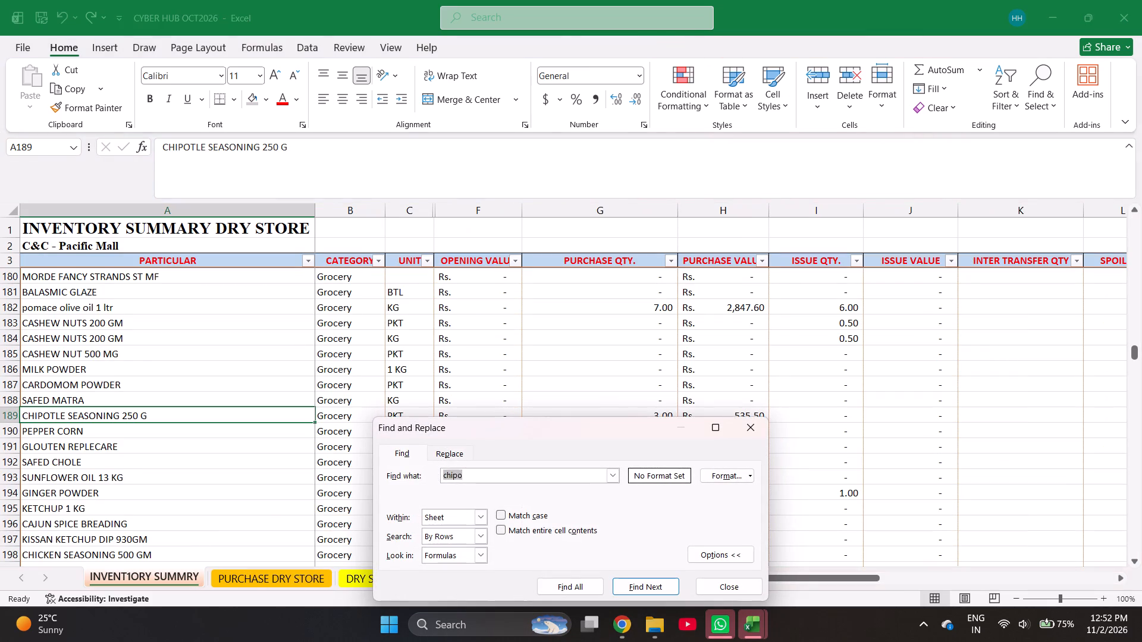
{"action": "type", "text": "black"}
{"action": "key", "text": "space"}
{"action": "type", "text": "pep"}
{"action": "key", "text": "Return"}
{"action": "key", "text": "Escape"}
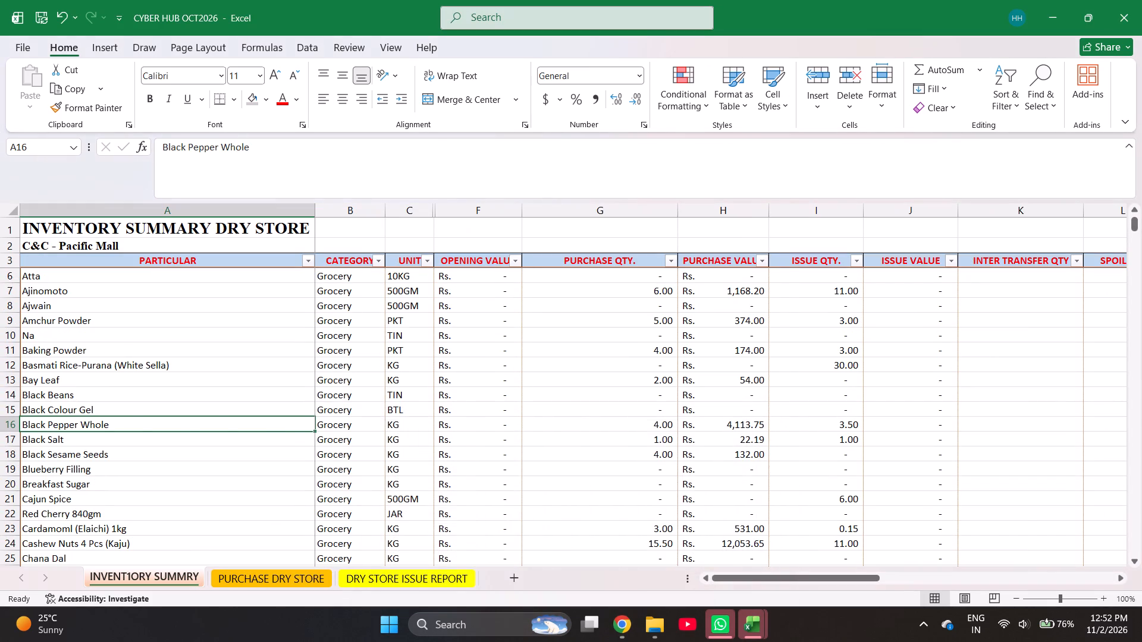
{"action": "key", "text": "ctrl+c"}
{"action": "key", "text": "ctrl+Page_Down"}
{"action": "key", "text": "Return"}
{"action": "key", "text": "Return"}
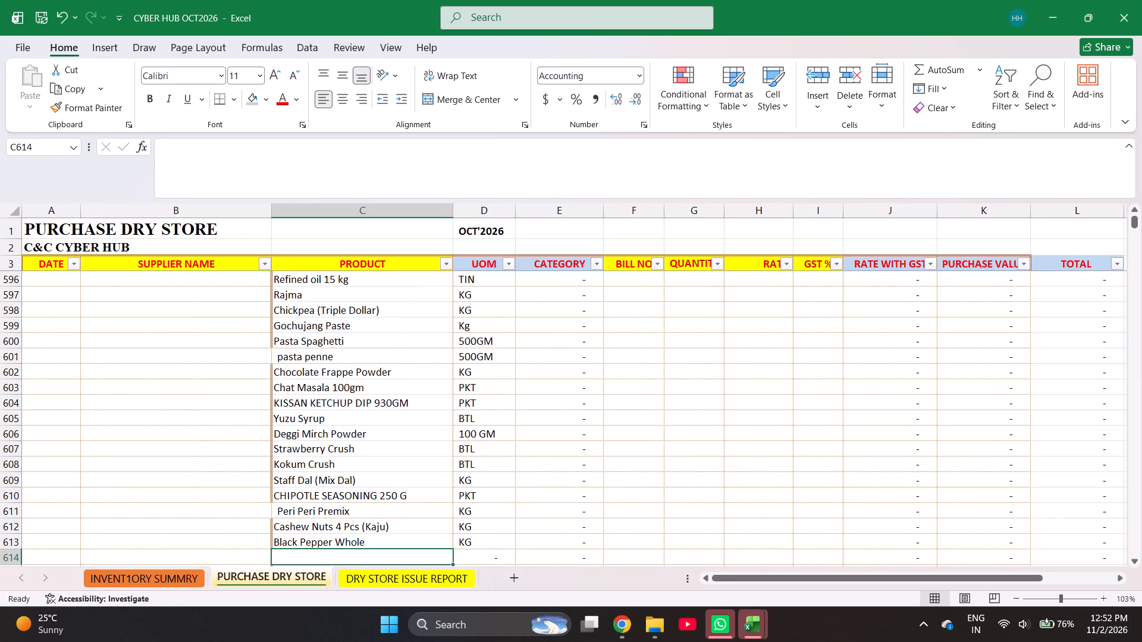
Find Coconut milk 400gm in the inventory summary and copy its name into the product cell of row 614 in the purchase sheet.
{"action": "type", "text": "coconu"}
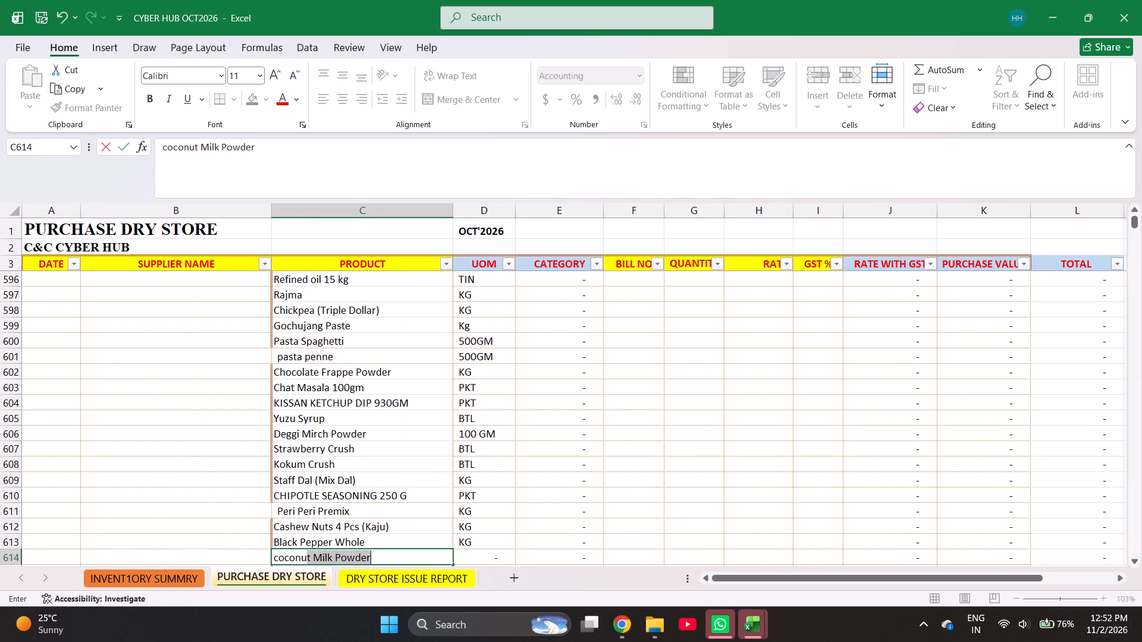
{"action": "key", "text": "ctrl+Page_Up"}
{"action": "key", "text": "ctrl+f"}
{"action": "type", "text": "coco"}
{"action": "type", "text": "nu"}
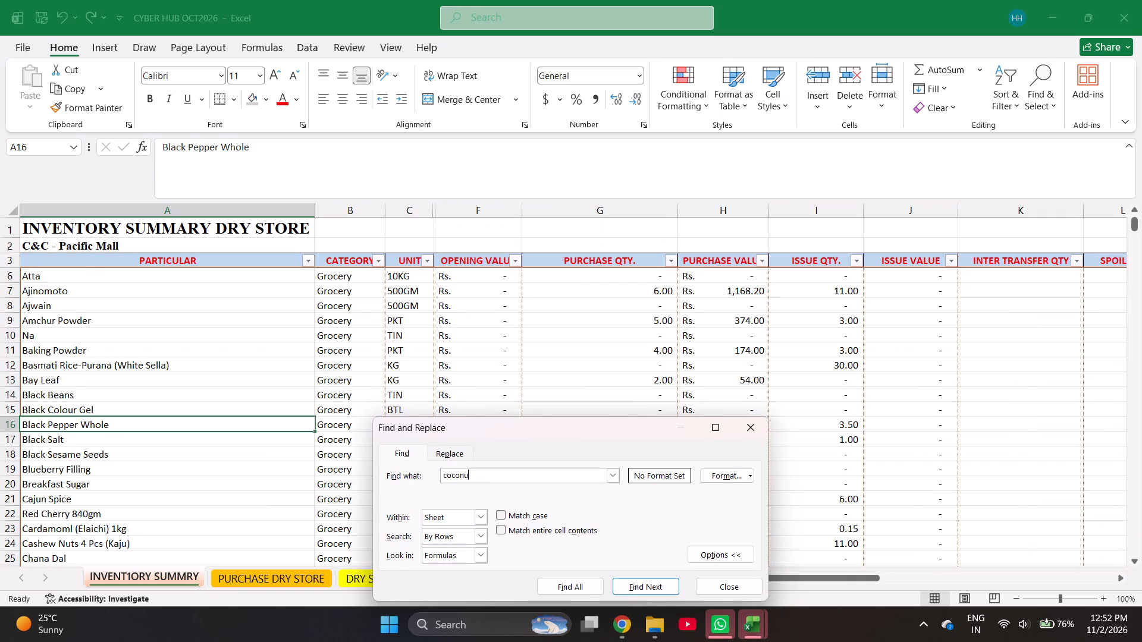
{"action": "key", "text": "Return"}
{"action": "key", "text": "Return"}
{"action": "key", "text": "Escape"}
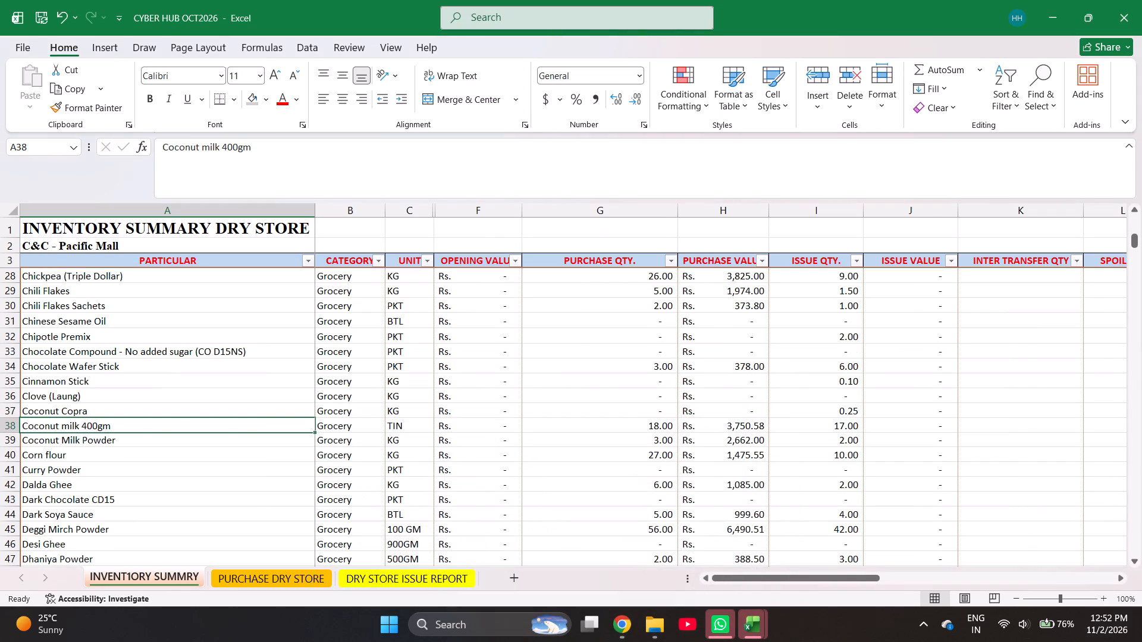
{"action": "key", "text": "ctrl+c"}
{"action": "key", "text": "ctrl+Page_Down"}
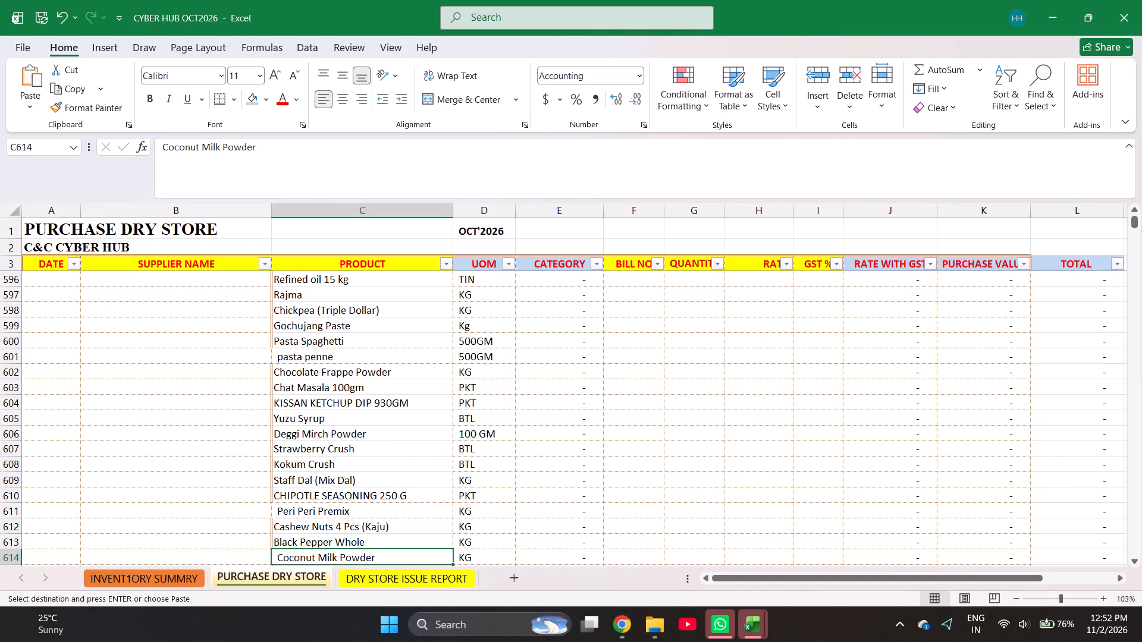
{"action": "key", "text": "Return"}
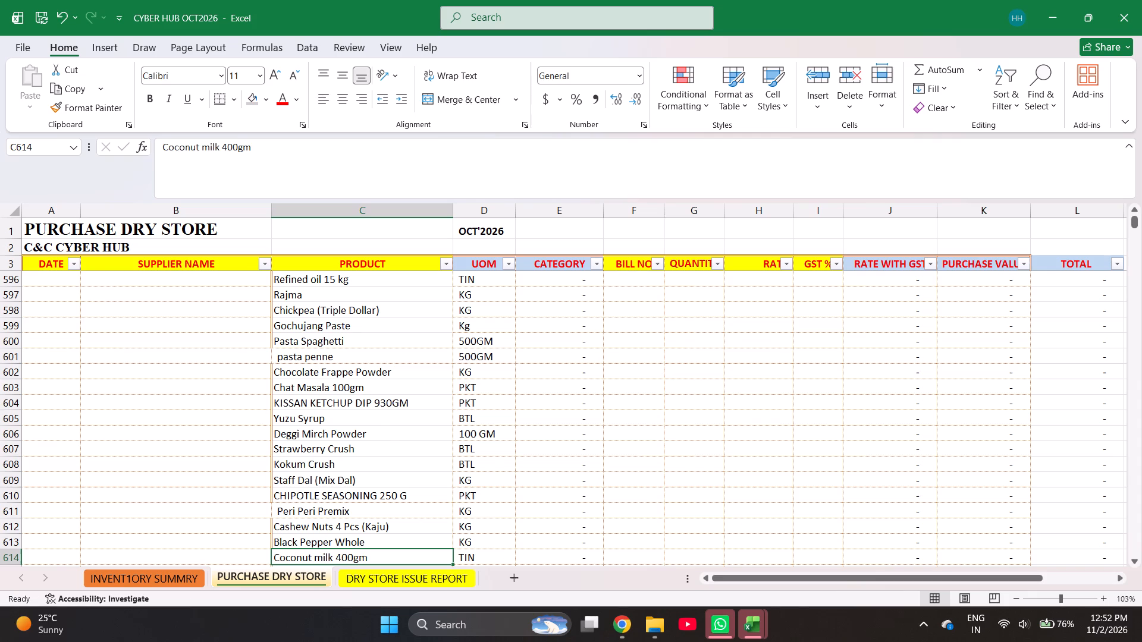
Enter bill number 147 on the SUGAR line in row 594, the first line of the GLOBAL BASKIT TRADING COMPANY bill.
{"action": "key", "text": "Left"}
{"action": "key", "text": "ctrl+Up"}
{"action": "key", "text": "Right"}
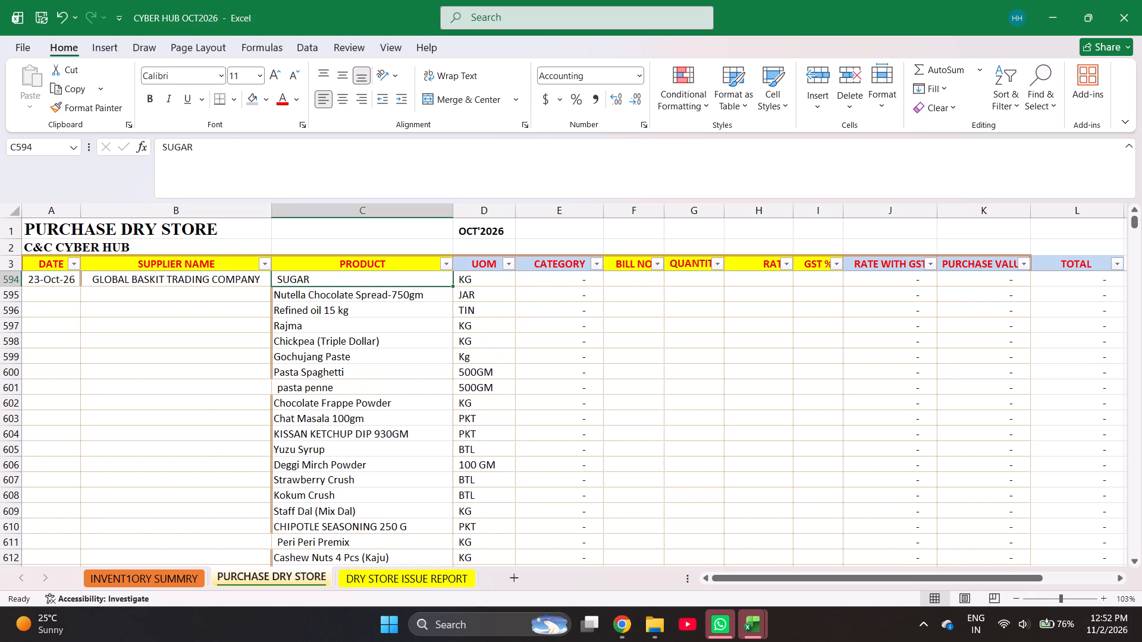
{"action": "key", "text": "ctrl+shift+Down"}
{"action": "key", "text": "Right"}
{"action": "key", "text": "Right"}
{"action": "key", "text": "Right"}
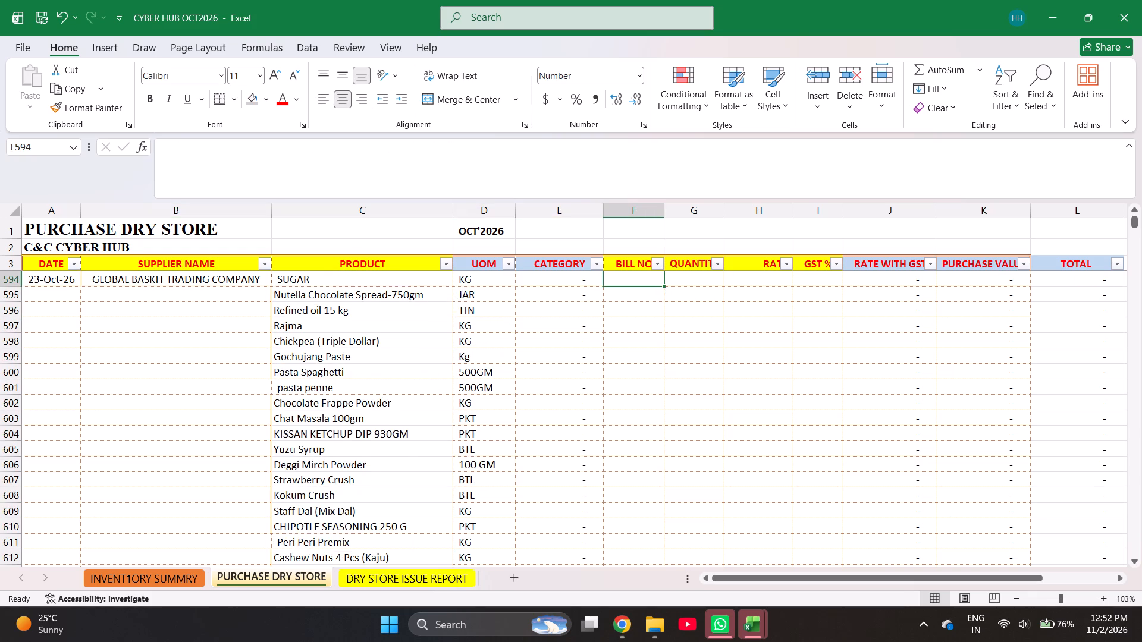
{"action": "key", "text": "Up"}
{"action": "key", "text": "Down"}
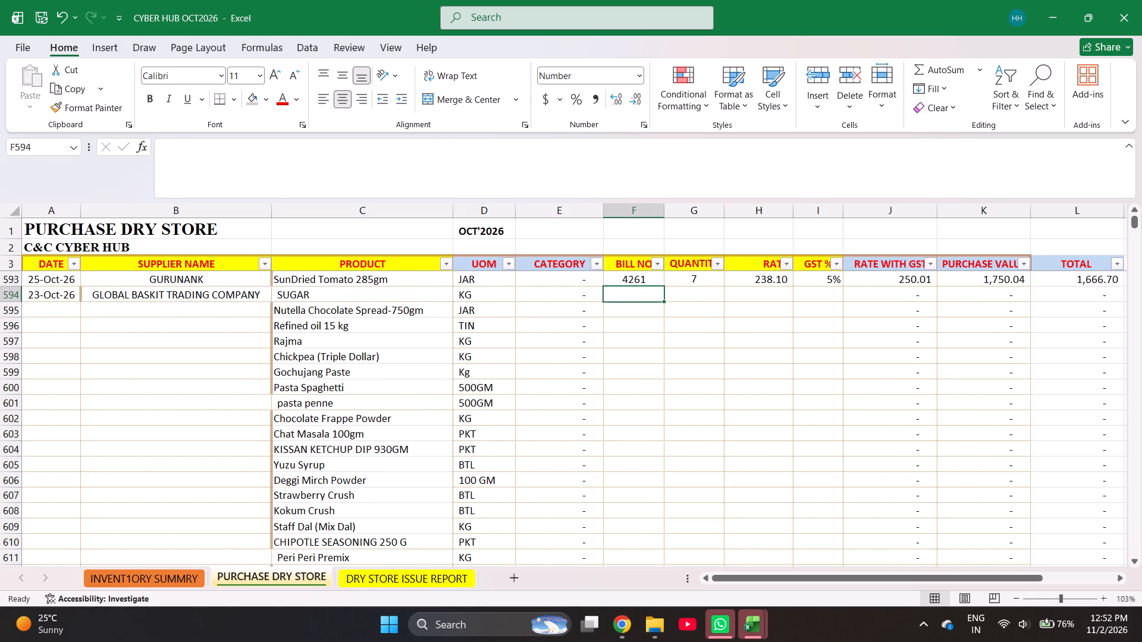
{"action": "type", "text": "147"}
{"action": "key", "text": "Right"}
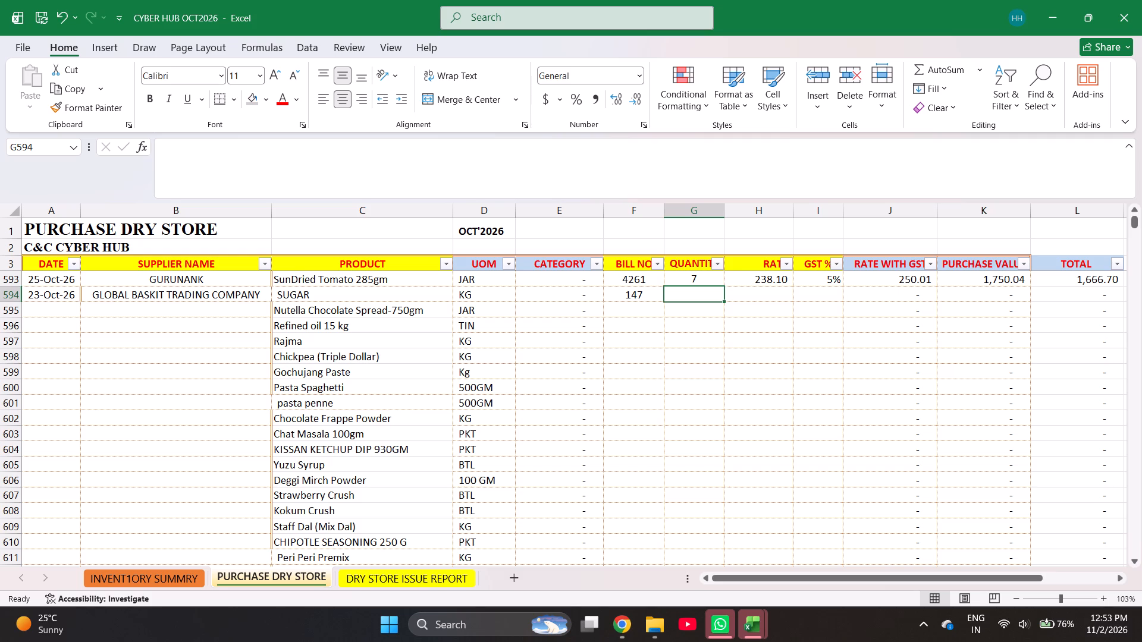
Enter the quantities 10, 2, 2, 6 and 6 for rows 594 to 598, from SUGAR to Chickpea (Triple Dollar).
{"action": "type", "text": "10"}
{"action": "key", "text": "Return"}
{"action": "key", "text": "2"}
{"action": "key", "text": "Return"}
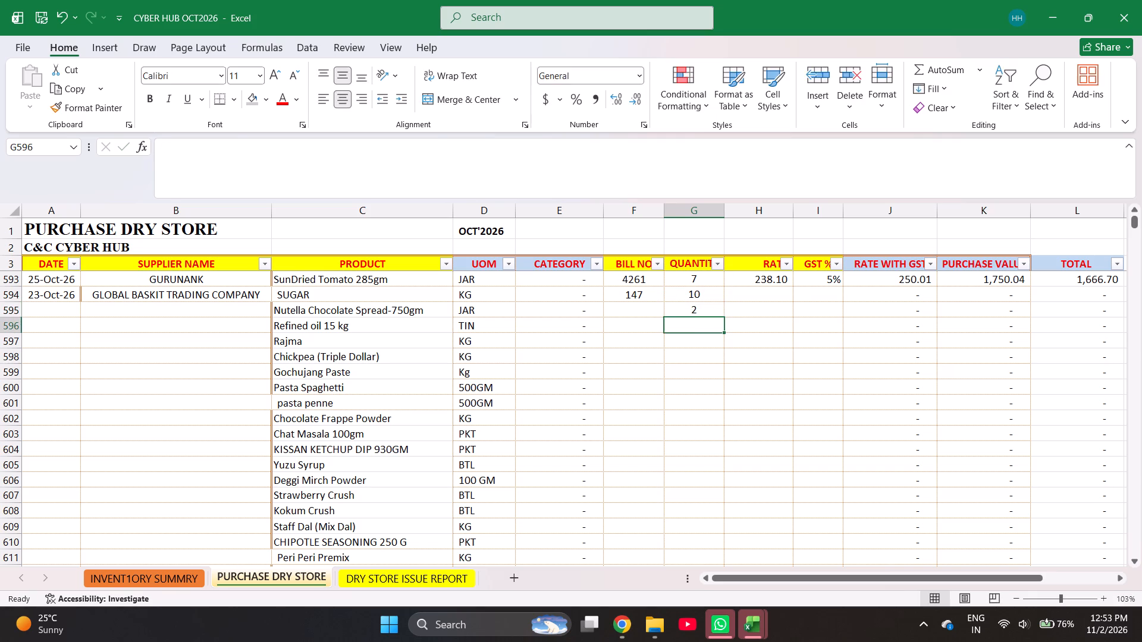
{"action": "key", "text": "2"}
{"action": "key", "text": "Return"}
{"action": "key", "text": "6"}
{"action": "key", "text": "Return"}
{"action": "key", "text": "6"}
{"action": "key", "text": "Return"}
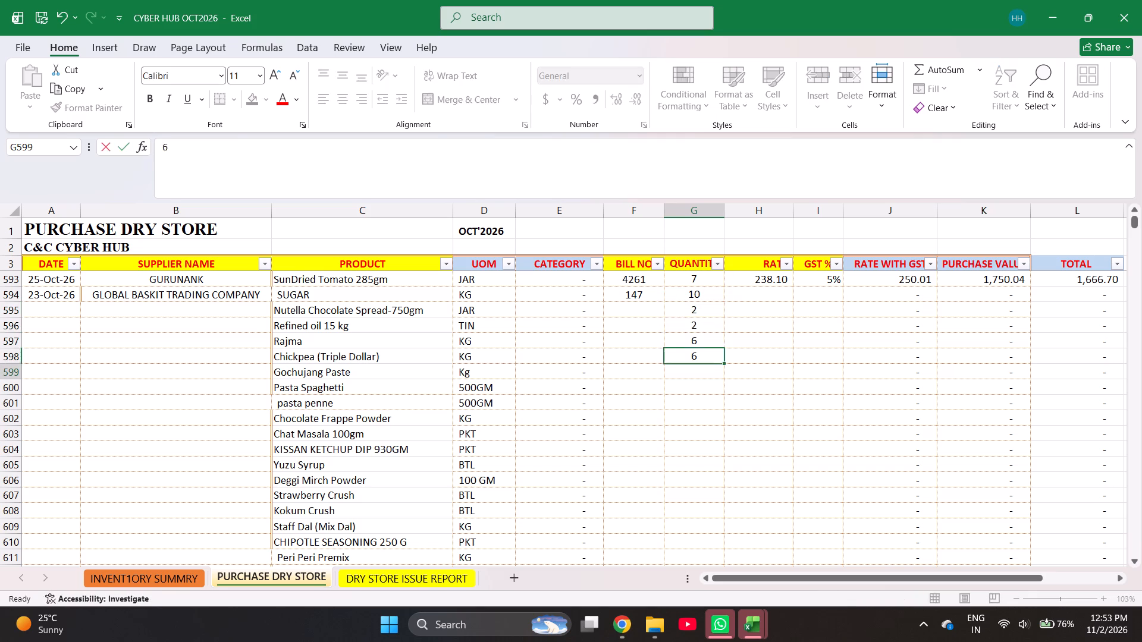
Enter the quantities 1, 8, 24, 1 and 3 for rows 599 to 603, from Gochujang Paste to Chat Masala 100gm.
{"action": "key", "text": "1"}
{"action": "key", "text": "Return"}
{"action": "key", "text": "8"}
{"action": "key", "text": "Return"}
{"action": "type", "text": "24"}
{"action": "key", "text": "Return"}
{"action": "key", "text": "1"}
{"action": "key", "text": "Return"}
{"action": "key", "text": "3"}
{"action": "key", "text": "Return"}
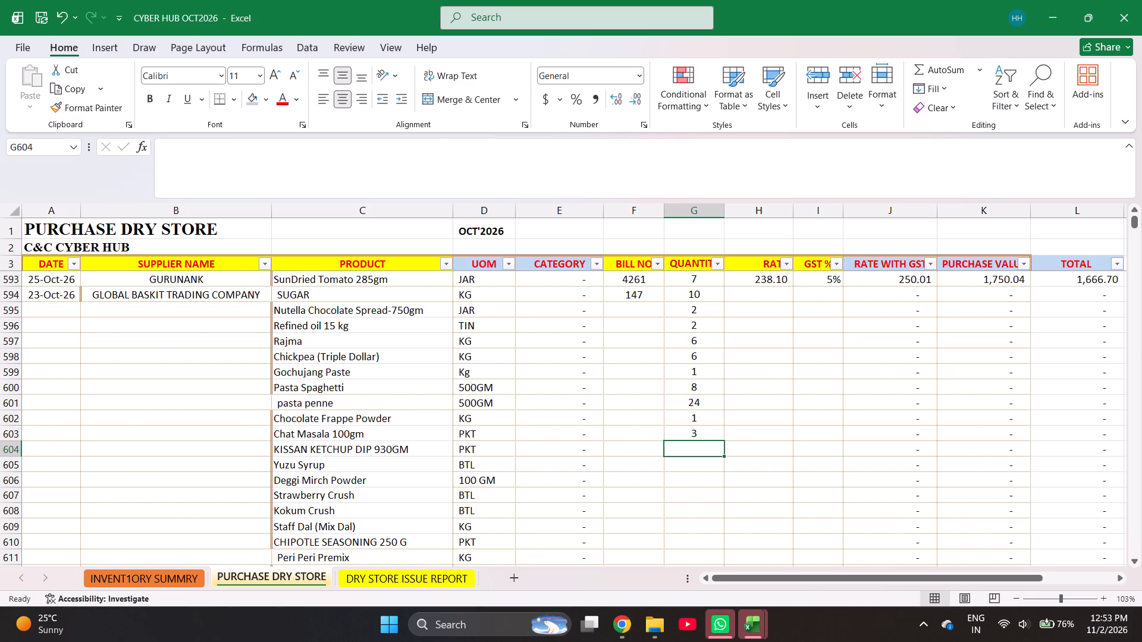
Enter the quantities 3, 6, 10, 2, 2 and 6 for rows 604 to 609, from KISSAN KETCHUP DIP to Staff Dal.
{"action": "key", "text": "3"}
{"action": "key", "text": "Return"}
{"action": "key", "text": "6"}
{"action": "key", "text": "Return"}
{"action": "type", "text": "10"}
{"action": "key", "text": "Return"}
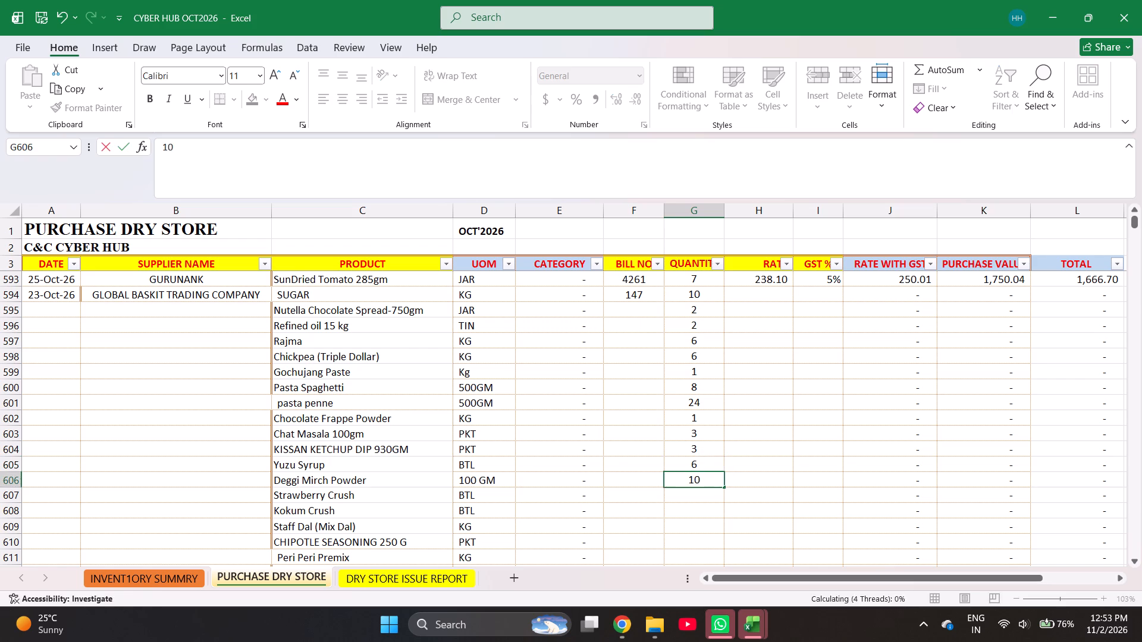
{"action": "key", "text": "2"}
{"action": "key", "text": "Return"}
{"action": "key", "text": "2"}
{"action": "key", "text": "Return"}
{"action": "key", "text": "2"}
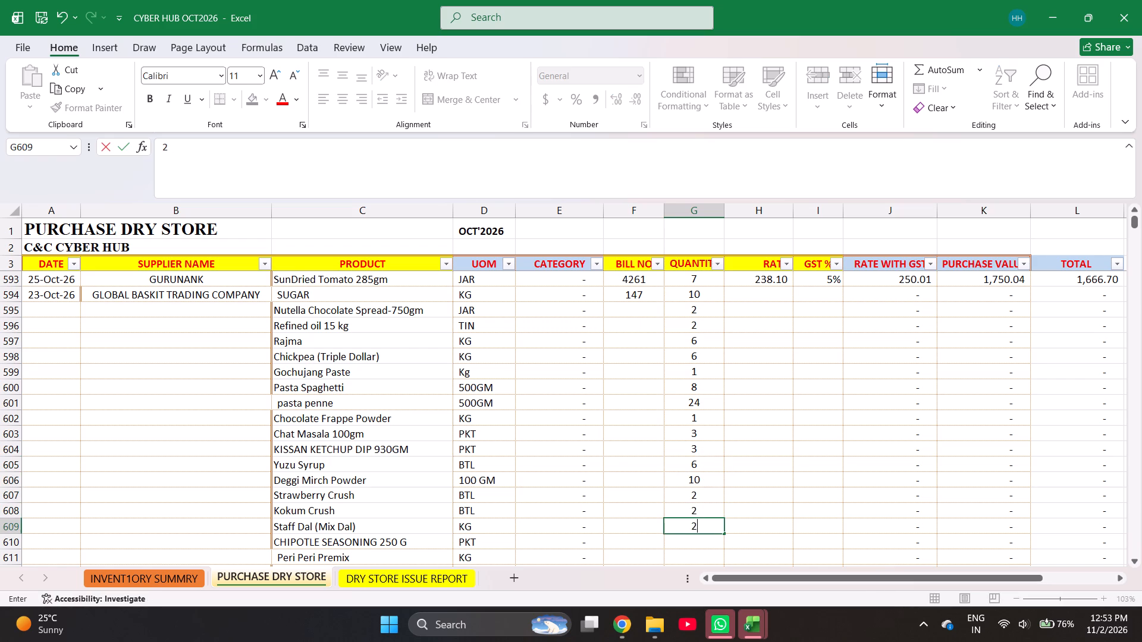
{"action": "key", "text": "Escape"}
{"action": "key", "text": "6"}
{"action": "key", "text": "Return"}
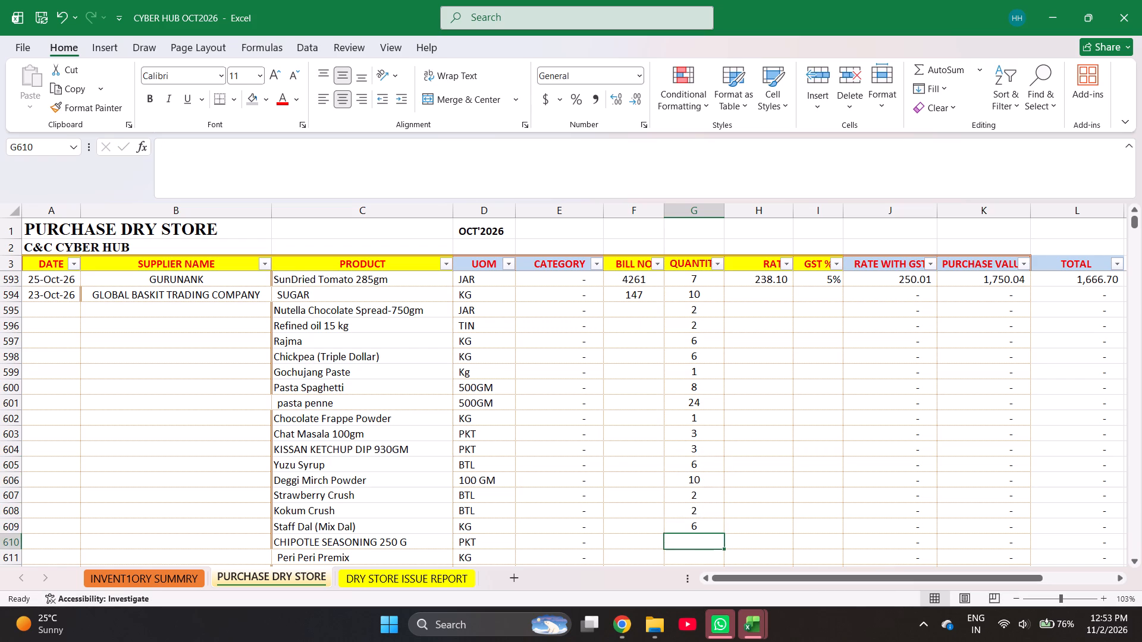
Enter the quantities 1, 2, 2, 1 and 4 for rows 610 to 614, from CHIPOTLE SEASONING to Coconut milk.
{"action": "key", "text": "1"}
{"action": "key", "text": "Return"}
{"action": "key", "text": "2"}
{"action": "key", "text": "Return"}
{"action": "key", "text": "2"}
{"action": "key", "text": "Return"}
{"action": "key", "text": "1"}
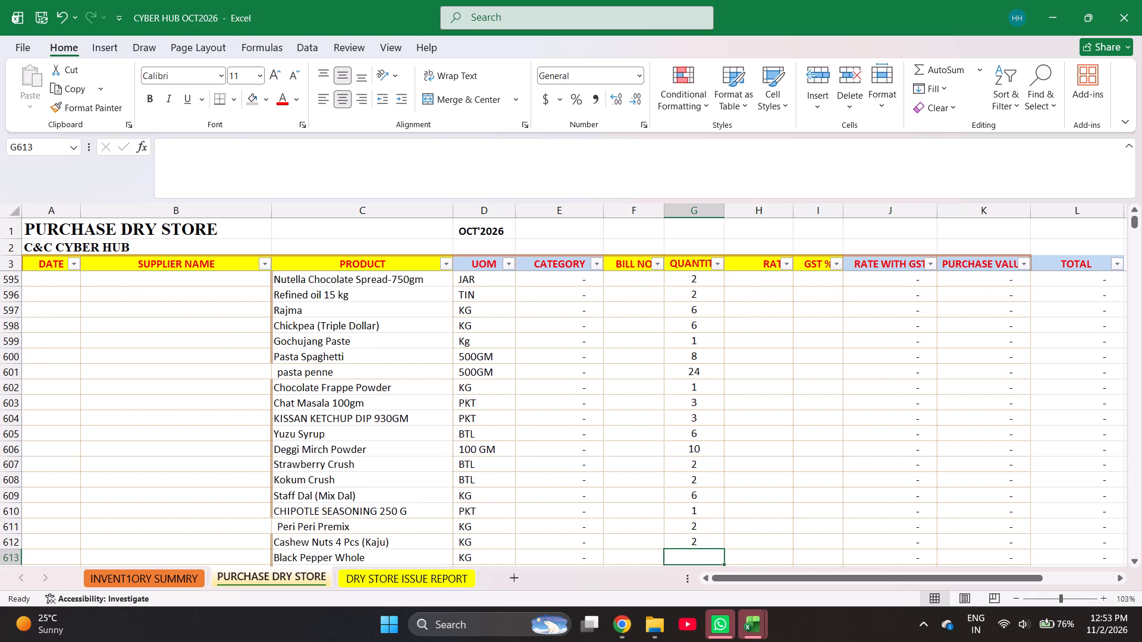
{"action": "key", "text": "Return"}
{"action": "key", "text": "4"}
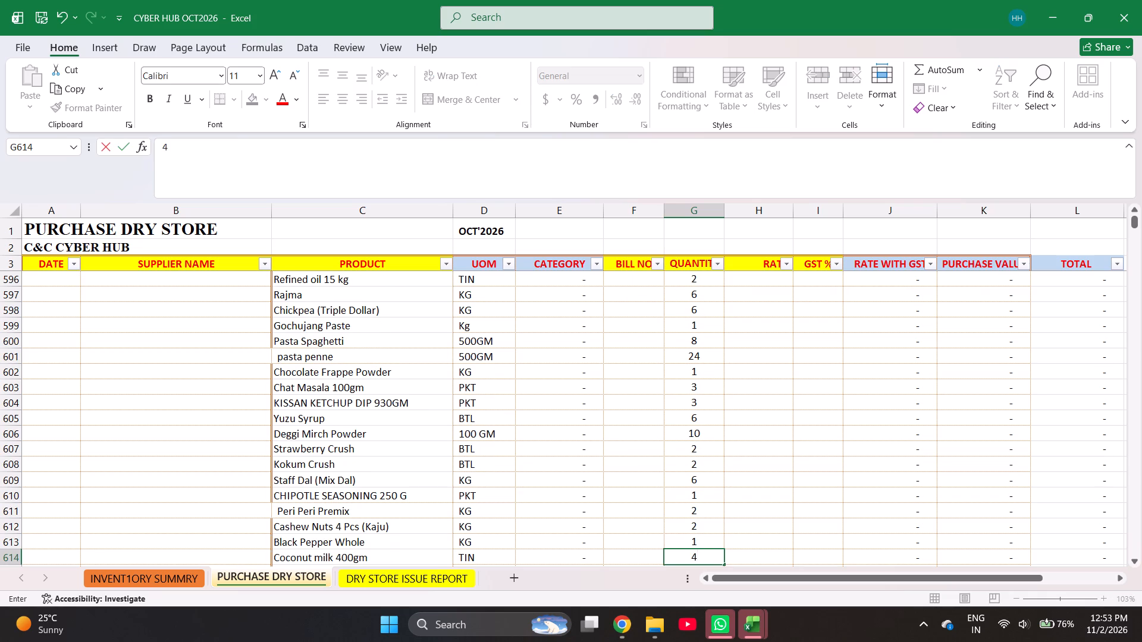
{"action": "key", "text": "Return"}
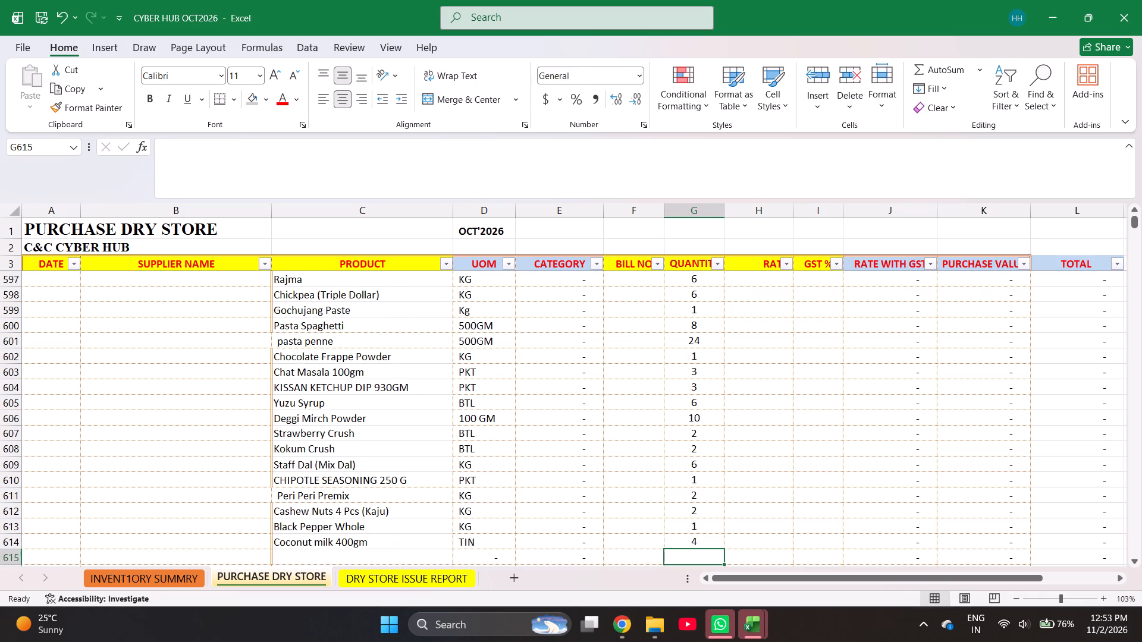
Enter a rate of 69 for SUGAR in row 594 of the purchase sheet.
{"action": "key", "text": "Right"}
{"action": "key", "text": "ctrl+Up"}
{"action": "key", "text": "Down"}
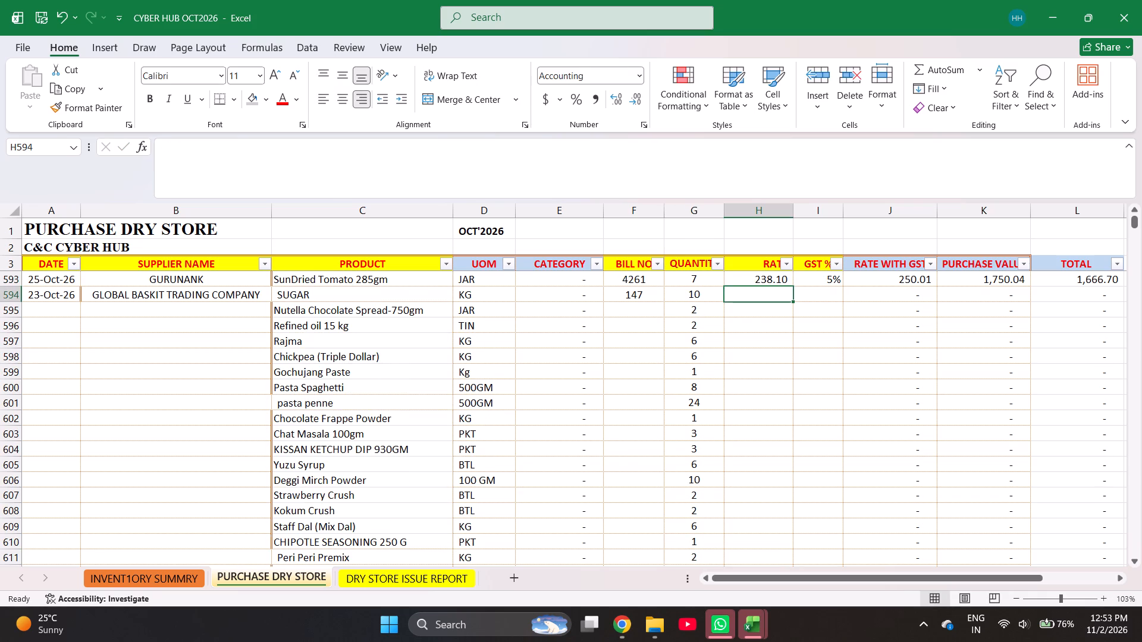
{"action": "key", "text": "9"}
{"action": "key", "text": "Escape"}
{"action": "type", "text": "69"}
{"action": "key", "text": "Return"}
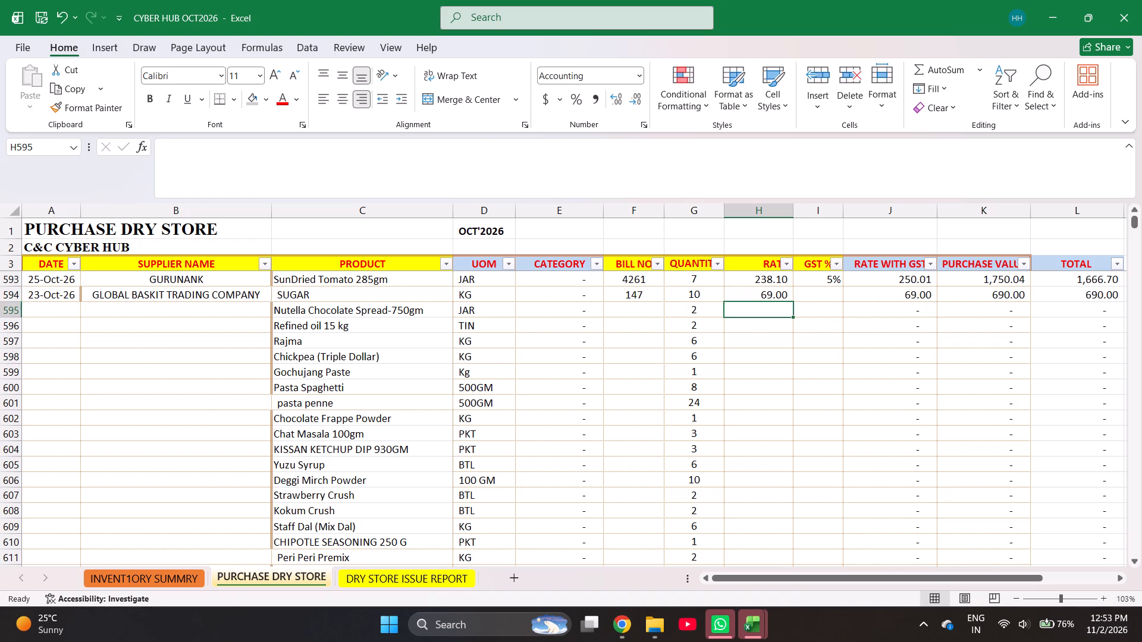
Enter the rates 625, 2644, 160 and 150 for rows 595 to 598, from Nutella Chocolate Spread to Chickpea.
{"action": "type", "text": "625"}
{"action": "key", "text": "Return"}
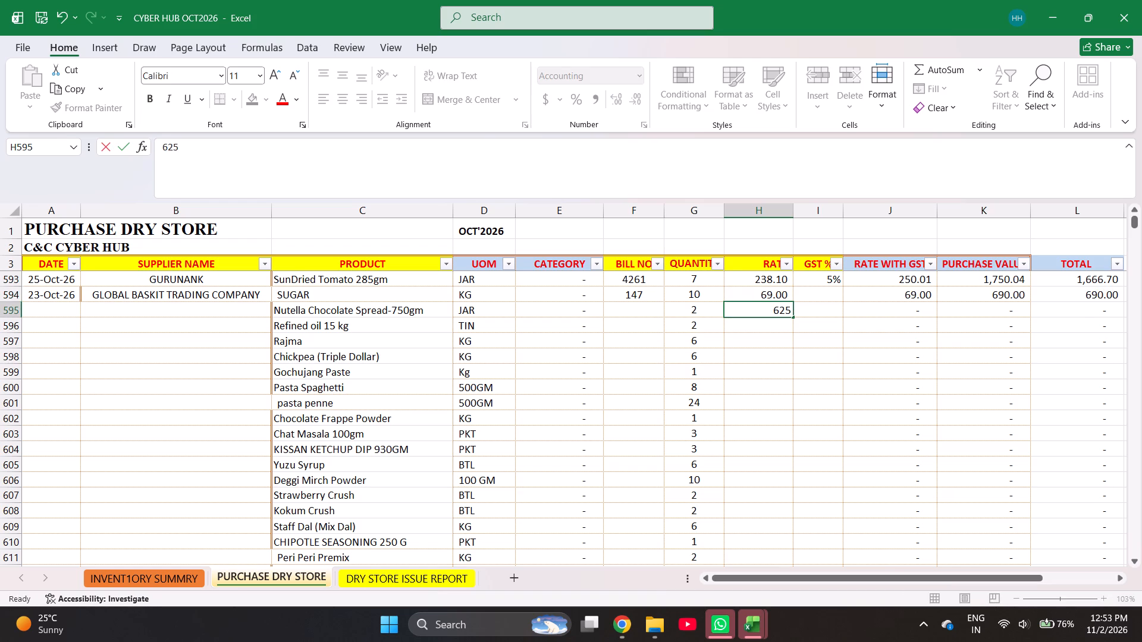
{"action": "type", "text": "2644"}
{"action": "key", "text": "Return"}
{"action": "type", "text": "160"}
{"action": "key", "text": "Return"}
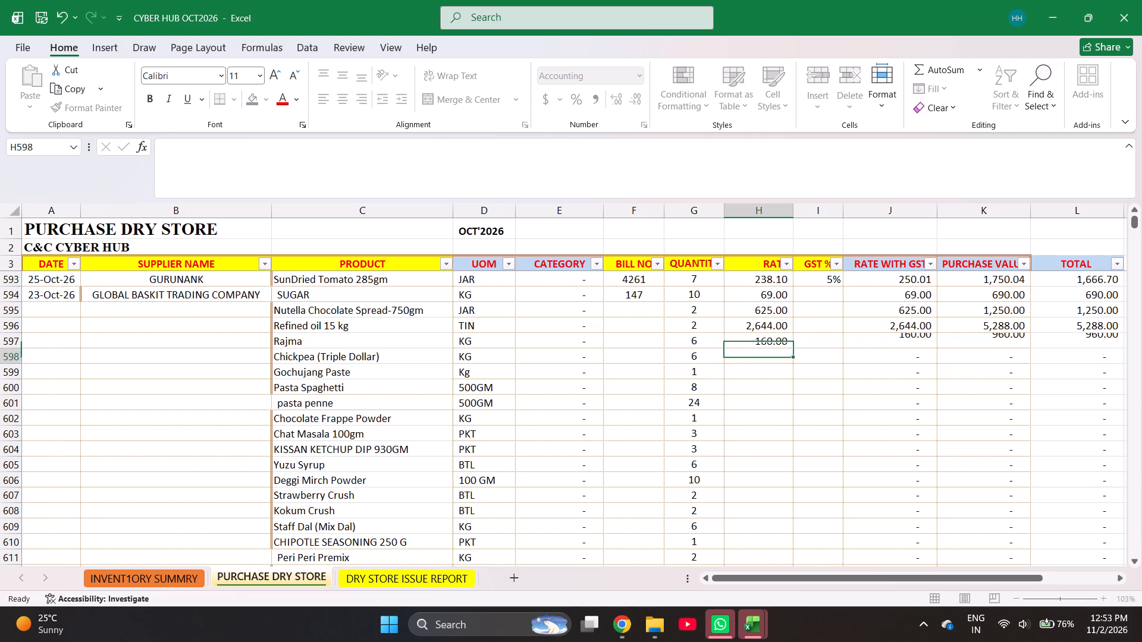
{"action": "type", "text": "150"}
{"action": "key", "text": "Return"}
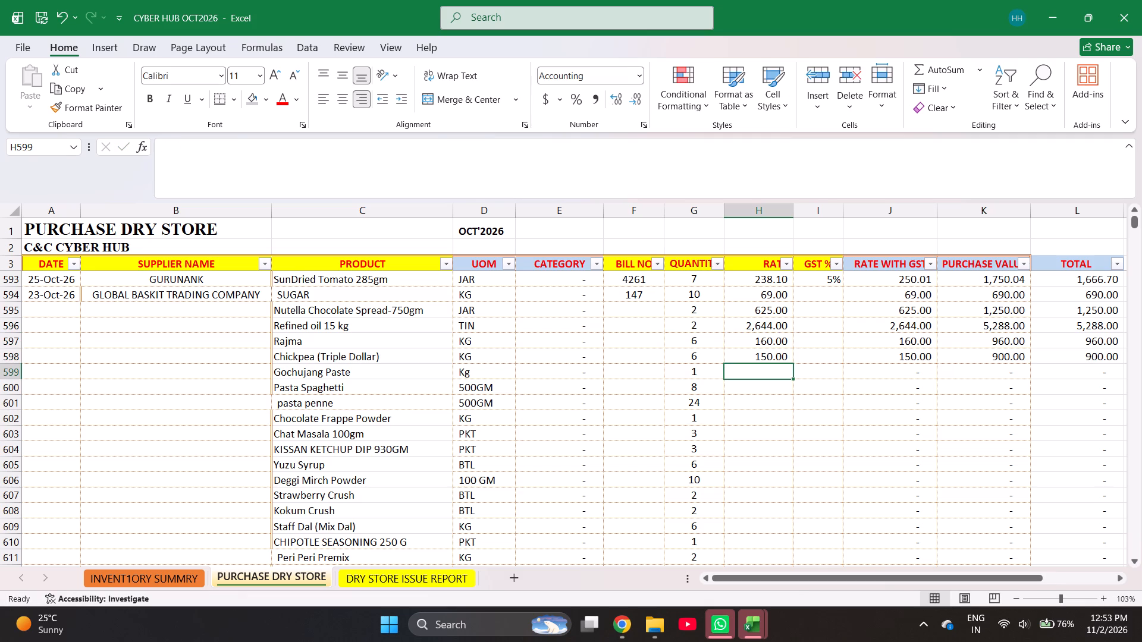
Enter the rates 400, 57.14, 50 and 450 for rows 599 to 602, from Gochujang Paste to Chocolate Frappe Powder.
{"action": "type", "text": "400"}
{"action": "key", "text": "Return"}
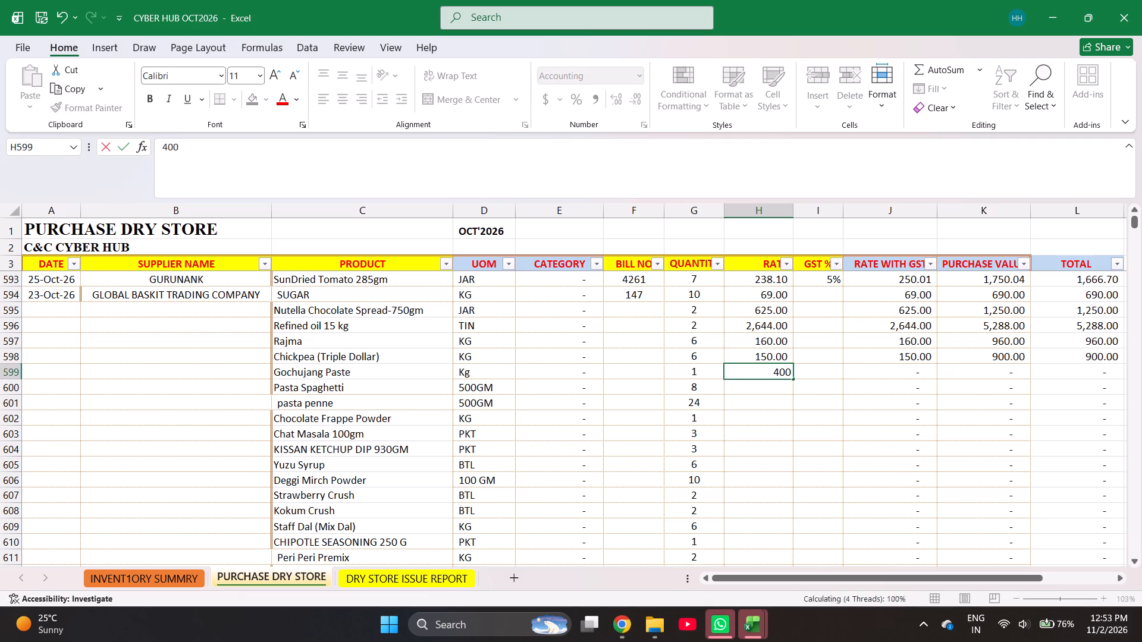
{"action": "type", "text": "57.14"}
{"action": "key", "text": "Return"}
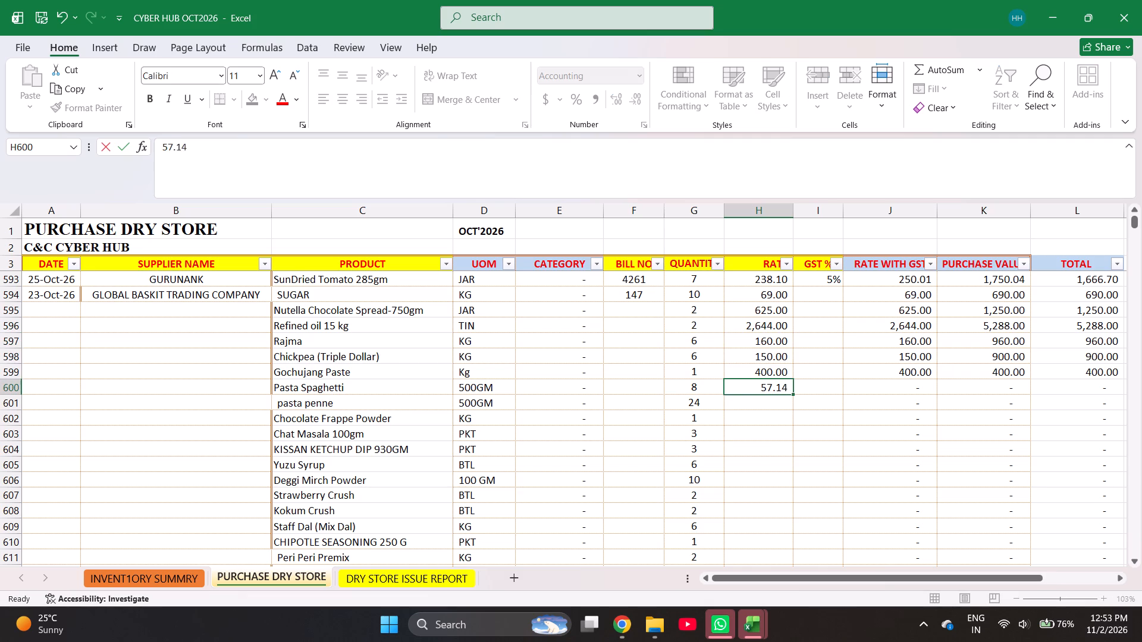
{"action": "type", "text": "50"}
{"action": "key", "text": "Return"}
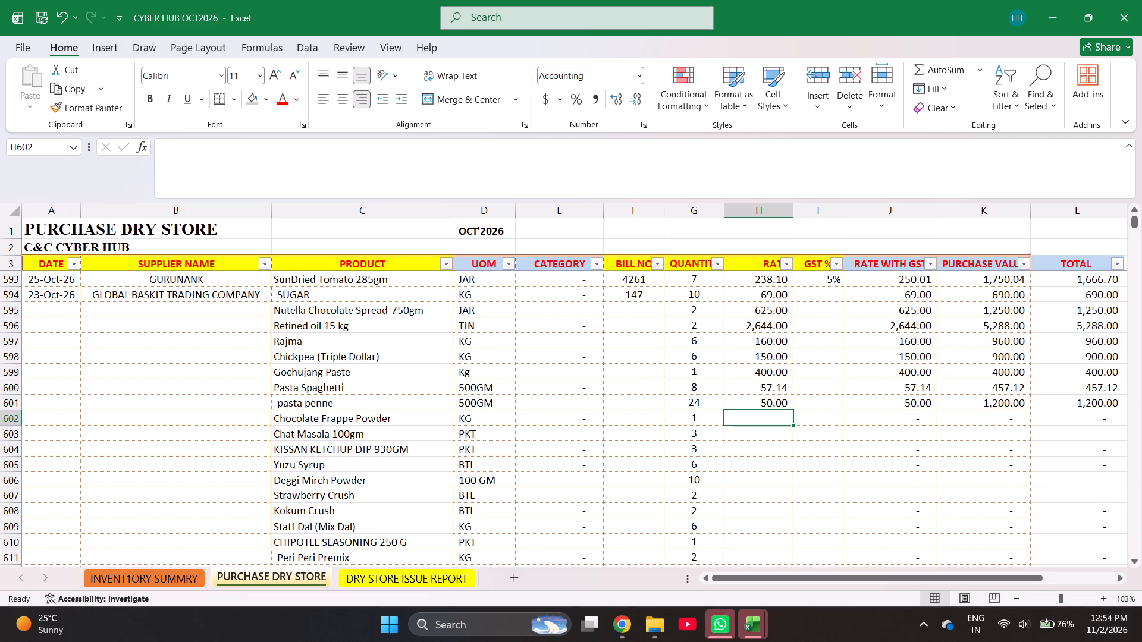
{"action": "type", "text": "450"}
{"action": "key", "text": "Return"}
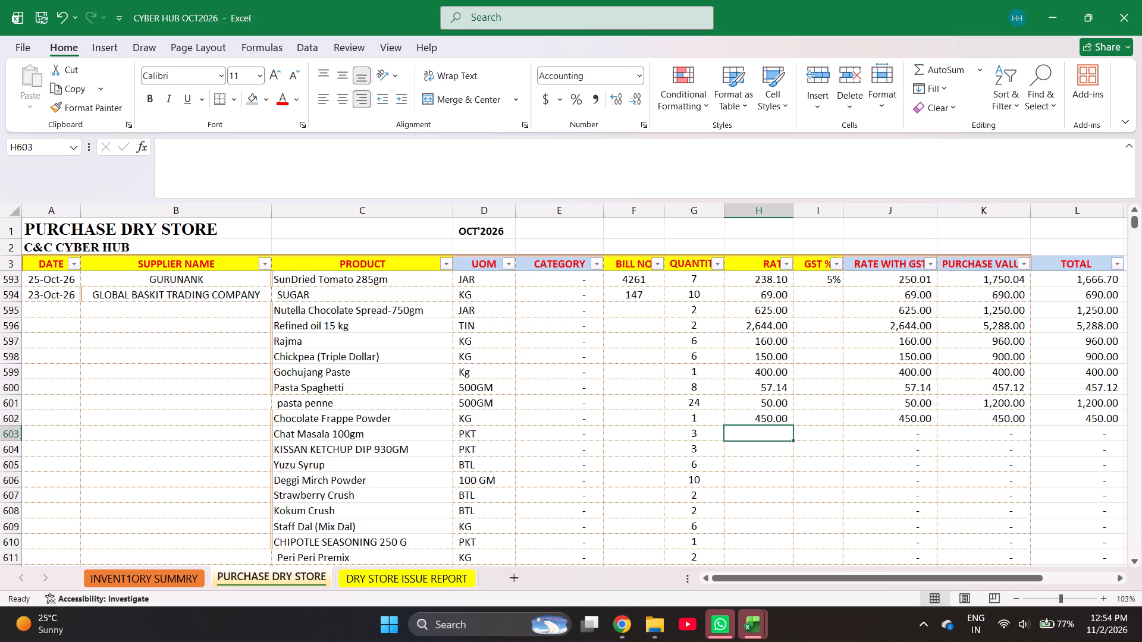
Enter the rates 84, 78, 510 and 112 for rows 603 to 606, from Chat Masala 100gm to Deggi Mirch Powder.
{"action": "type", "text": "84"}
{"action": "key", "text": "Return"}
{"action": "type", "text": "78"}
{"action": "key", "text": "Return"}
{"action": "type", "text": "510"}
{"action": "key", "text": "Return"}
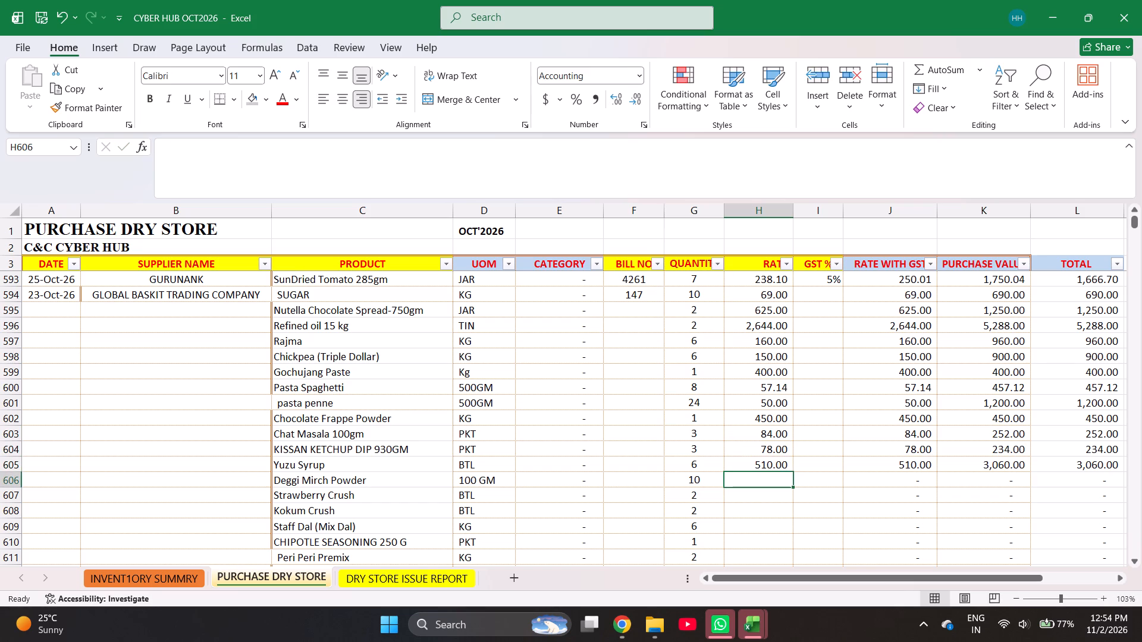
{"action": "type", "text": "112"}
{"action": "key", "text": "Return"}
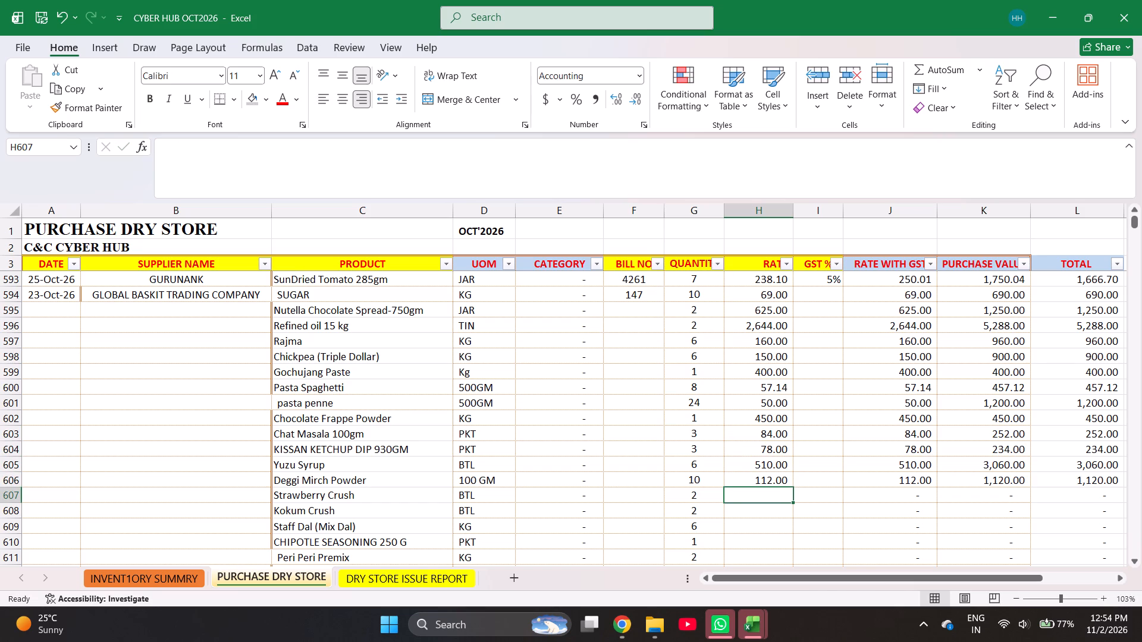
Enter the rates 195, 195, 120 and 170 for rows 607 to 610, from Strawberry Crush to CHIPOTLE SEASONING.
{"action": "type", "text": "195"}
{"action": "key", "text": "Return"}
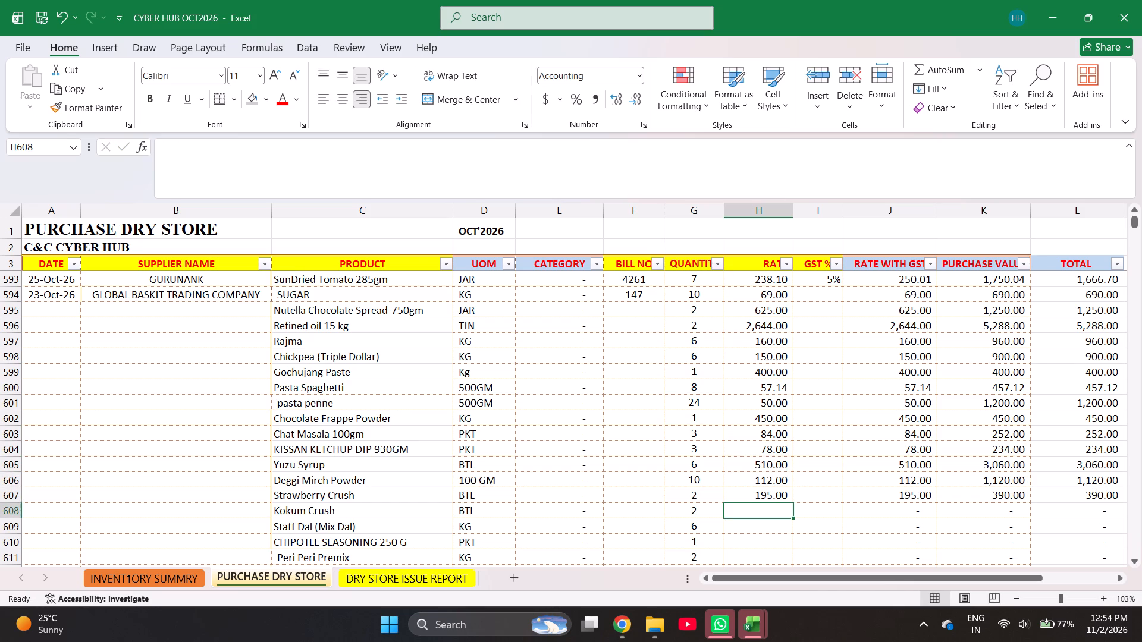
{"action": "type", "text": "195"}
{"action": "key", "text": "Return"}
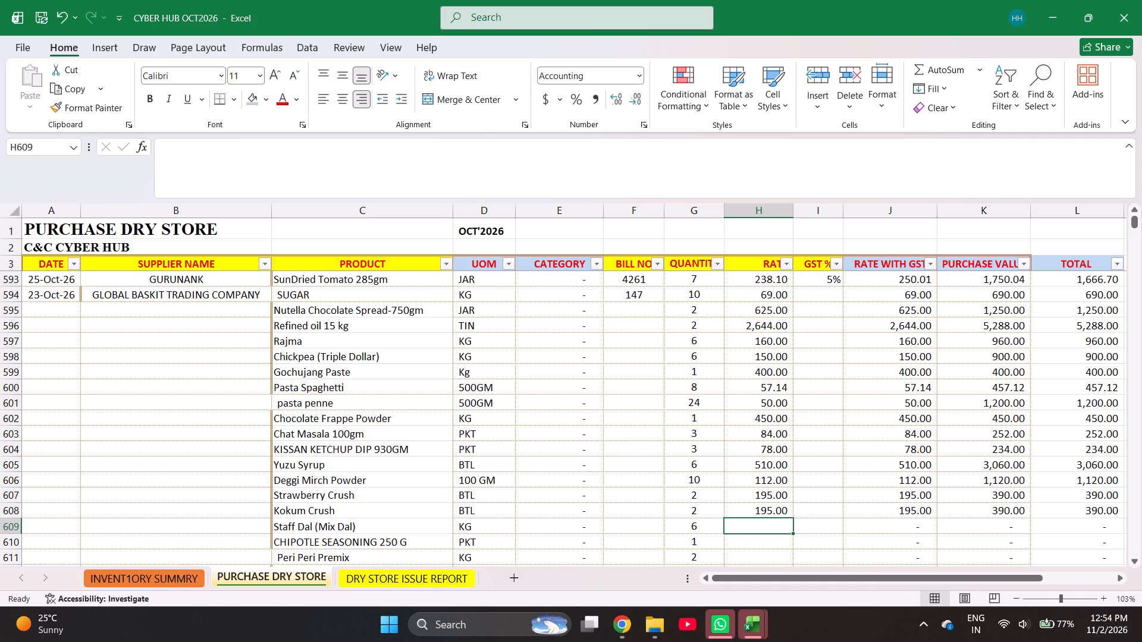
{"action": "type", "text": "120"}
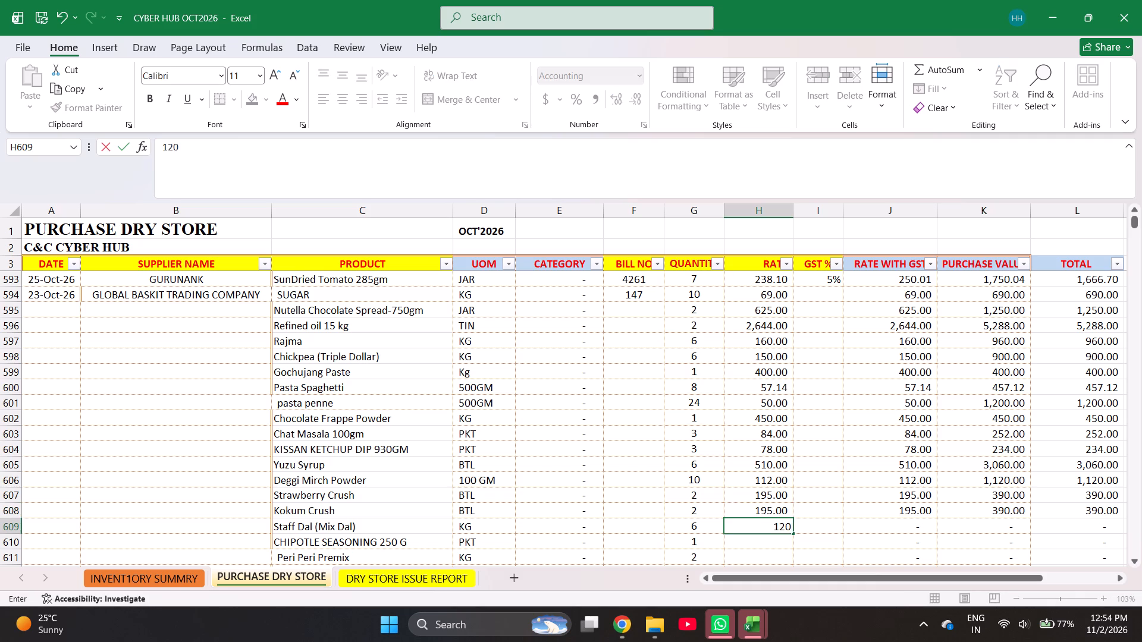
{"action": "key", "text": "Return"}
{"action": "type", "text": "170"}
{"action": "key", "text": "Return"}
Enter the rates 380, 790, 1025 and 220 for rows 611 to 614, from Peri Peri Premix to Coconut milk.
{"action": "type", "text": "380"}
{"action": "key", "text": "Return"}
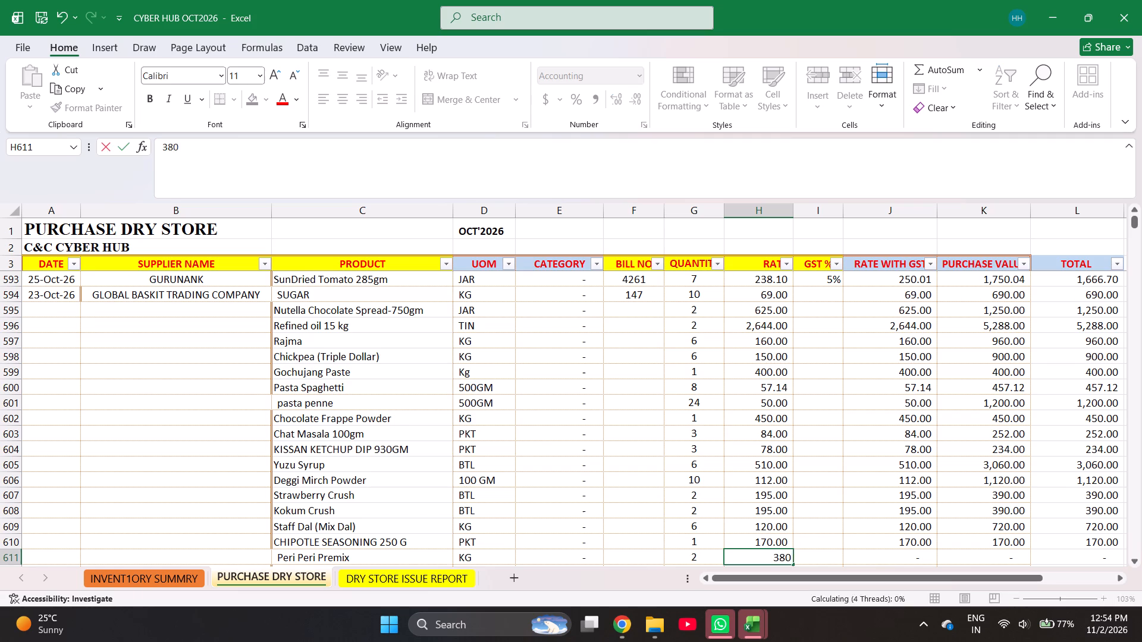
{"action": "type", "text": "790"}
{"action": "key", "text": "Return"}
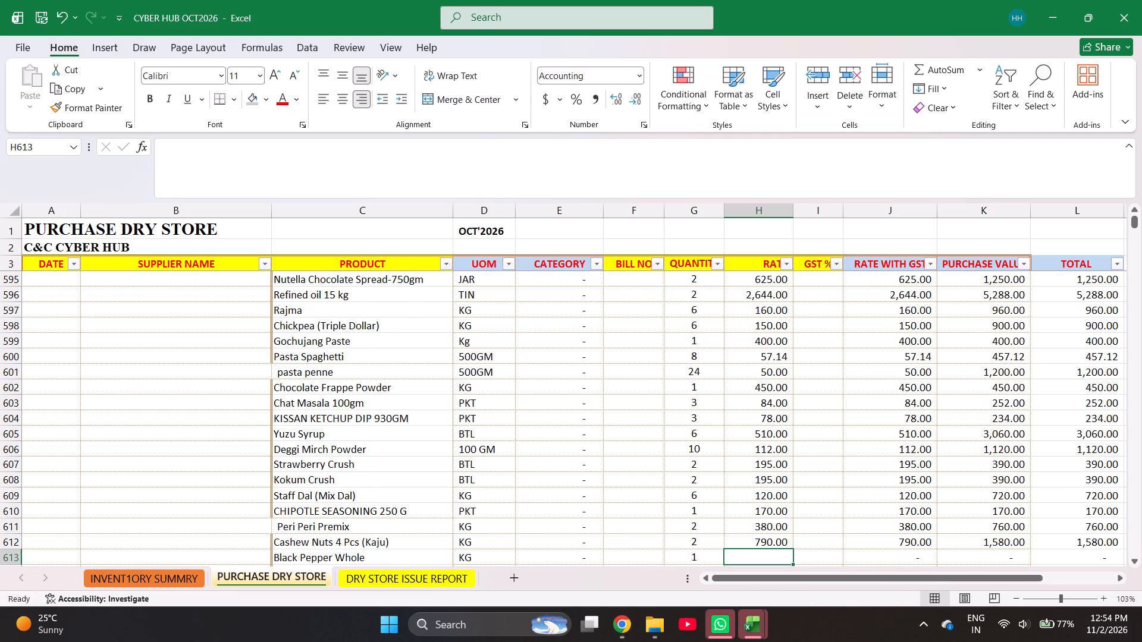
{"action": "type", "text": "1025"}
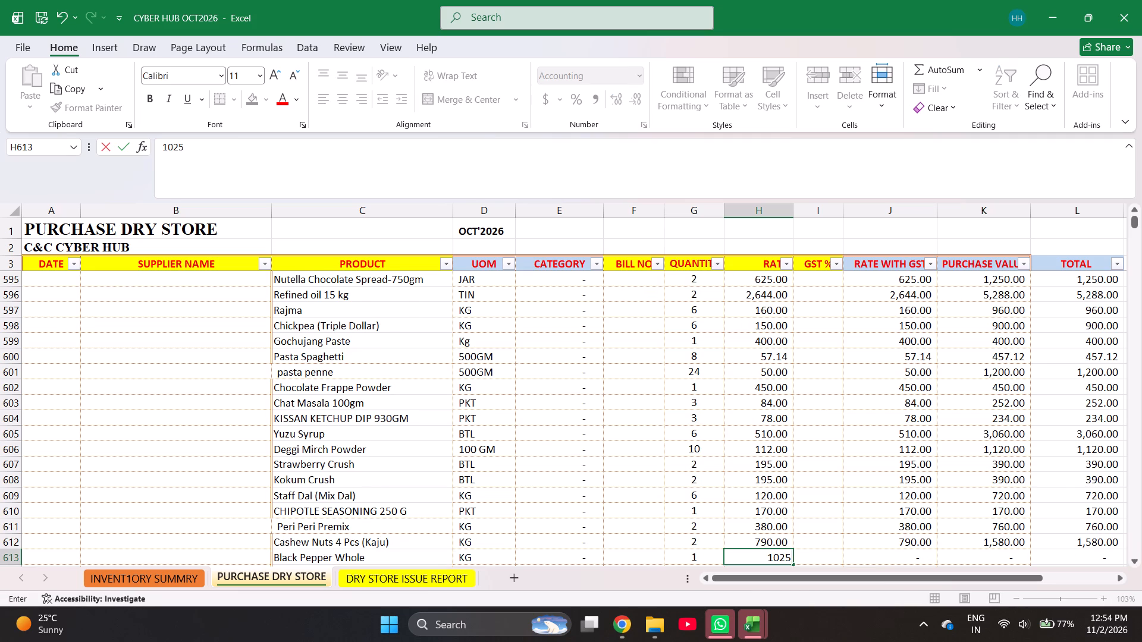
{"action": "key", "text": "Return"}
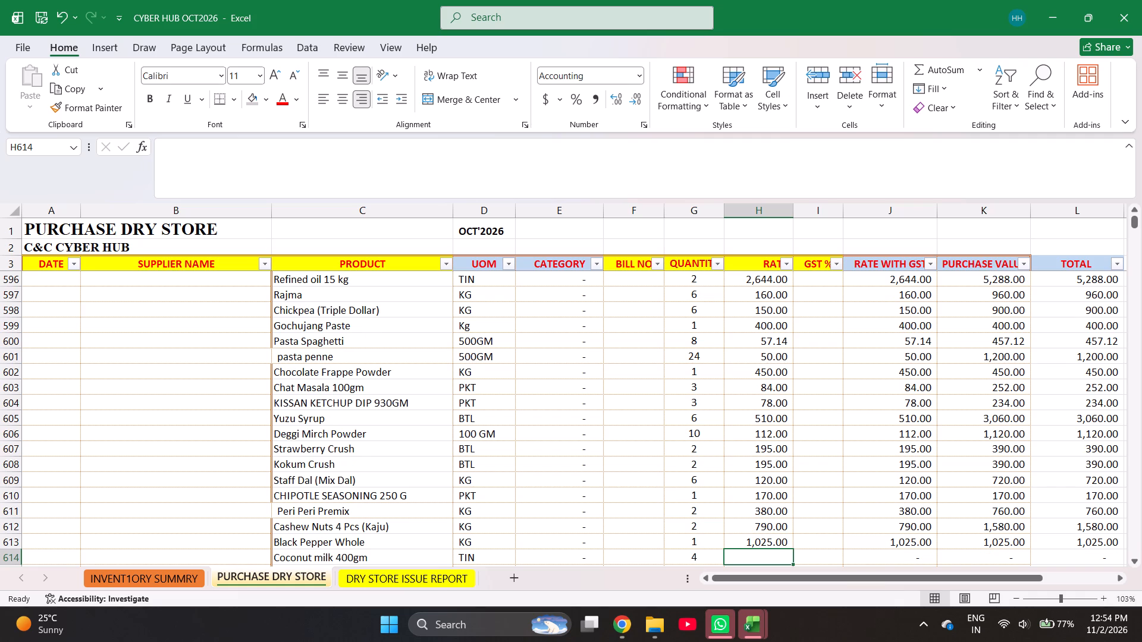
{"action": "type", "text": "220"}
{"action": "key", "text": "Right"}
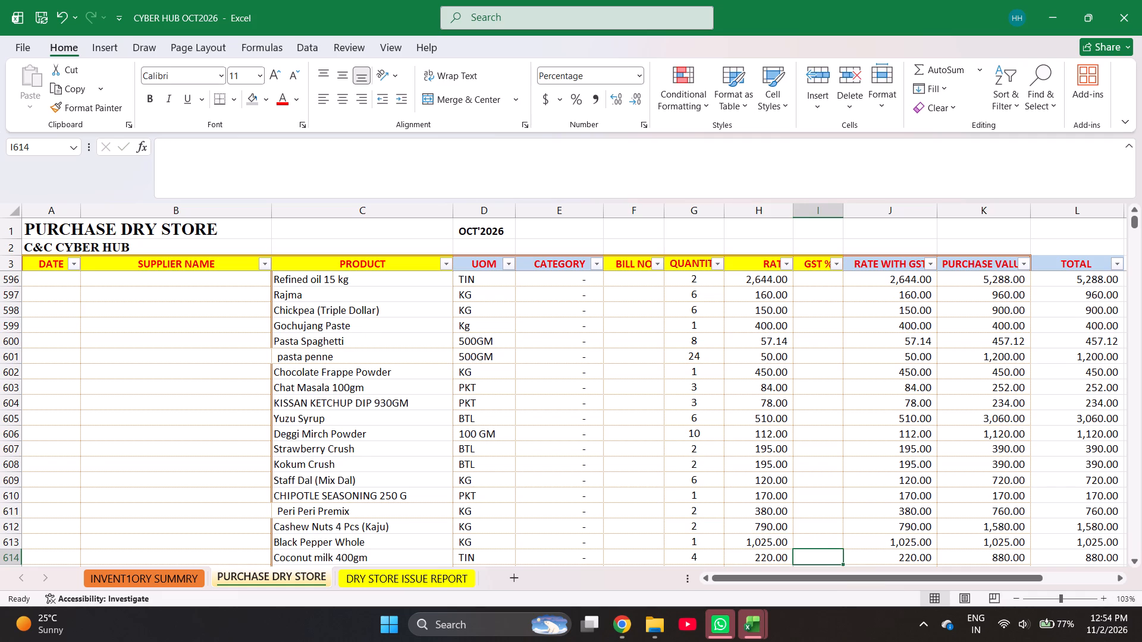
Enter GST of 5% for rows 594 to 596, SUGAR to Refined oil, and 0% for Rajma and Chickpea in rows 597 and 598.
{"action": "key", "text": "Up"}
{"action": "key", "text": "ctrl+Up"}
{"action": "key", "text": "Down"}
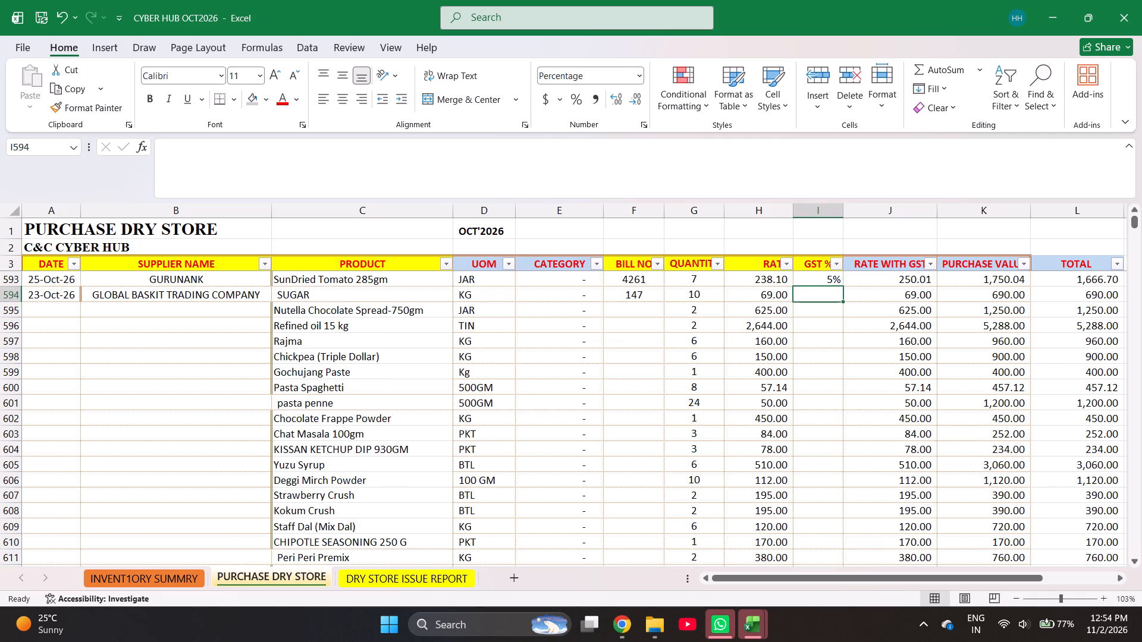
{"action": "key", "text": "5"}
{"action": "key", "text": "Return"}
{"action": "key", "text": "5"}
{"action": "key", "text": "Return"}
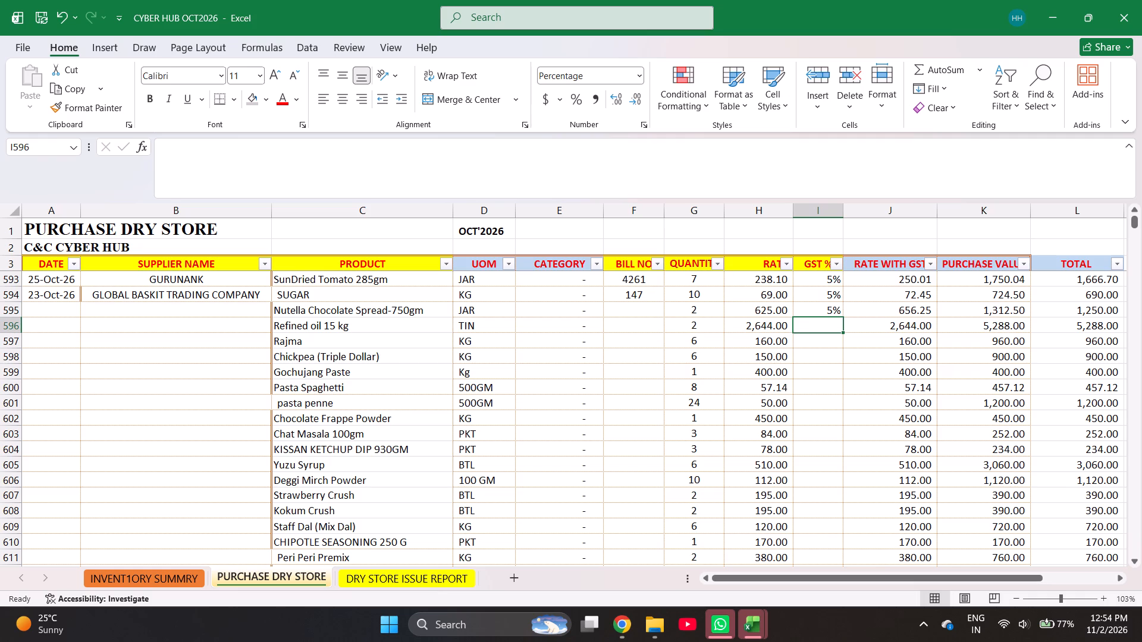
{"action": "key", "text": "5"}
{"action": "key", "text": "Return"}
{"action": "key", "text": "0"}
{"action": "key", "text": "Return"}
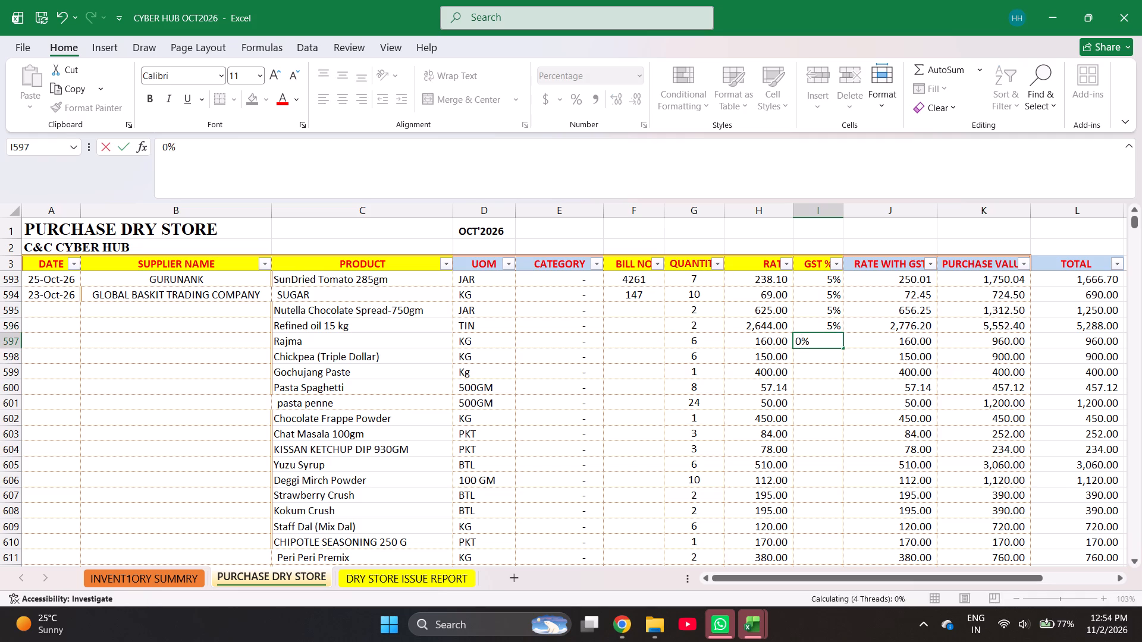
{"action": "key", "text": "0"}
{"action": "key", "text": "Return"}
Enter GST of 5% for rows 599 to 603, from Gochujang Paste to Chat Masala 100gm.
{"action": "key", "text": "5"}
{"action": "key", "text": "Return"}
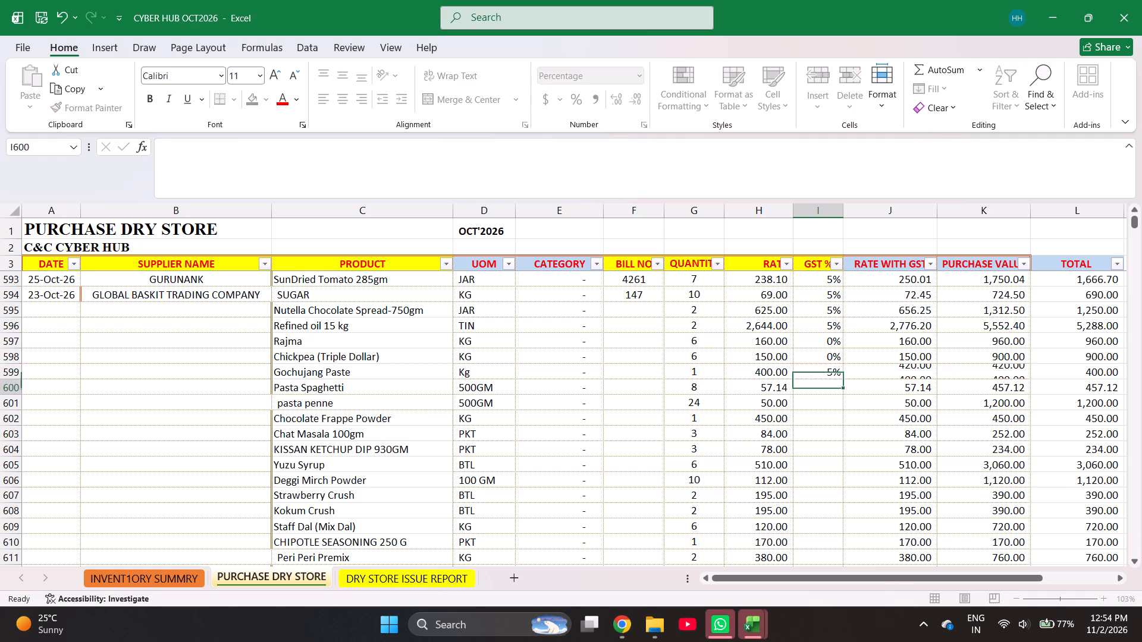
{"action": "key", "text": "5"}
{"action": "key", "text": "Return"}
{"action": "key", "text": "5"}
{"action": "key", "text": "Return"}
{"action": "key", "text": "5"}
{"action": "key", "text": "Return"}
{"action": "key", "text": "5"}
{"action": "key", "text": "Return"}
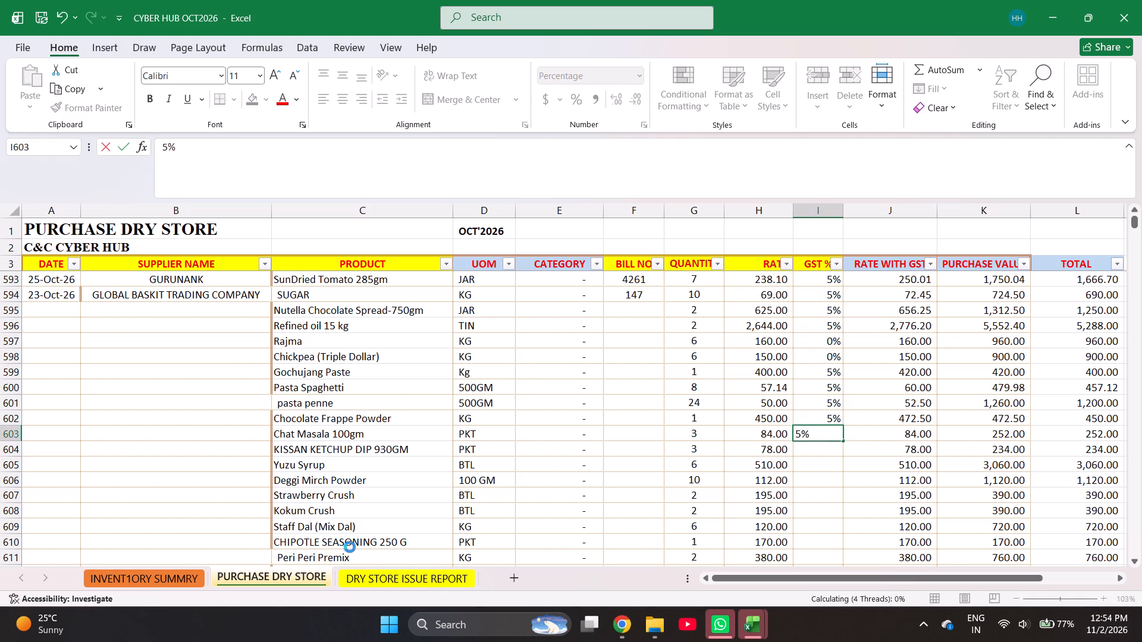
Enter GST of 5% for rows 604 to 608, from KISSAN KETCHUP DIP to Kokum Crush.
{"action": "key", "text": "5"}
{"action": "key", "text": "Return"}
{"action": "key", "text": "5"}
{"action": "key", "text": "Return"}
{"action": "key", "text": "5"}
{"action": "key", "text": "Return"}
{"action": "key", "text": "5"}
{"action": "key", "text": "Return"}
{"action": "key", "text": "5"}
{"action": "key", "text": "Return"}
Enter GST of 5% for rows 609 to 614, from Staff Dal to Coconut milk.
{"action": "key", "text": "5"}
{"action": "key", "text": "Return"}
{"action": "key", "text": "5"}
{"action": "key", "text": "Return"}
{"action": "key", "text": "5"}
{"action": "key", "text": "Return"}
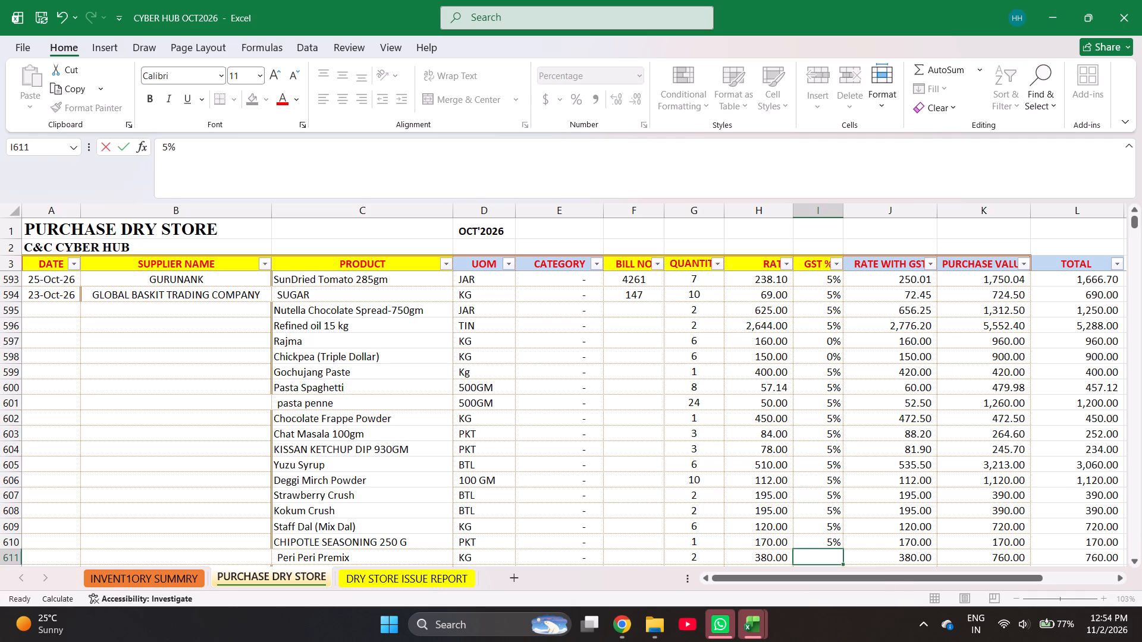
{"action": "key", "text": "5"}
{"action": "key", "text": "Return"}
{"action": "key", "text": "5"}
{"action": "key", "text": "Return"}
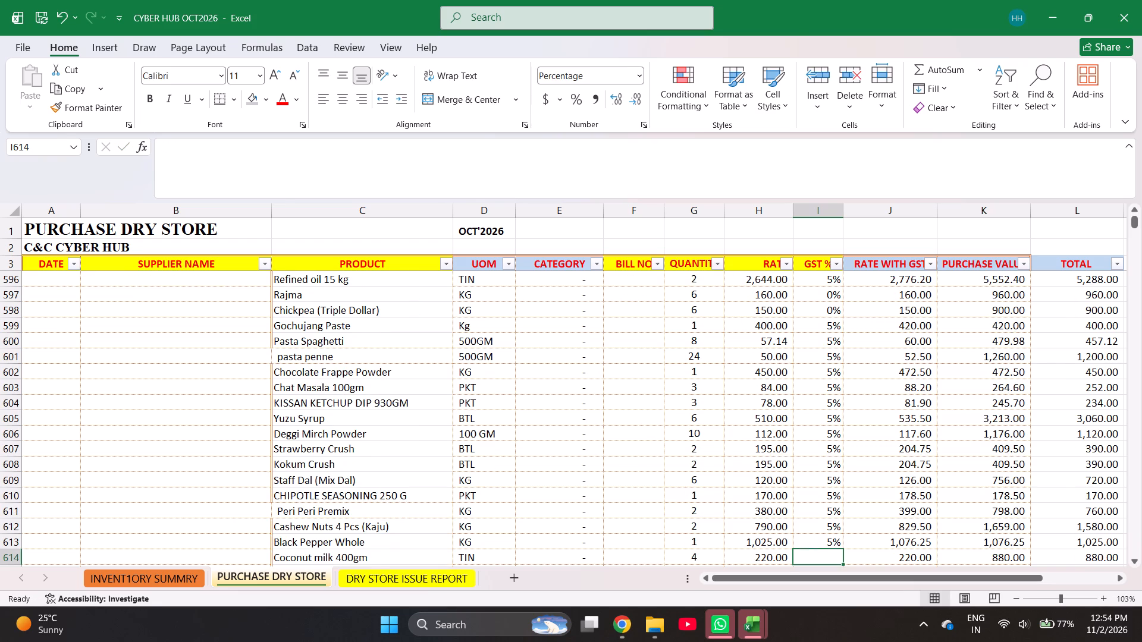
{"action": "key", "text": "5"}
{"action": "key", "text": "Return"}
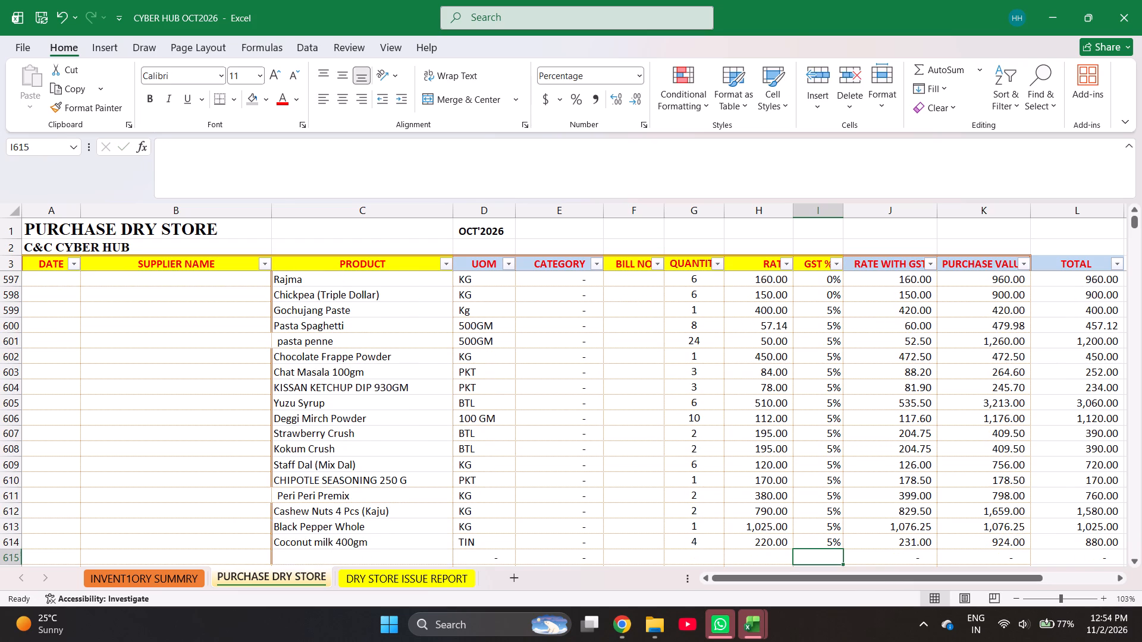
Fill bill number 147 down from the SUGAR row 594 through the Coconut milk row 614.
{"action": "key", "text": "Left"}
{"action": "key", "text": "Left"}
{"action": "key", "text": "Left"}
{"action": "key", "text": "ctrl+Up"}
{"action": "key", "text": "shift+Down"}
{"action": "key", "text": "shift+Down"}
{"action": "key", "text": "shift+Down"}
{"action": "key", "text": "shift+Down"}
{"action": "key", "text": "shift+Down"}
{"action": "key", "text": "shift+Down"}
{"action": "key", "text": "shift+Down"}
{"action": "key", "text": "shift+Down"}
{"action": "key", "text": "shift+Down"}
{"action": "key", "text": "shift+Down"}
{"action": "key", "text": "shift+Down"}
{"action": "key", "text": "shift+Down"}
{"action": "key", "text": "shift+Down"}
{"action": "key", "text": "shift+Down"}
{"action": "key", "text": "shift+Down"}
{"action": "key", "text": "shift+Down"}
{"action": "key", "text": "shift+Down"}
{"action": "key", "text": "shift+Down"}
{"action": "key", "text": "shift+Down"}
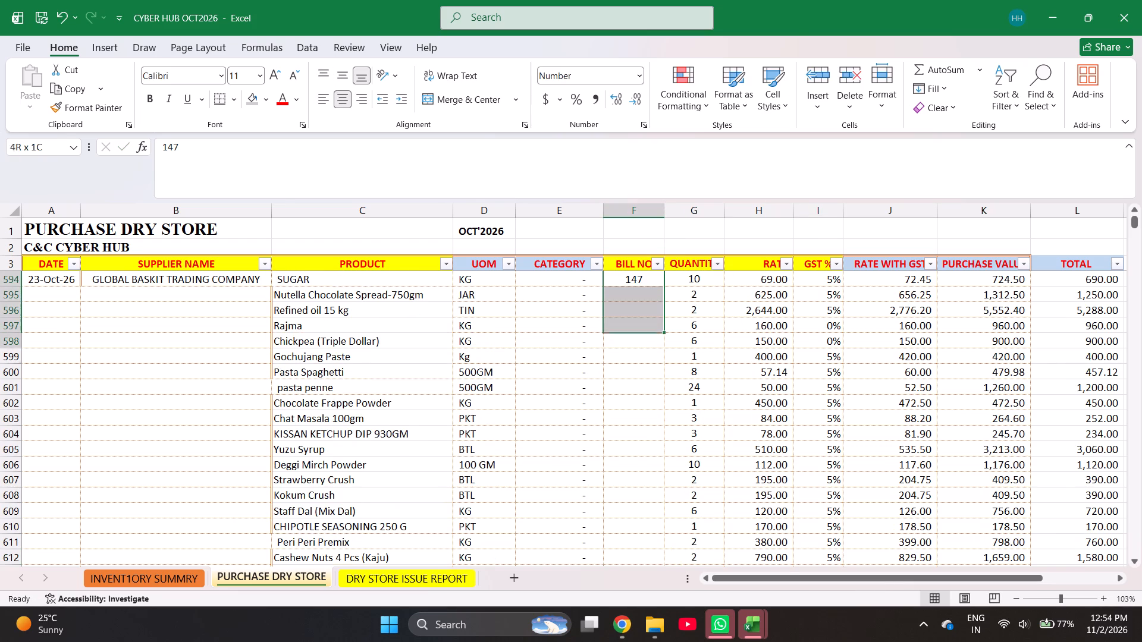
{"action": "key", "text": "shift+Down"}
{"action": "key", "text": "shift+Down"}
{"action": "key", "text": "shift+Down"}
{"action": "key", "text": "shift+Up"}
{"action": "key", "text": "shift+Up"}
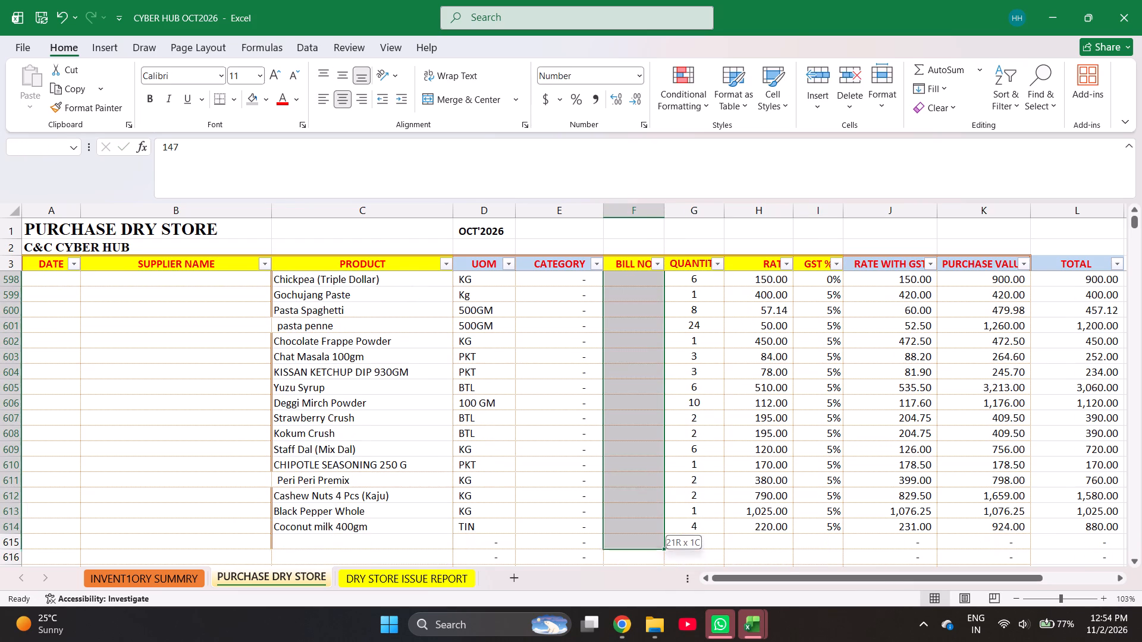
{"action": "key", "text": "ctrl+d"}
Fill the date 23-Oct-26 and supplier GLOBAL BASKIT TRADING COMPANY down from row 594 through row 614.
{"action": "key", "text": "ctrl+Left"}
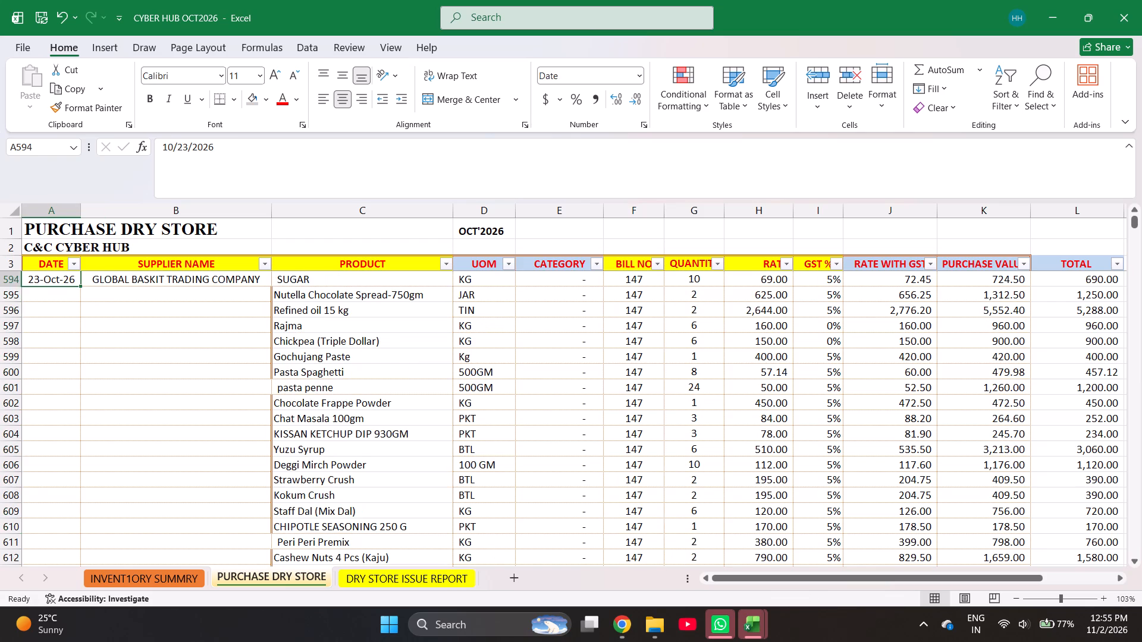
{"action": "key", "text": "shift+Right"}
{"action": "key", "text": "shift+Down"}
{"action": "key", "text": "shift+Down"}
{"action": "key", "text": "shift+Down"}
{"action": "key", "text": "shift+Down"}
{"action": "key", "text": "shift+Down"}
{"action": "key", "text": "shift+Down"}
{"action": "key", "text": "shift+Down"}
{"action": "key", "text": "shift+Down"}
{"action": "key", "text": "shift+Down"}
{"action": "key", "text": "shift+Down"}
{"action": "key", "text": "shift+Down"}
{"action": "key", "text": "shift+Down"}
{"action": "key", "text": "shift+Down"}
{"action": "key", "text": "shift+Down"}
{"action": "key", "text": "shift+Down"}
{"action": "key", "text": "shift+Down"}
{"action": "key", "text": "shift+Down"}
{"action": "key", "text": "shift+Down"}
{"action": "key", "text": "shift+Down"}
{"action": "key", "text": "shift+Down"}
{"action": "key", "text": "shift+Down"}
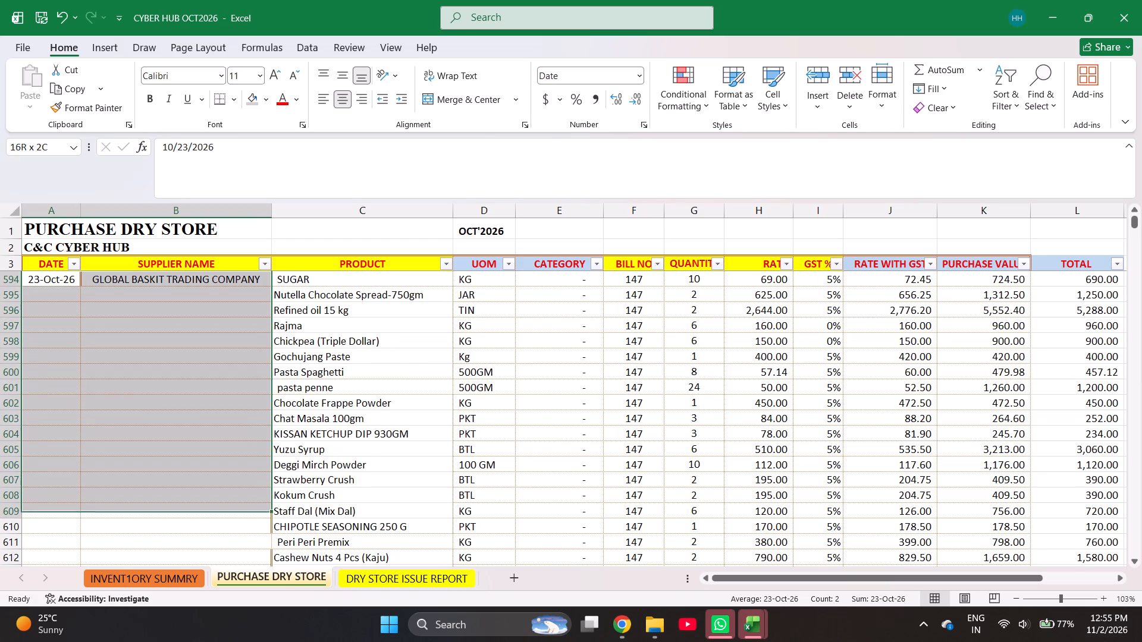
{"action": "key", "text": "shift+Up"}
{"action": "key", "text": "shift+Up"}
{"action": "key", "text": "shift+Down"}
{"action": "key", "text": "ctrl+d"}
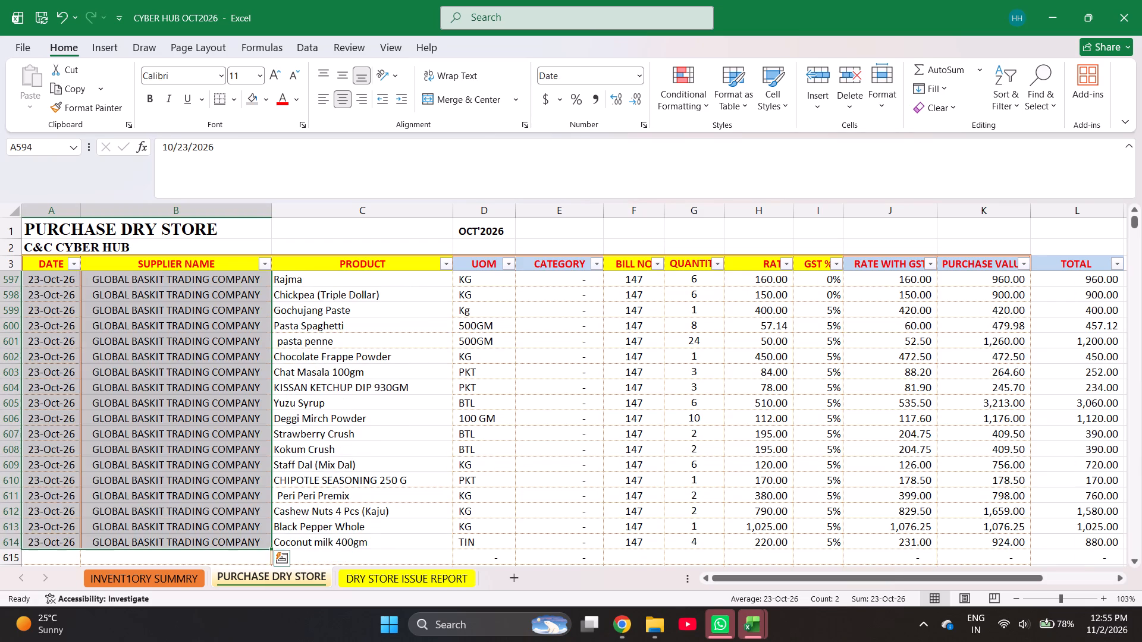
Check the sum of the purchase values for bill 147, from the SUGAR row 594 through the Coconut milk row 614.
{"action": "key", "text": "ctrl+Right"}
{"action": "key", "text": "Left"}
{"action": "key", "text": "shift+Down"}
{"action": "key", "text": "shift+Down"}
{"action": "key", "text": "shift+Down"}
{"action": "key", "text": "shift+Down"}
{"action": "key", "text": "shift+Down"}
{"action": "key", "text": "shift+Down"}
{"action": "key", "text": "shift+Down"}
{"action": "key", "text": "shift+Down"}
{"action": "key", "text": "shift+Down"}
{"action": "key", "text": "shift+Down"}
{"action": "key", "text": "shift+Down"}
{"action": "key", "text": "shift+Down"}
{"action": "key", "text": "shift+Down"}
{"action": "key", "text": "shift+Down"}
{"action": "key", "text": "shift+Down"}
{"action": "key", "text": "shift+Down"}
{"action": "key", "text": "shift+Down"}
{"action": "key", "text": "shift+Down"}
{"action": "key", "text": "shift+Down"}
{"action": "key", "text": "shift+Down"}
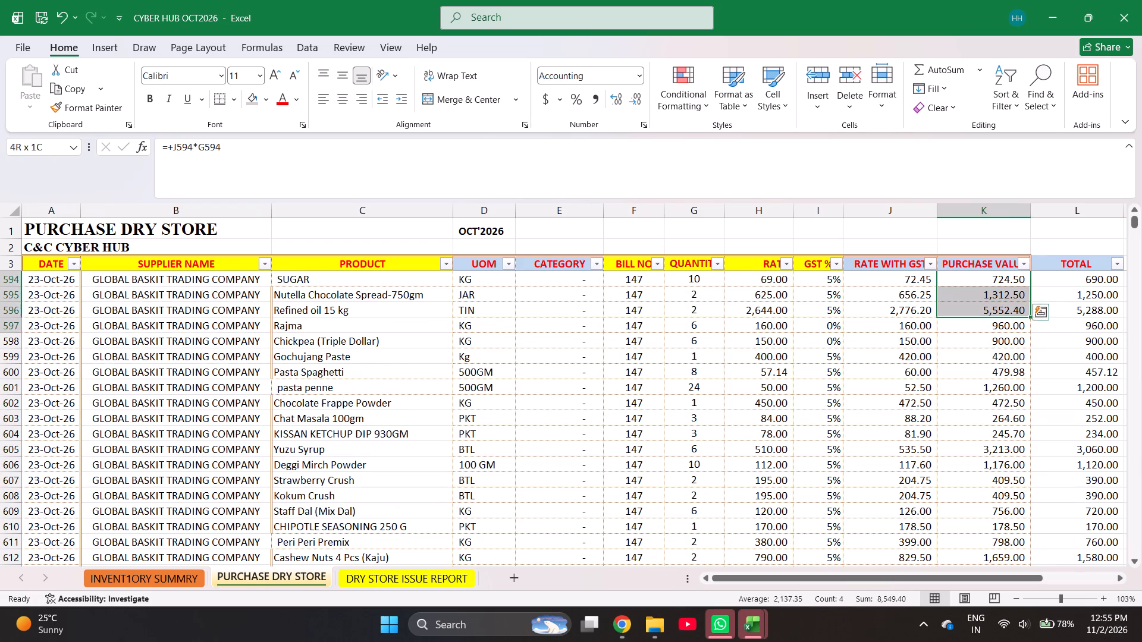
{"action": "key", "text": "shift+Up"}
{"action": "key", "text": "shift+Down"}
{"action": "key", "text": "shift+Down"}
{"action": "key", "text": "shift+Down"}
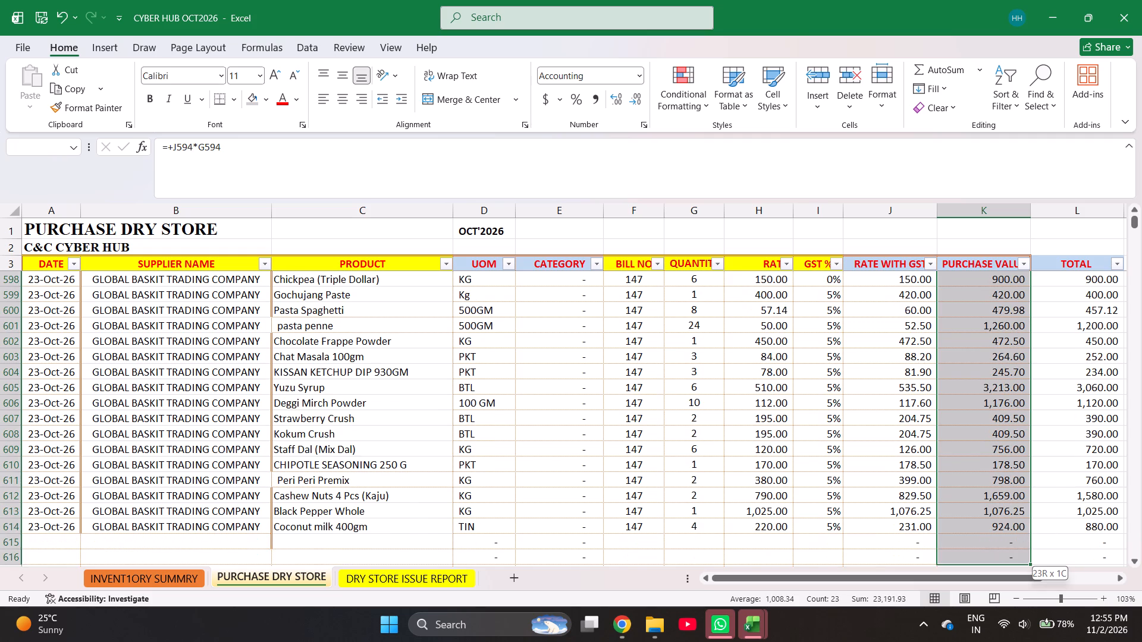
{"action": "key", "text": "shift+Up"}
{"action": "key", "text": "shift+Up"}
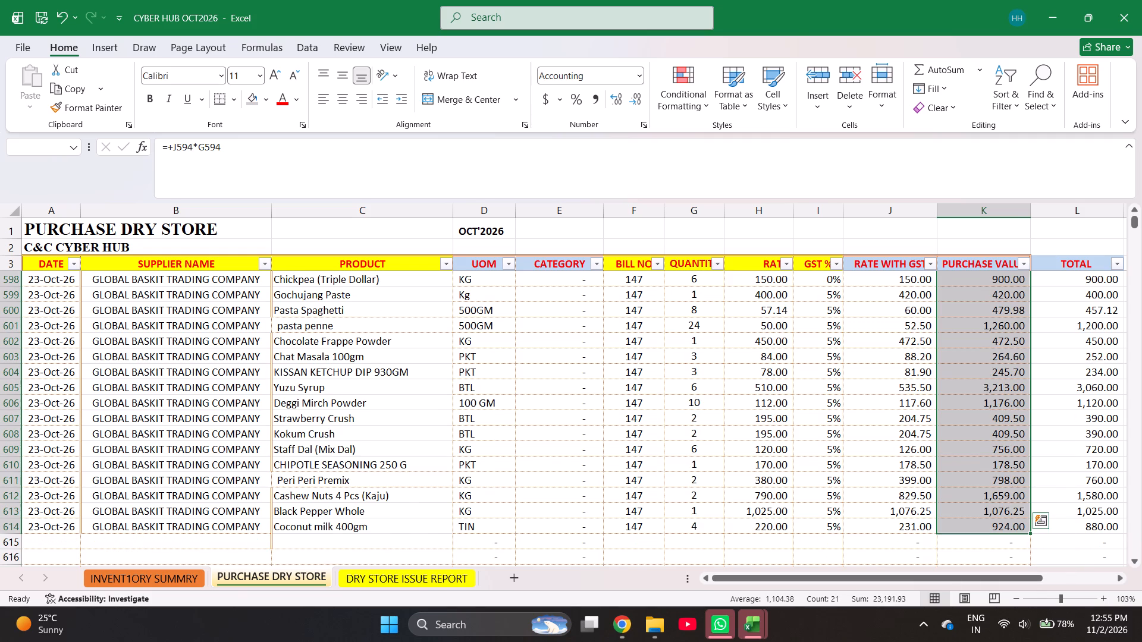
Add the amounts 1092, 703.50, 11592 and 4368 in a formula in cell M614, beside the Coconut milk row.
{"action": "key", "text": "Right"}
{"action": "key", "text": "Right"}
{"action": "key", "text": "Down"}
{"action": "key", "text": "Down"}
{"action": "key", "text": "Down"}
{"action": "key", "text": "Down"}
{"action": "key", "text": "Down"}
{"action": "key", "text": "Down"}
{"action": "key", "text": "Down"}
{"action": "key", "text": "Down"}
{"action": "key", "text": "Down"}
{"action": "key", "text": "Down"}
{"action": "key", "text": "Down"}
{"action": "key", "text": "Down"}
{"action": "key", "text": "Down"}
{"action": "key", "text": "Down"}
{"action": "key", "text": "Down"}
{"action": "key", "text": "Down"}
{"action": "key", "text": "Down"}
{"action": "key", "text": "Down"}
{"action": "key", "text": "Down"}
{"action": "key", "text": "Down"}
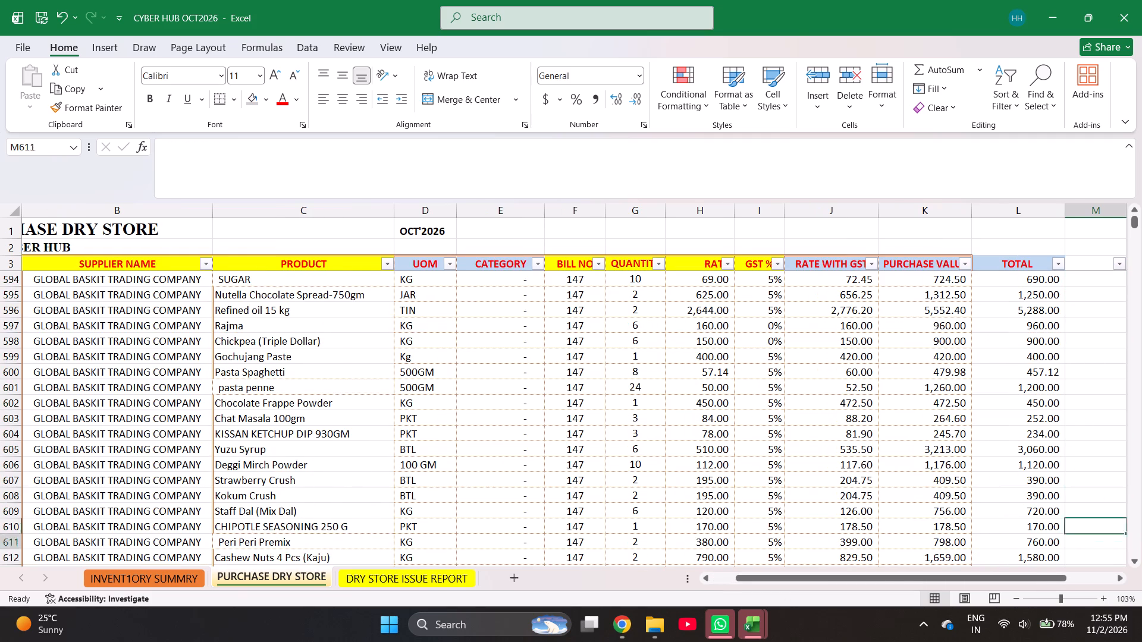
{"action": "key", "text": "Up"}
{"action": "key", "text": "Up"}
{"action": "key", "text": "Up"}
{"action": "key", "text": "Up"}
{"action": "key", "text": "Up"}
{"action": "key", "text": "Up"}
{"action": "key", "text": "Up"}
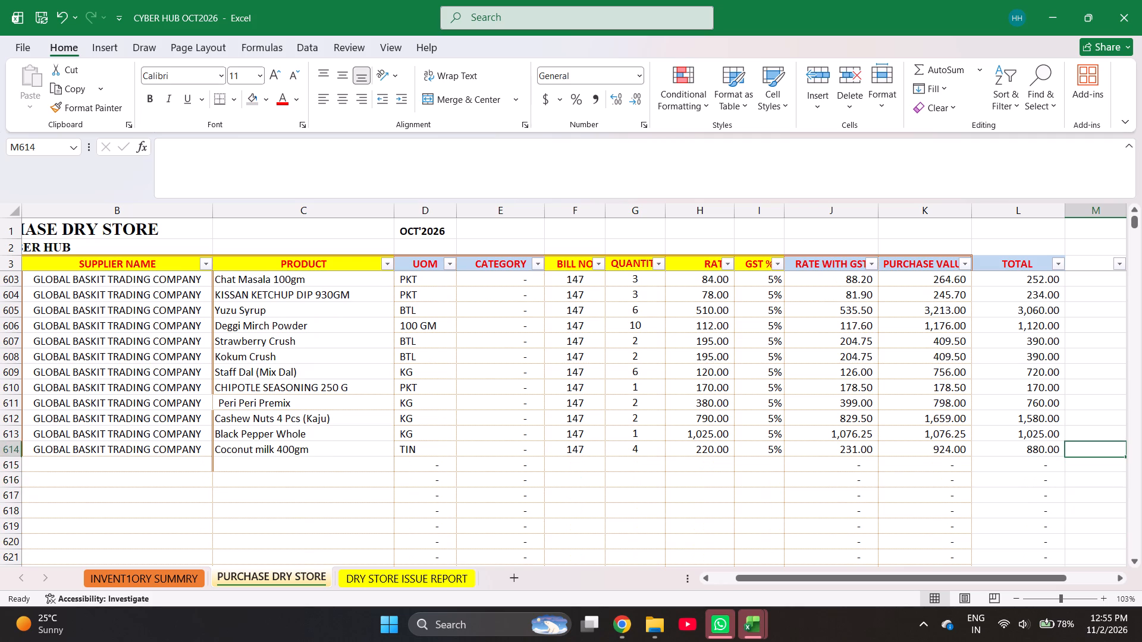
{"action": "key", "text": "plus"}
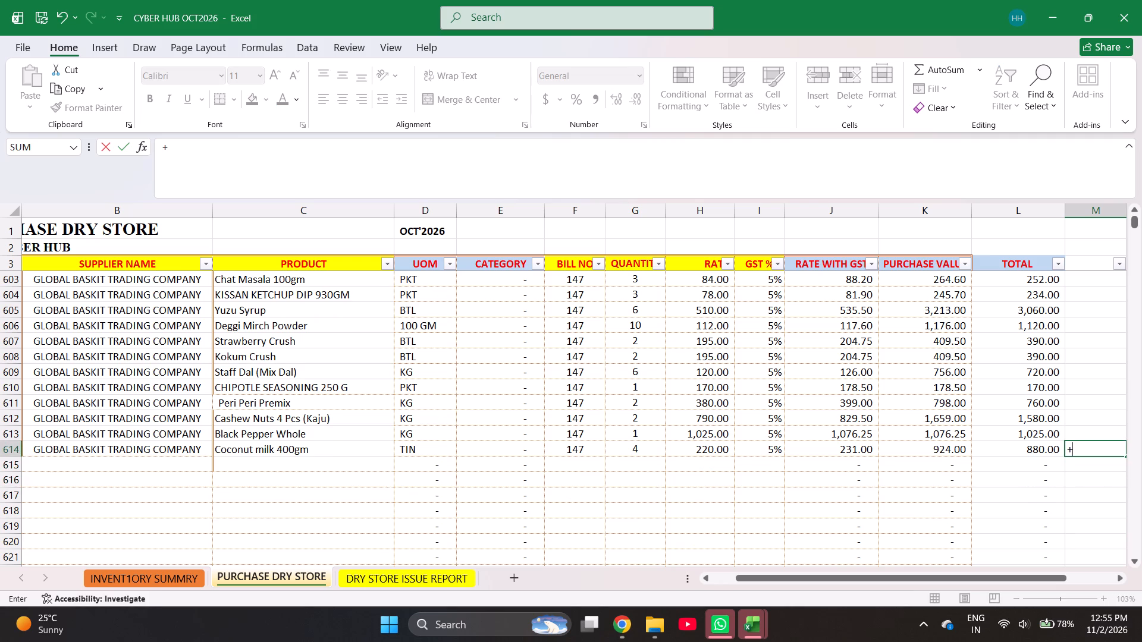
{"action": "type", "text": "1092+"}
{"action": "type", "text": "703.50+"}
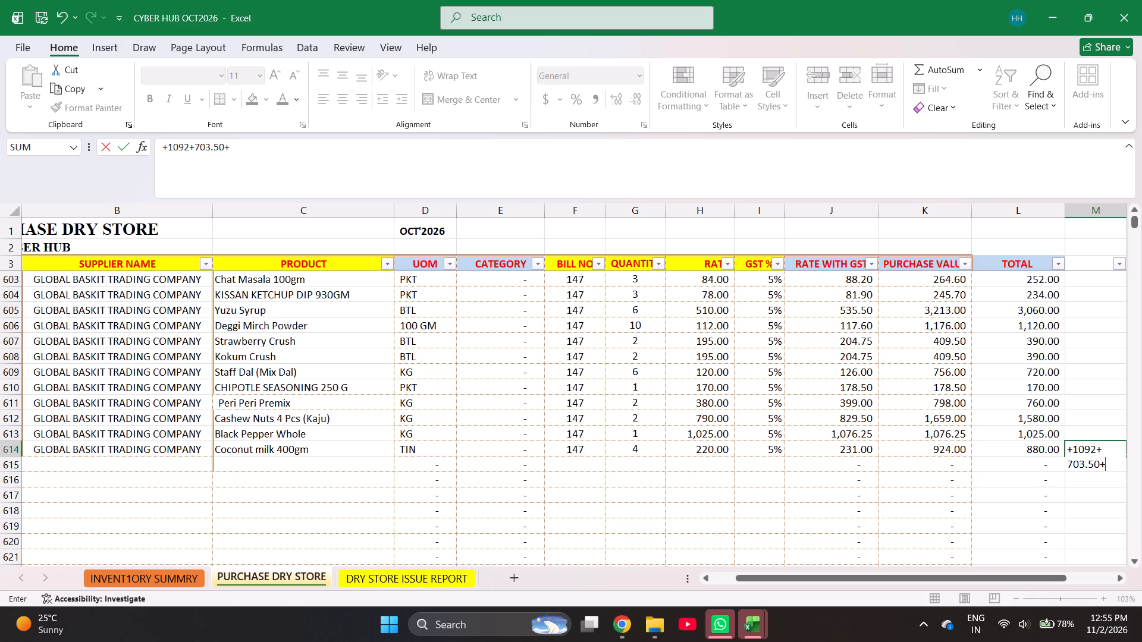
{"action": "type", "text": "11"}
{"action": "type", "text": "592"}
{"action": "key", "text": "plus"}
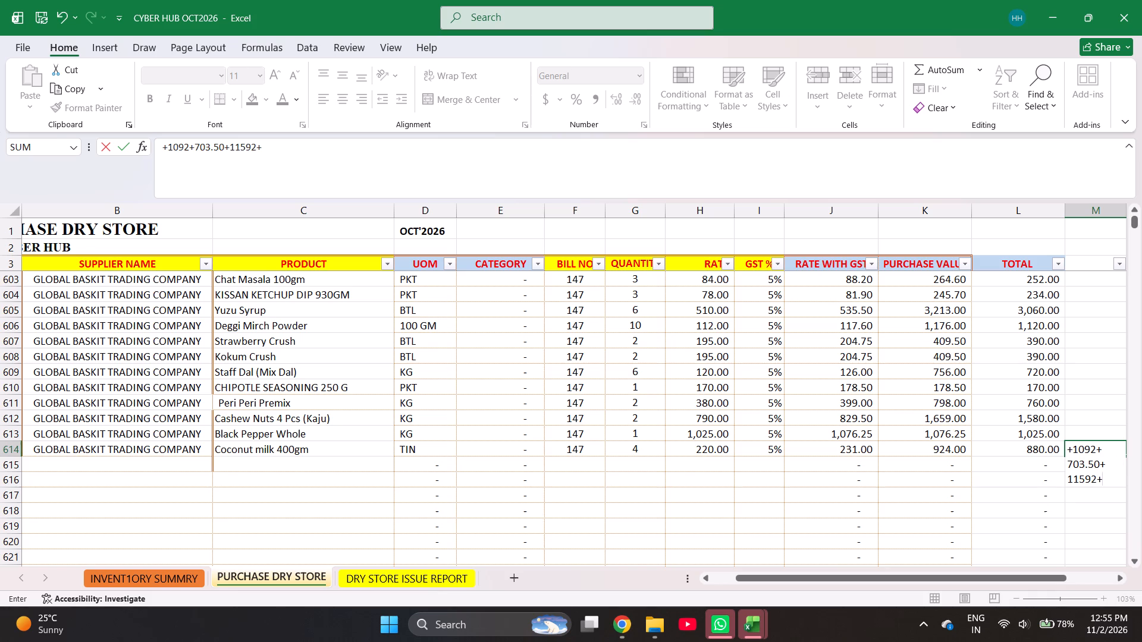
{"action": "type", "text": "4368"}
{"action": "key", "text": "Return"}
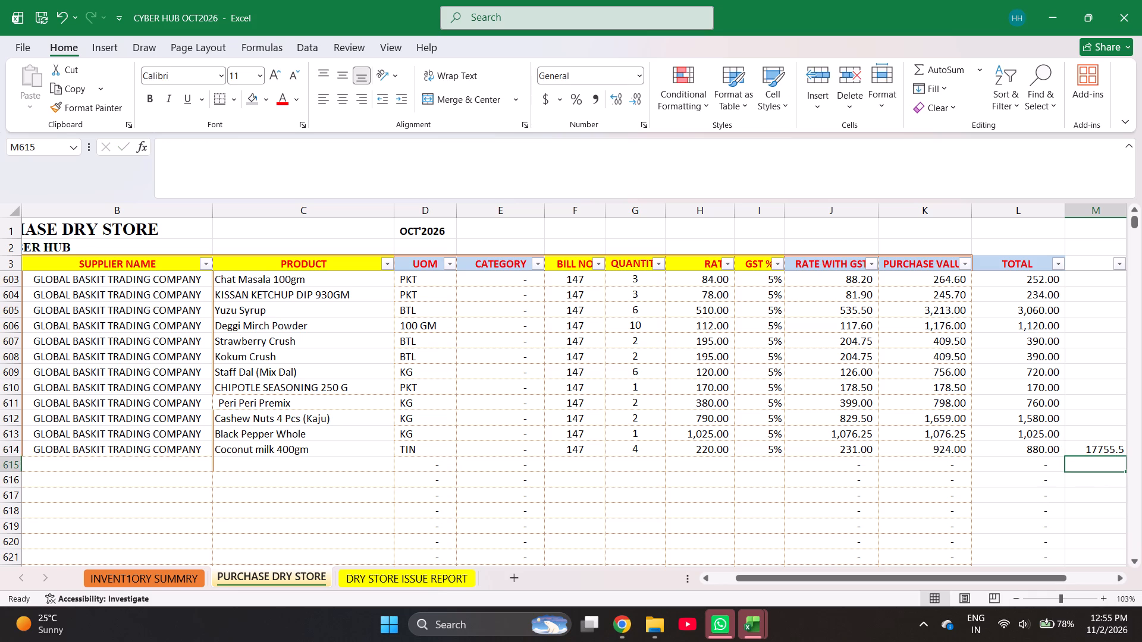
Recheck the sum of the bill 147 purchase values from row 614 back up to the SUGAR row 594.
{"action": "key", "text": "Up"}
{"action": "key", "text": "Left"}
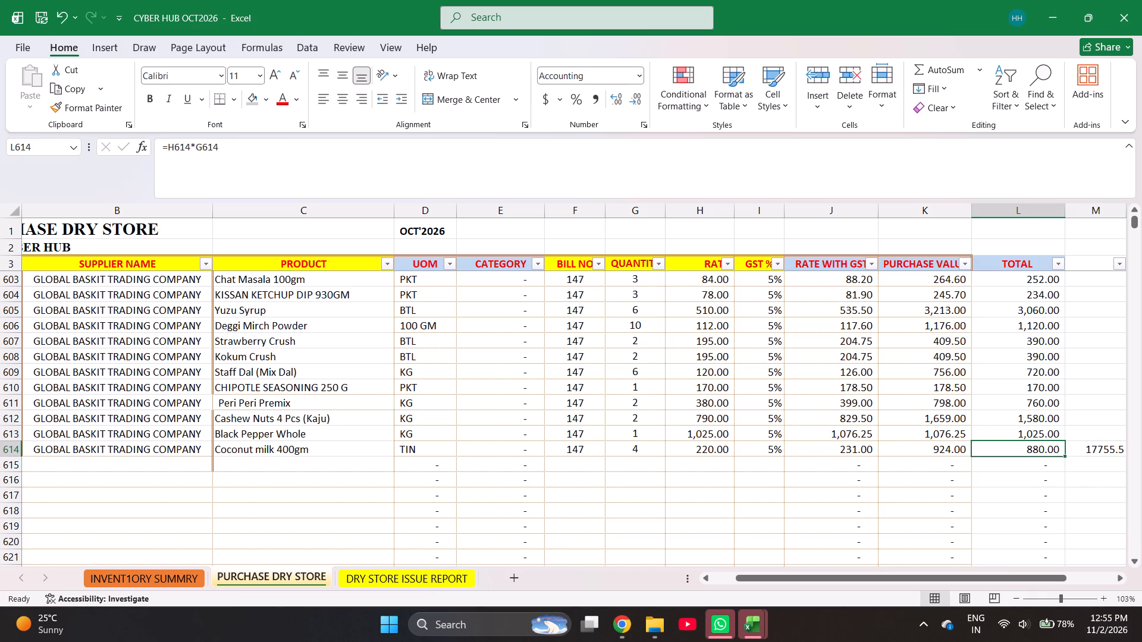
{"action": "key", "text": "Left"}
{"action": "key", "text": "Up"}
{"action": "key", "text": "Up"}
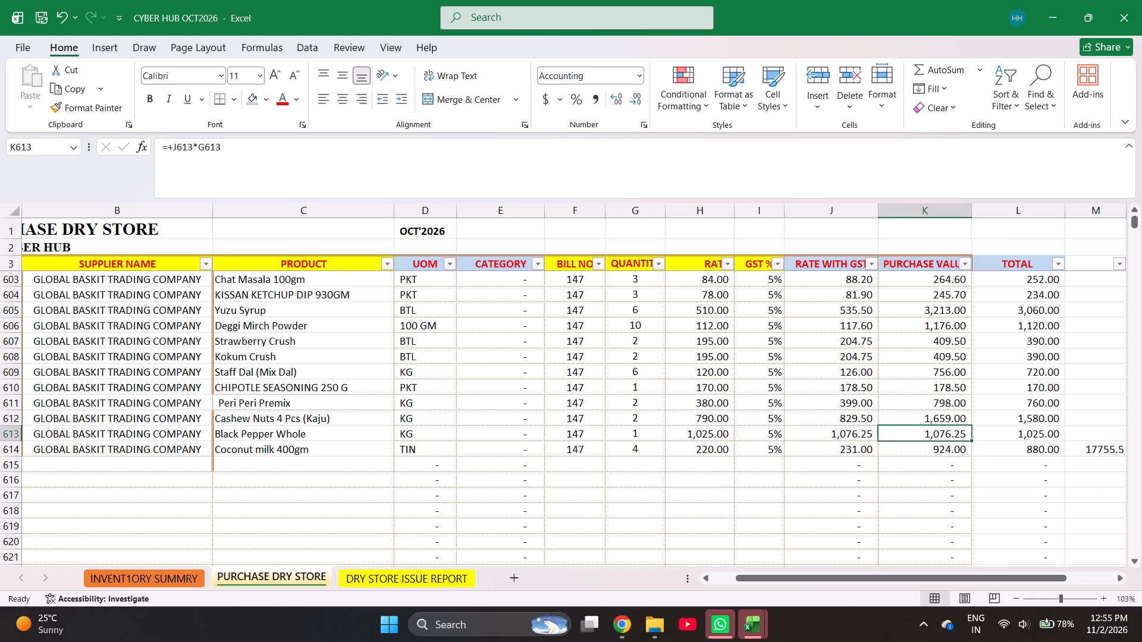
{"action": "key", "text": "Down"}
{"action": "key", "text": "Down"}
{"action": "key", "text": "shift+Up"}
{"action": "key", "text": "shift+Up"}
{"action": "key", "text": "shift+Up"}
{"action": "key", "text": "shift+Up"}
{"action": "key", "text": "shift+Up"}
{"action": "key", "text": "shift+Up"}
{"action": "key", "text": "shift+Up"}
{"action": "key", "text": "shift+Up"}
{"action": "key", "text": "shift+Up"}
{"action": "key", "text": "shift+Up"}
{"action": "key", "text": "shift+Up"}
{"action": "key", "text": "shift+Up"}
{"action": "key", "text": "shift+Up"}
{"action": "key", "text": "shift+Up"}
{"action": "key", "text": "shift+Up"}
{"action": "key", "text": "shift+Up"}
{"action": "key", "text": "shift+Up"}
{"action": "key", "text": "shift+Up"}
{"action": "key", "text": "shift+Up"}
{"action": "key", "text": "shift+Up"}
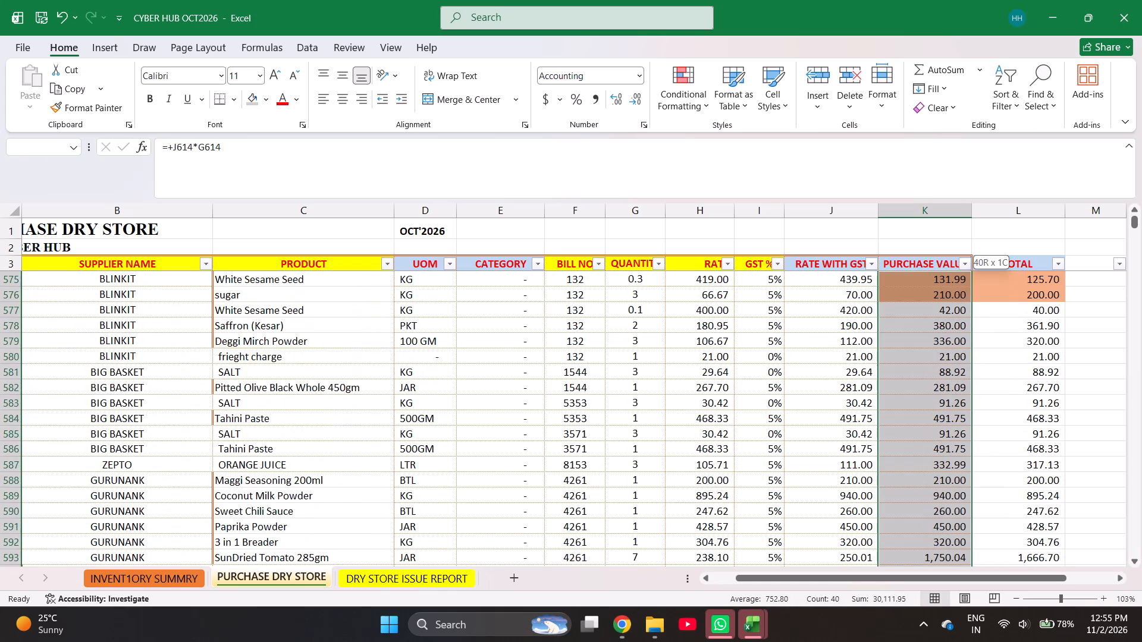
{"action": "key", "text": "shift+Down"}
{"action": "key", "text": "shift+Down"}
{"action": "key", "text": "shift+Down"}
{"action": "key", "text": "shift+Down"}
{"action": "key", "text": "shift+Down"}
{"action": "key", "text": "shift+Down"}
{"action": "key", "text": "shift+Down"}
{"action": "key", "text": "shift+Down"}
{"action": "key", "text": "shift+Down"}
{"action": "key", "text": "shift+Down"}
{"action": "key", "text": "shift+Down"}
{"action": "key", "text": "shift+Down"}
{"action": "key", "text": "shift+Down"}
{"action": "key", "text": "shift+Down"}
{"action": "key", "text": "shift+Down"}
{"action": "key", "text": "shift+Down"}
{"action": "key", "text": "shift+Down"}
{"action": "key", "text": "shift+Down"}
{"action": "key", "text": "shift+Down"}
{"action": "key", "text": "shift+Down"}
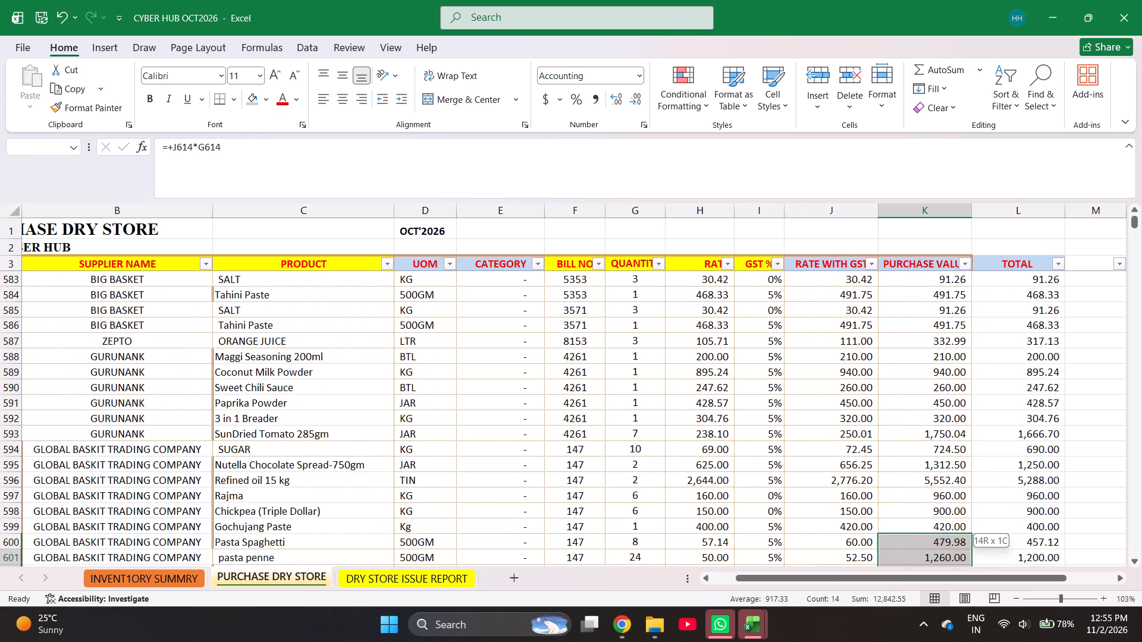
{"action": "key", "text": "shift+Up"}
{"action": "key", "text": "shift+Up"}
{"action": "key", "text": "shift+Up"}
{"action": "key", "text": "shift+Up"}
{"action": "key", "text": "shift+Up"}
{"action": "key", "text": "shift+Up"}
{"action": "key", "text": "shift+Up"}
{"action": "key", "text": "shift+Up"}
{"action": "key", "text": "shift+Up"}
{"action": "key", "text": "shift+Up"}
{"action": "key", "text": "shift+Up"}
{"action": "key", "text": "shift+Up"}
{"action": "key", "text": "shift+Up"}
{"action": "key", "text": "shift+Up"}
{"action": "key", "text": "shift+Up"}
{"action": "key", "text": "shift+Up"}
{"action": "key", "text": "shift+Up"}
{"action": "key", "text": "shift+Up"}
{"action": "key", "text": "shift+Up"}
{"action": "key", "text": "shift+Up"}
{"action": "key", "text": "shift+Up"}
{"action": "key", "text": "shift+Up"}
{"action": "key", "text": "shift+Up"}
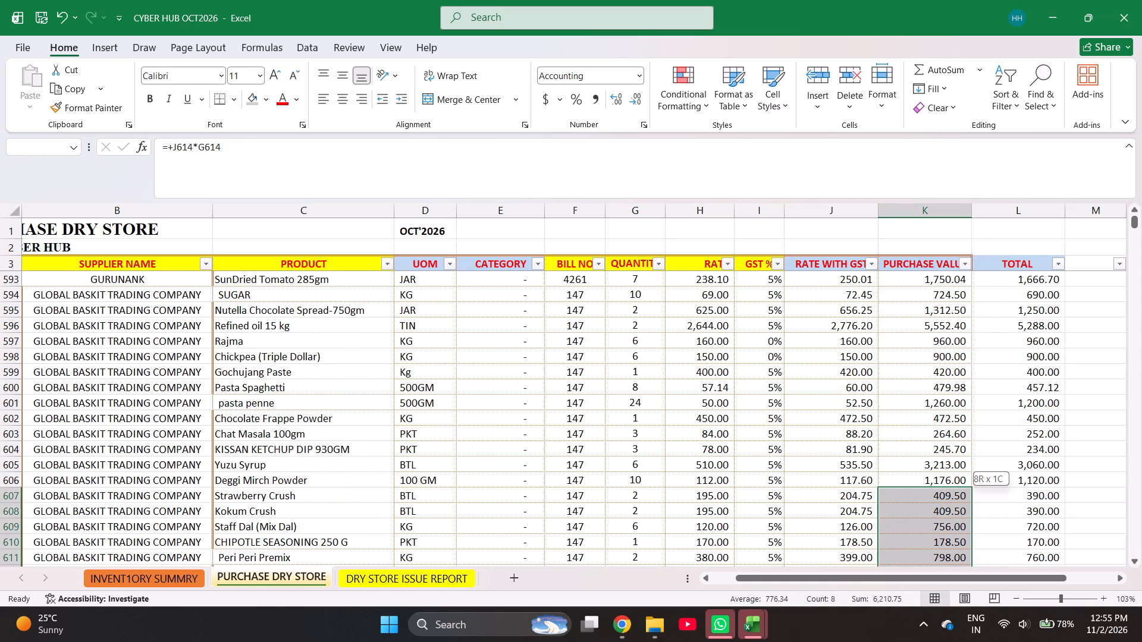
{"action": "key", "text": "shift+Down"}
{"action": "key", "text": "shift+Down"}
{"action": "key", "text": "shift+Down"}
{"action": "key", "text": "shift+Down"}
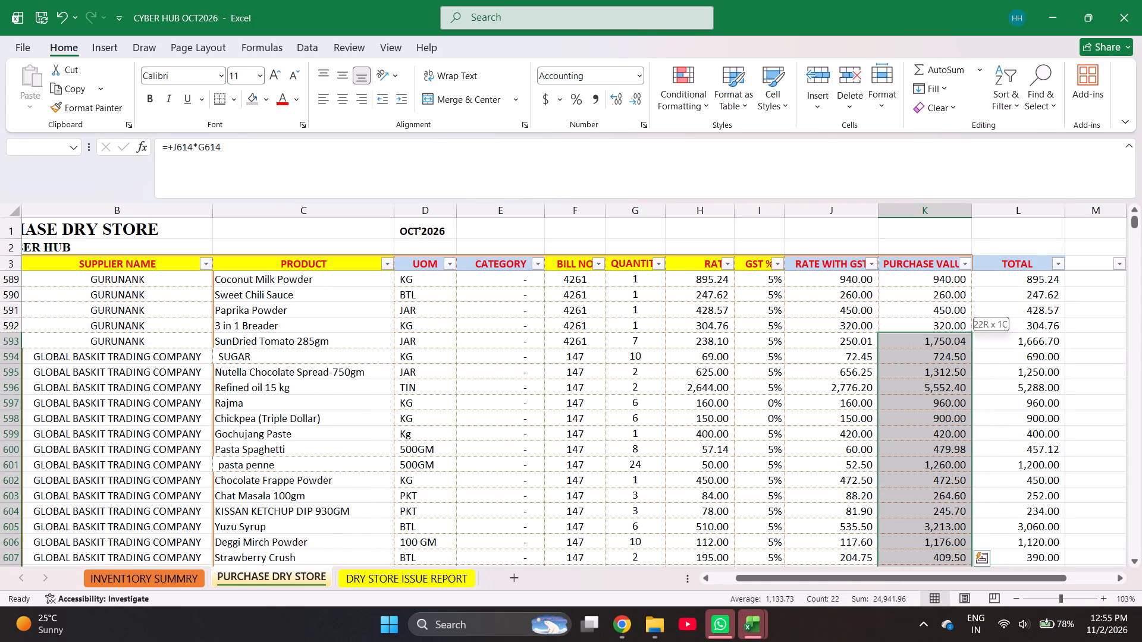
{"action": "key", "text": "shift+Down"}
{"action": "key", "text": "shift+Down"}
{"action": "key", "text": "shift+Up"}
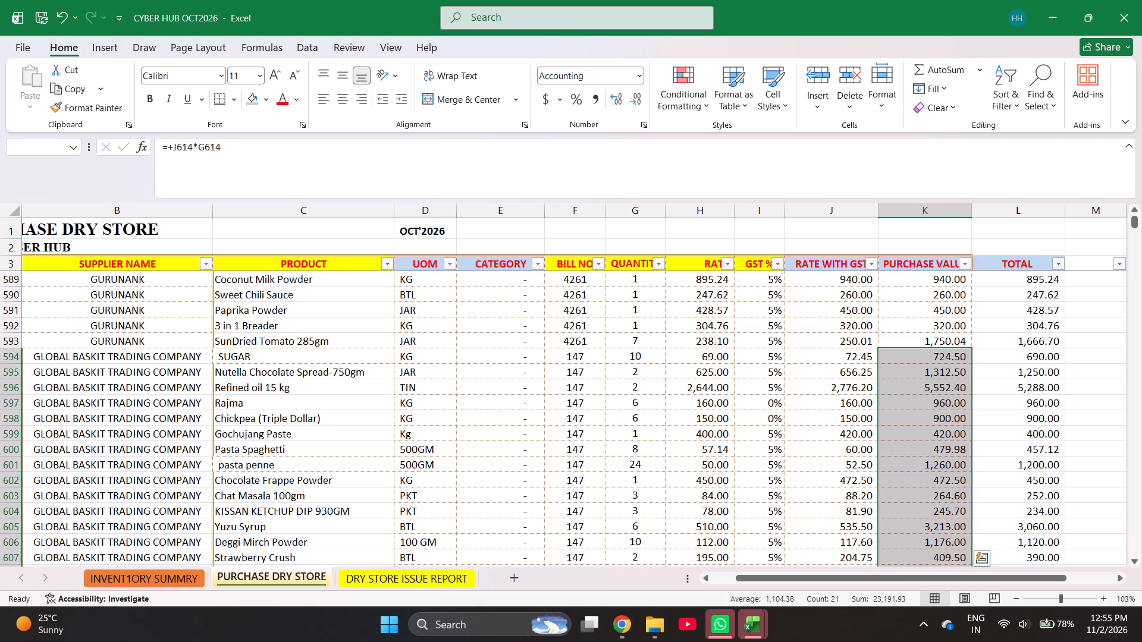
Enter a formula in cell N614 that adds 23191.93 and cell M614.
{"action": "scroll", "coordinate": [350, 547], "scroll_direction": "left", "scroll_amount": 1}
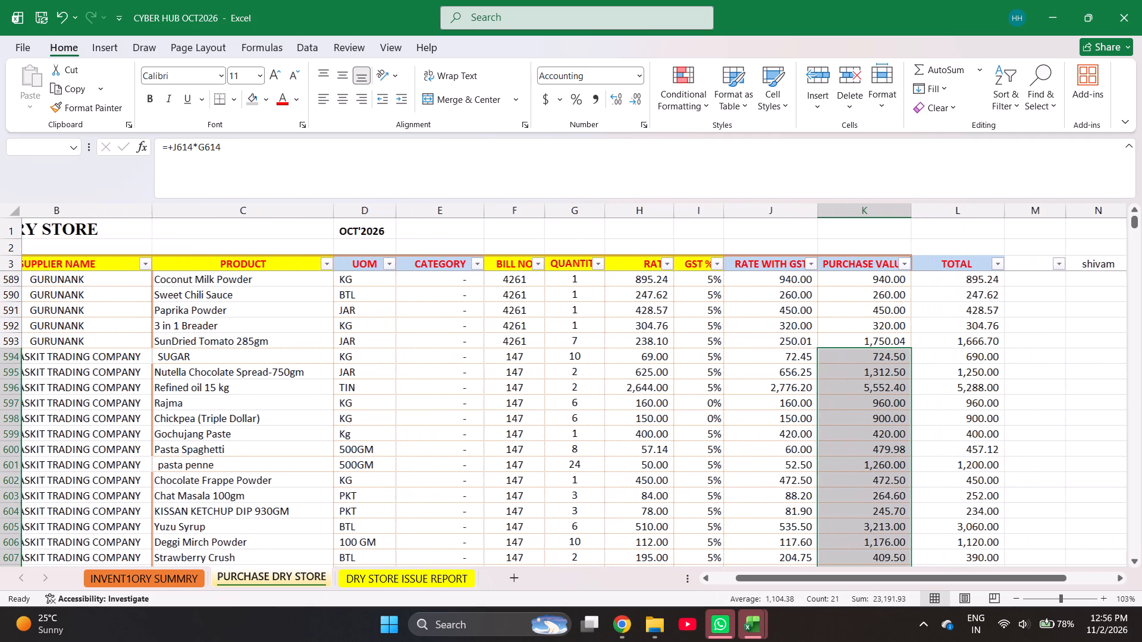
{"action": "scroll", "coordinate": [350, 547], "scroll_direction": "left", "scroll_amount": 1}
{"action": "scroll", "coordinate": [350, 547], "scroll_direction": "down", "scroll_amount": 5}
{"action": "scroll", "coordinate": [350, 547], "scroll_direction": "up", "scroll_amount": 1}
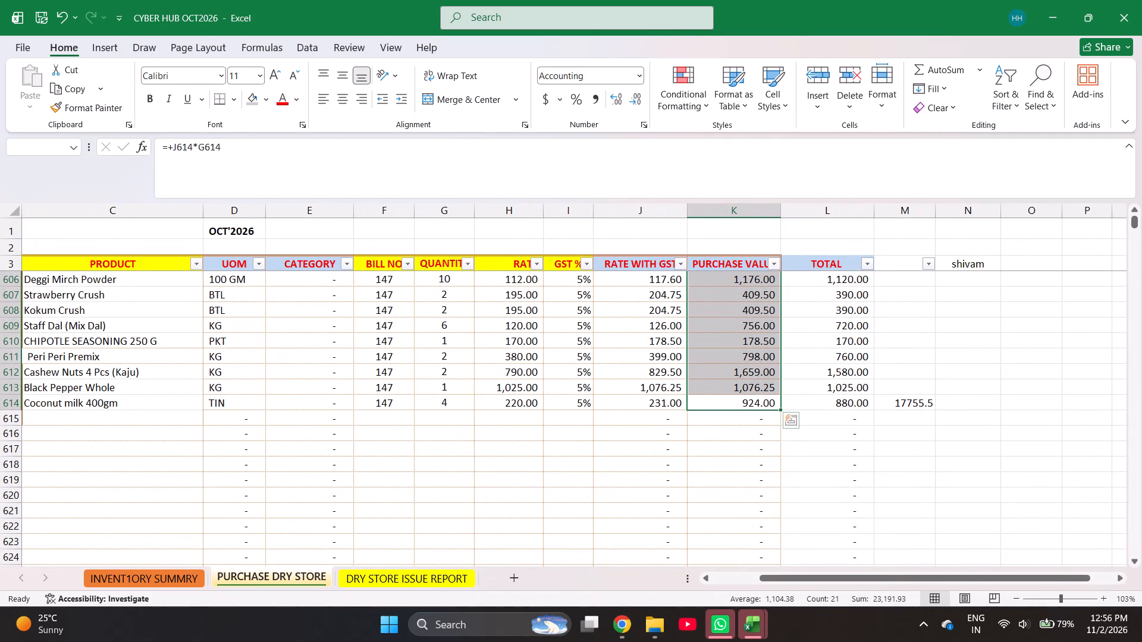
{"action": "left_click", "coordinate": [959, 401]}
{"action": "type", "text": "+23191.93+"}
{"action": "key", "text": "Left"}
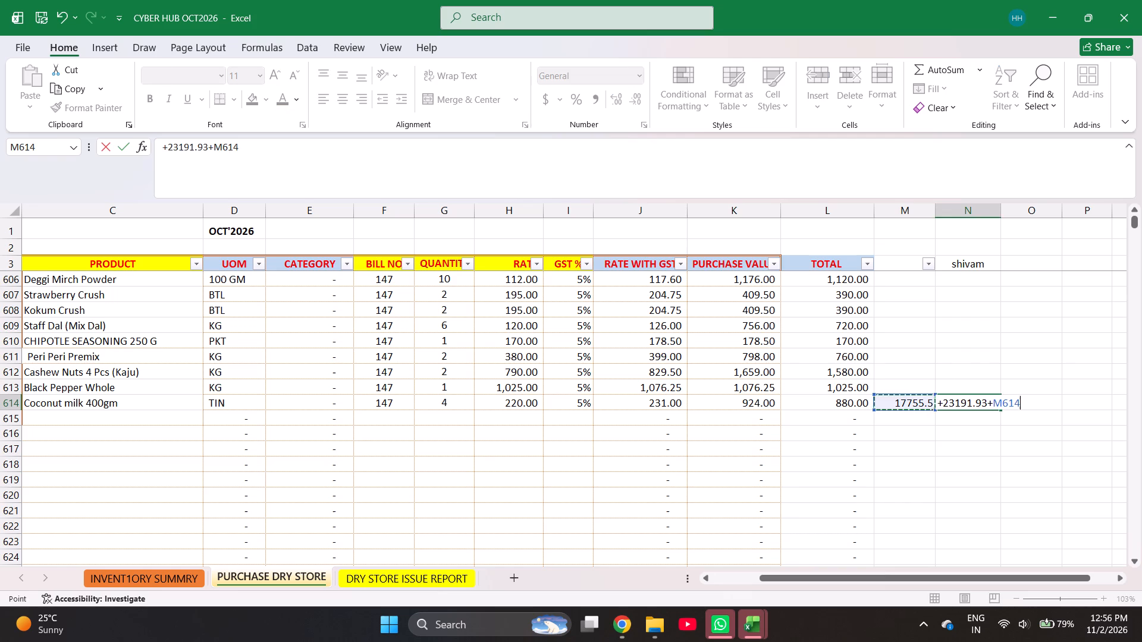
{"action": "key", "text": "Return"}
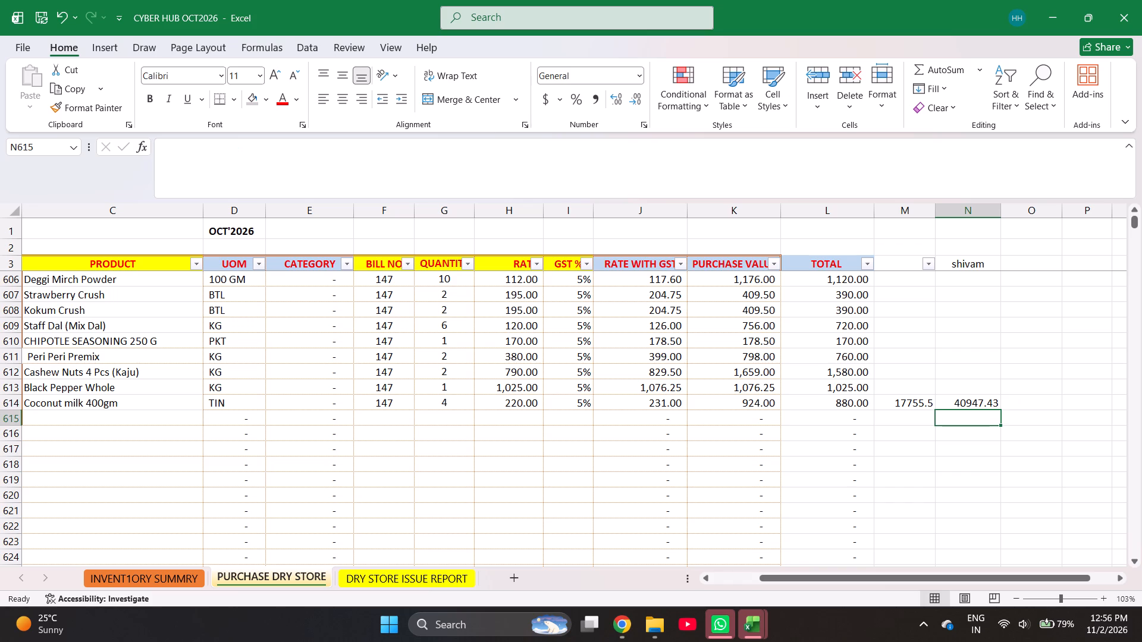
Set the GST of Staff Dal (Mix Dal) in row 609 to 0%.
{"action": "key", "text": "Left"}
{"action": "key", "text": "Left"}
{"action": "key", "text": "Left"}
{"action": "key", "text": "Up"}
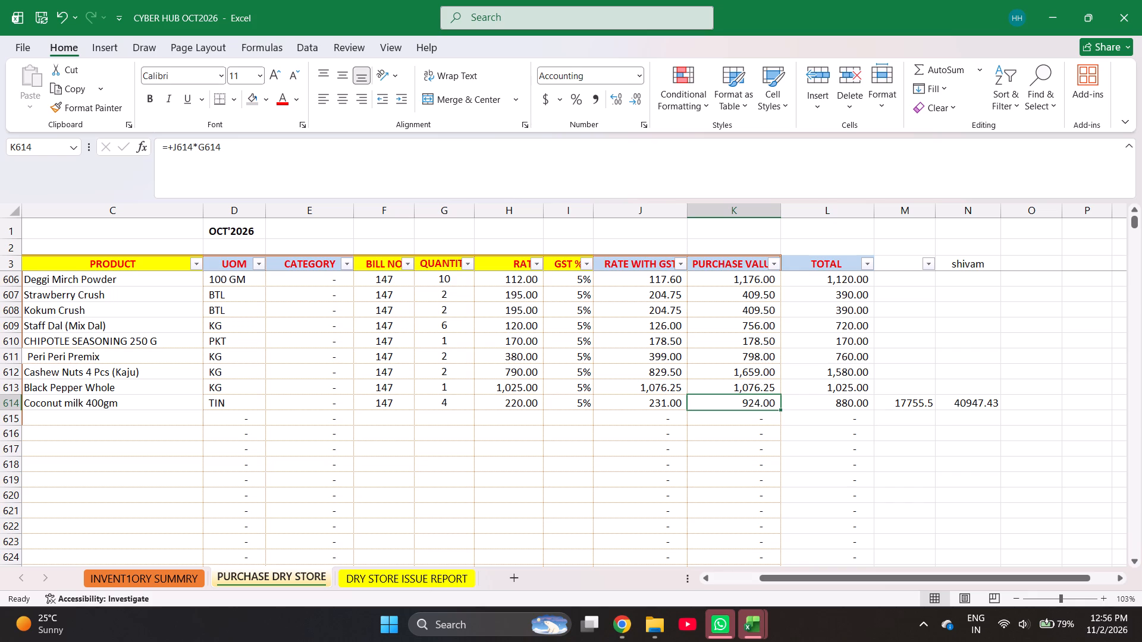
{"action": "scroll", "coordinate": [873, 383], "scroll_direction": "up", "scroll_amount": 1}
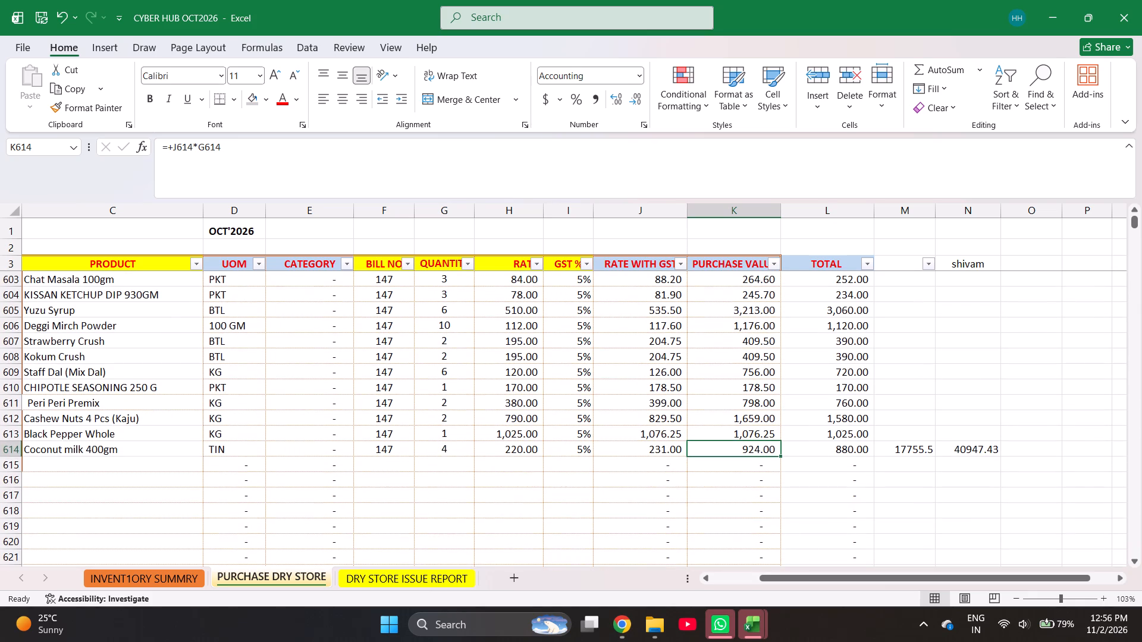
{"action": "left_click", "coordinate": [572, 366]}
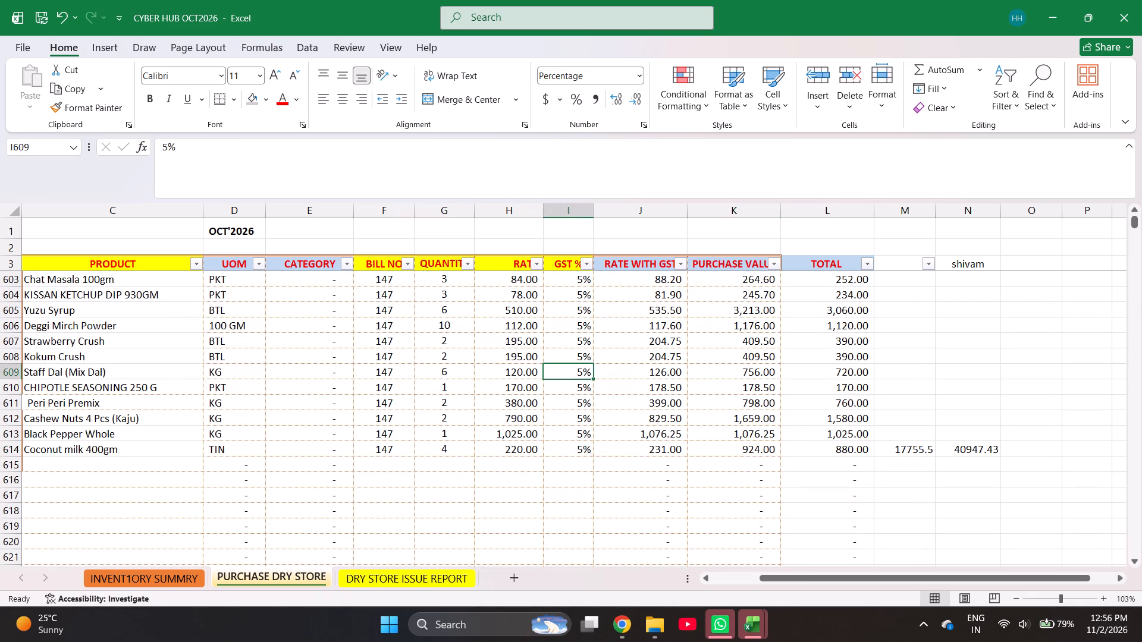
{"action": "key", "text": "0"}
{"action": "key", "text": "Right"}
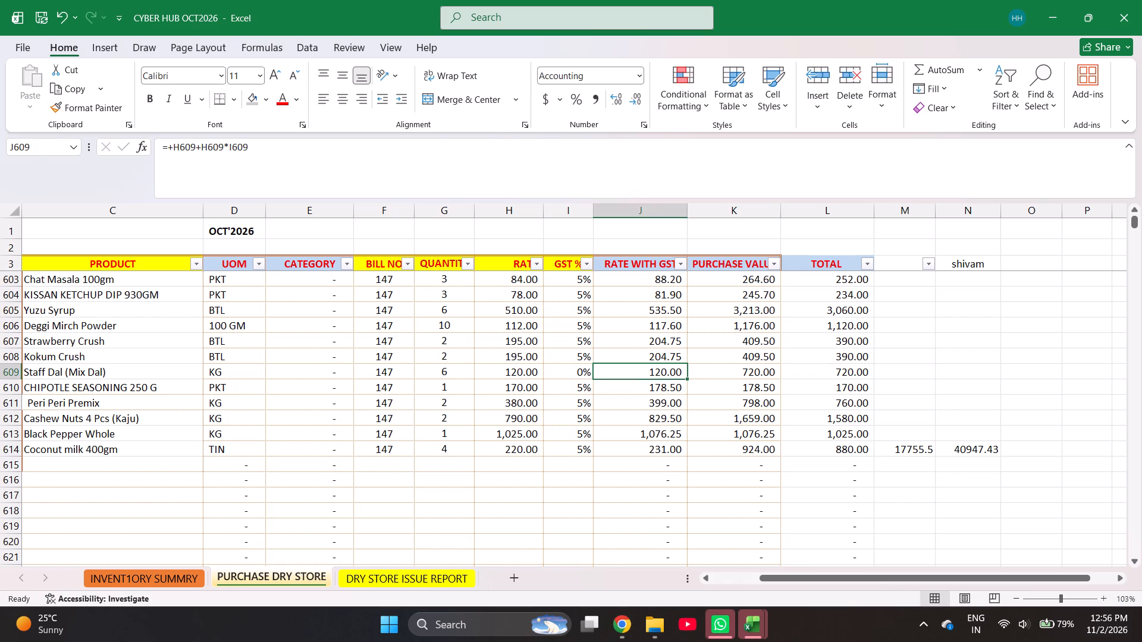
Recheck the sum of the bill 147 purchase values from the Coconut milk row 614 back up to the SUGAR row 594.
{"action": "key", "text": "Right"}
{"action": "key", "text": "Right"}
{"action": "key", "text": "Left"}
{"action": "key", "text": "Down"}
{"action": "key", "text": "Down"}
{"action": "key", "text": "Down"}
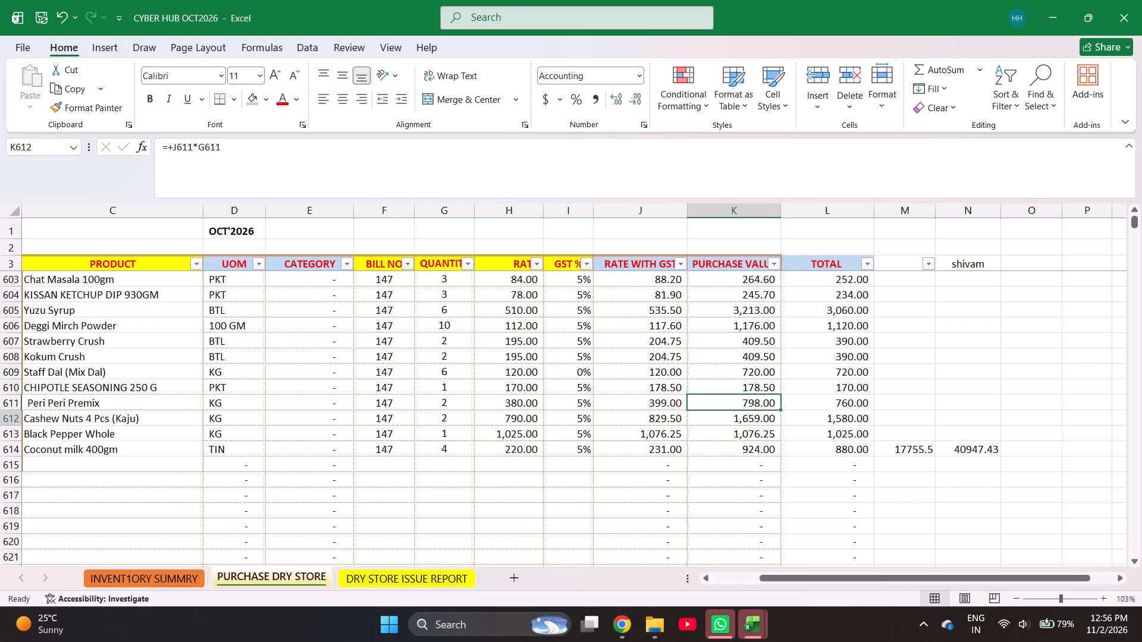
{"action": "key", "text": "Down"}
{"action": "key", "text": "Down"}
{"action": "key", "text": "shift+Up"}
{"action": "key", "text": "shift+Up"}
{"action": "key", "text": "shift+Up"}
{"action": "key", "text": "shift+Up"}
{"action": "key", "text": "shift+Up"}
{"action": "key", "text": "shift+Up"}
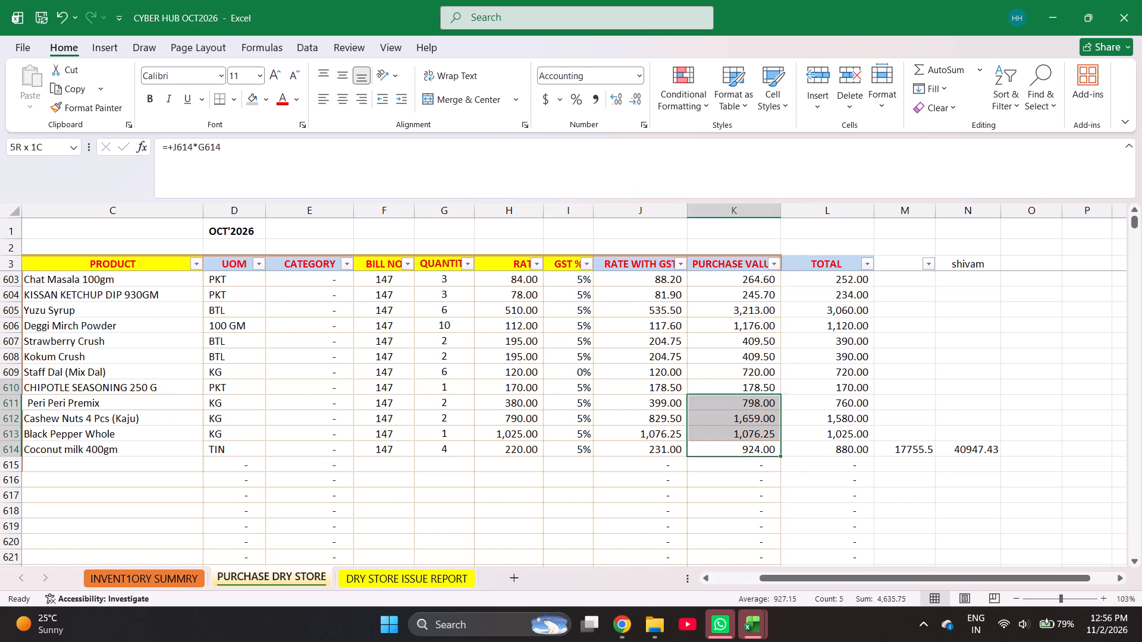
{"action": "key", "text": "shift+Up"}
{"action": "key", "text": "shift+Up"}
{"action": "key", "text": "shift+Up"}
{"action": "key", "text": "shift+Up"}
{"action": "key", "text": "shift+Up"}
{"action": "key", "text": "shift+Up"}
{"action": "key", "text": "shift+Up"}
{"action": "key", "text": "shift+Up"}
{"action": "key", "text": "shift+Up"}
{"action": "key", "text": "shift+Up"}
{"action": "key", "text": "shift+Up"}
{"action": "key", "text": "shift+Up"}
{"action": "key", "text": "shift+Up"}
{"action": "key", "text": "shift+Up"}
{"action": "key", "text": "shift+Up"}
{"action": "key", "text": "shift+Up"}
{"action": "key", "text": "shift+Up"}
{"action": "key", "text": "shift+Up"}
{"action": "key", "text": "shift+Up"}
{"action": "key", "text": "shift+Up"}
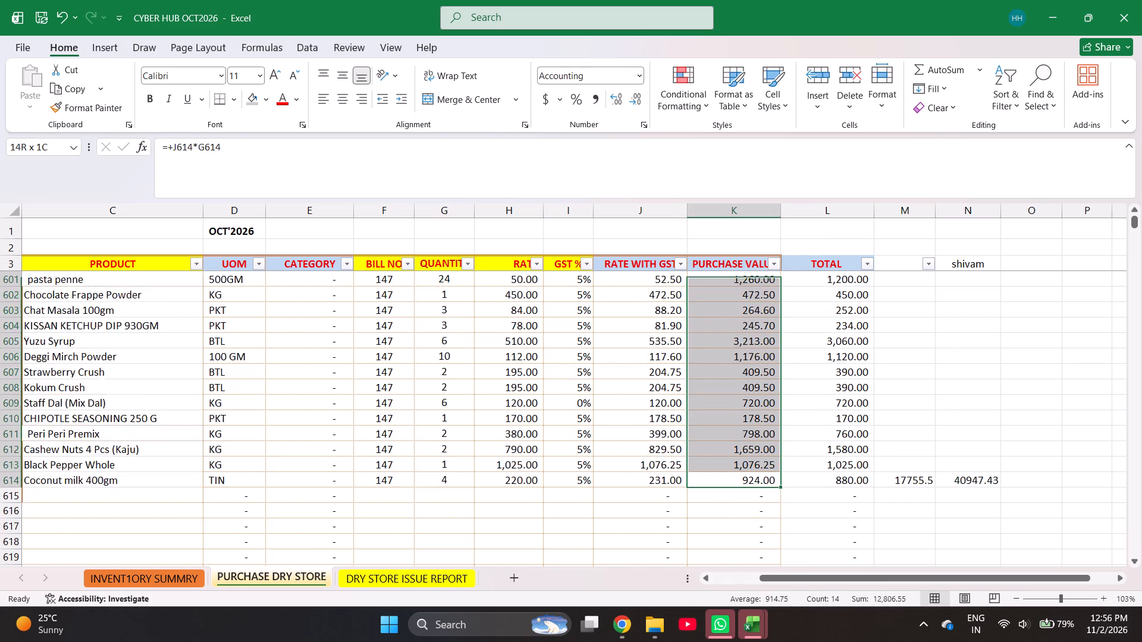
{"action": "key", "text": "shift+Down"}
{"action": "key", "text": "shift+Down"}
{"action": "key", "text": "shift+Down"}
{"action": "key", "text": "shift+Up"}
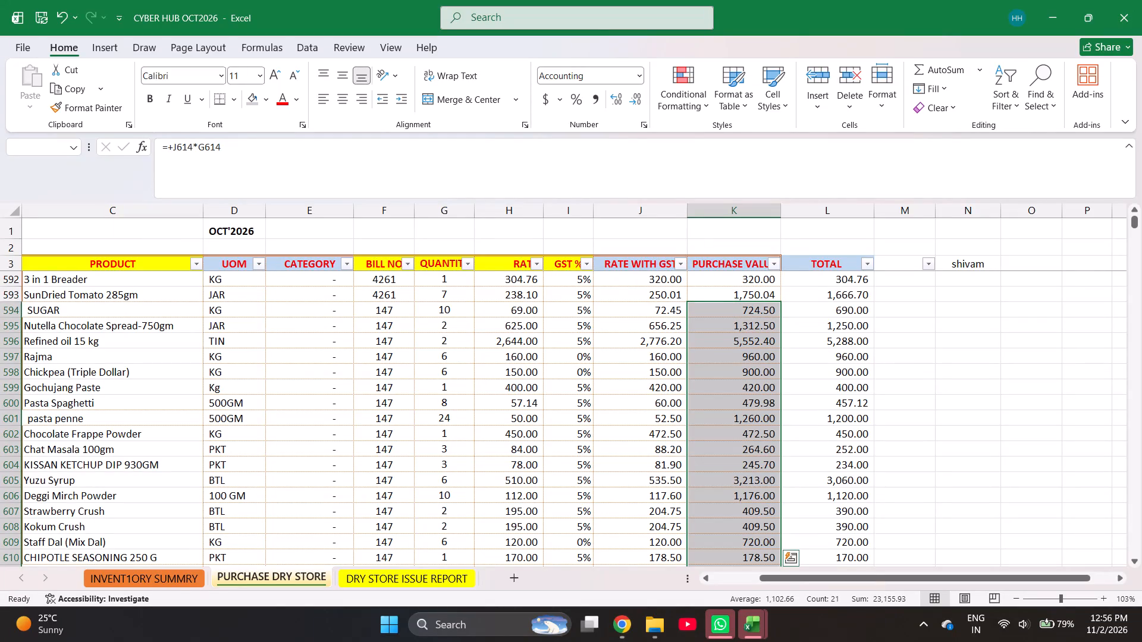
{"action": "scroll", "coordinate": [572, 366], "scroll_direction": "left", "scroll_amount": 1}
{"action": "scroll", "coordinate": [572, 366], "scroll_direction": "down", "scroll_amount": 2}
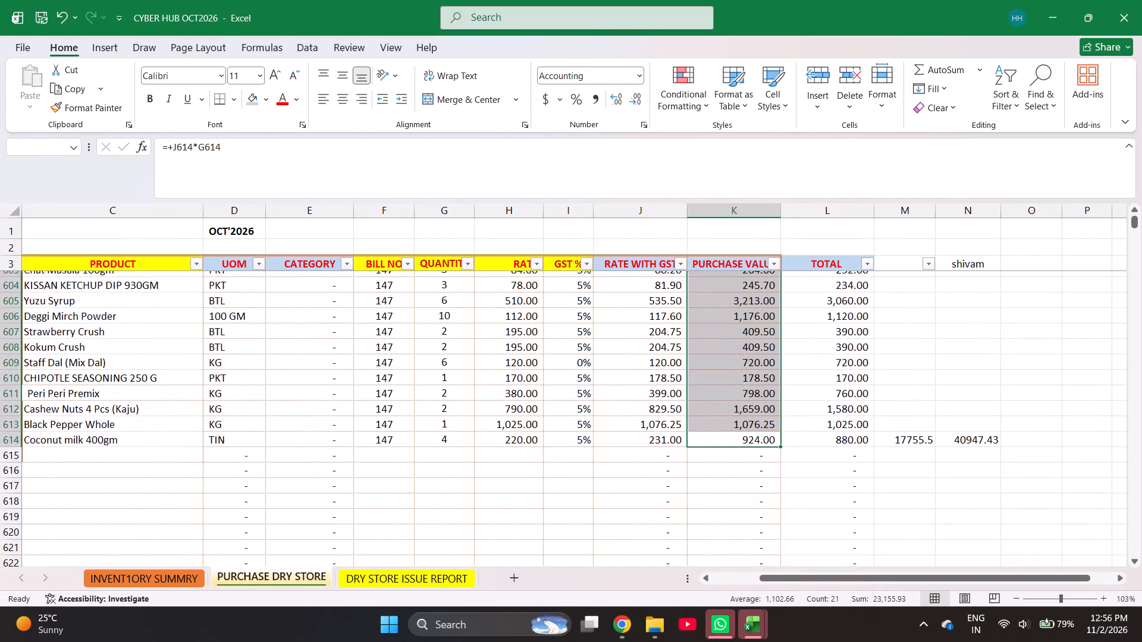
Replace the formula in cell N614 with one that adds 23155.93 and cell M614.
{"action": "left_click", "coordinate": [975, 433]}
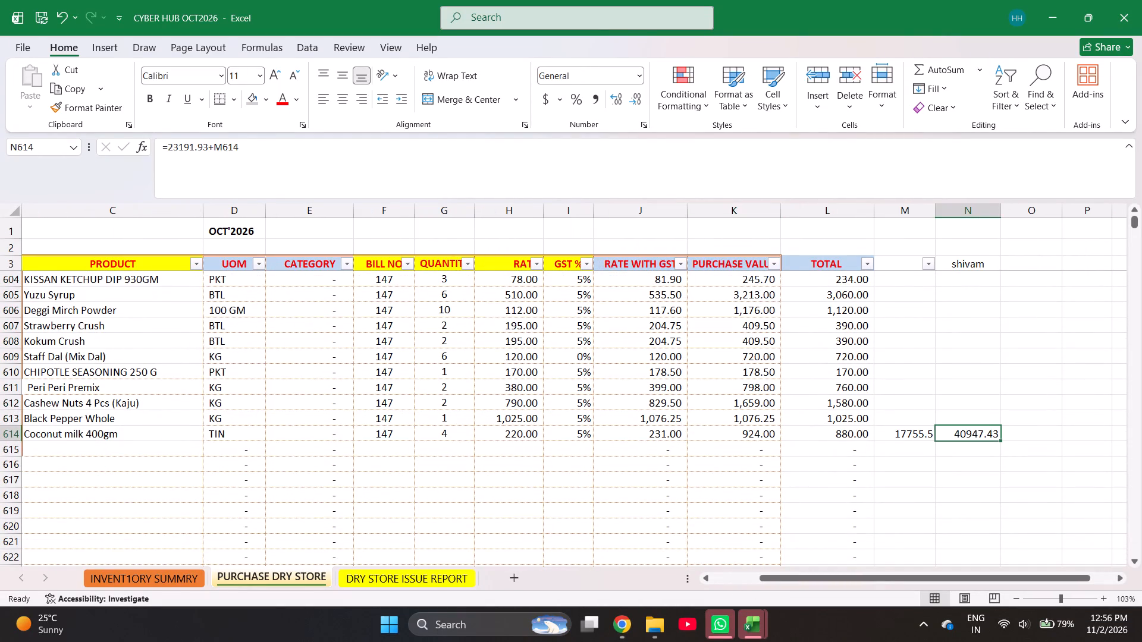
{"action": "type", "text": "+23155.93+"}
{"action": "key", "text": "Left"}
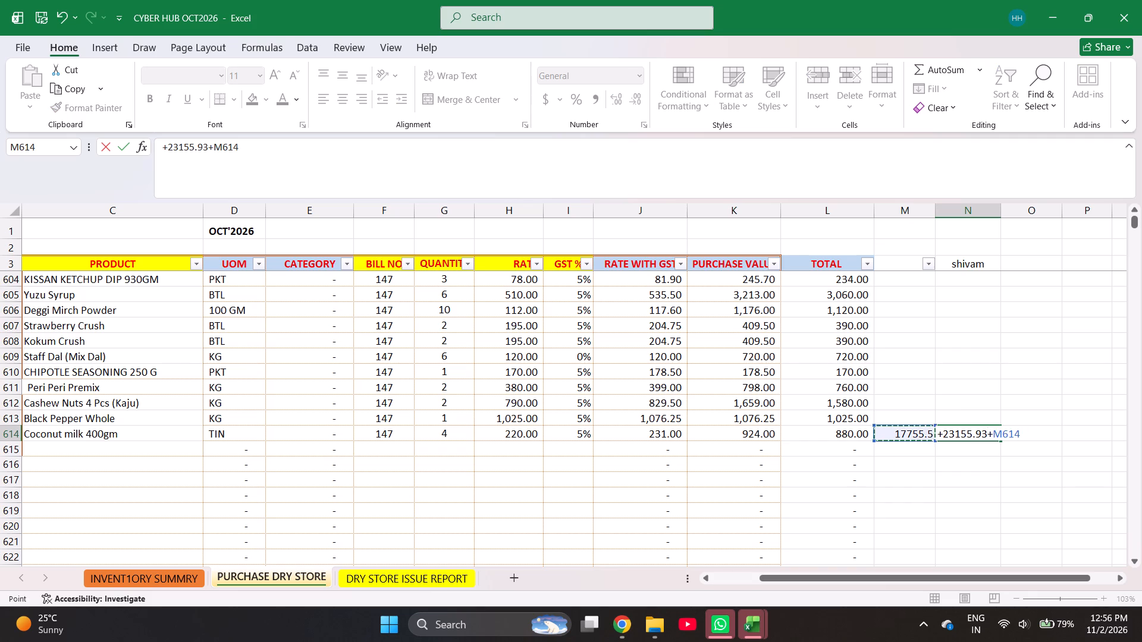
{"action": "key", "text": "Return"}
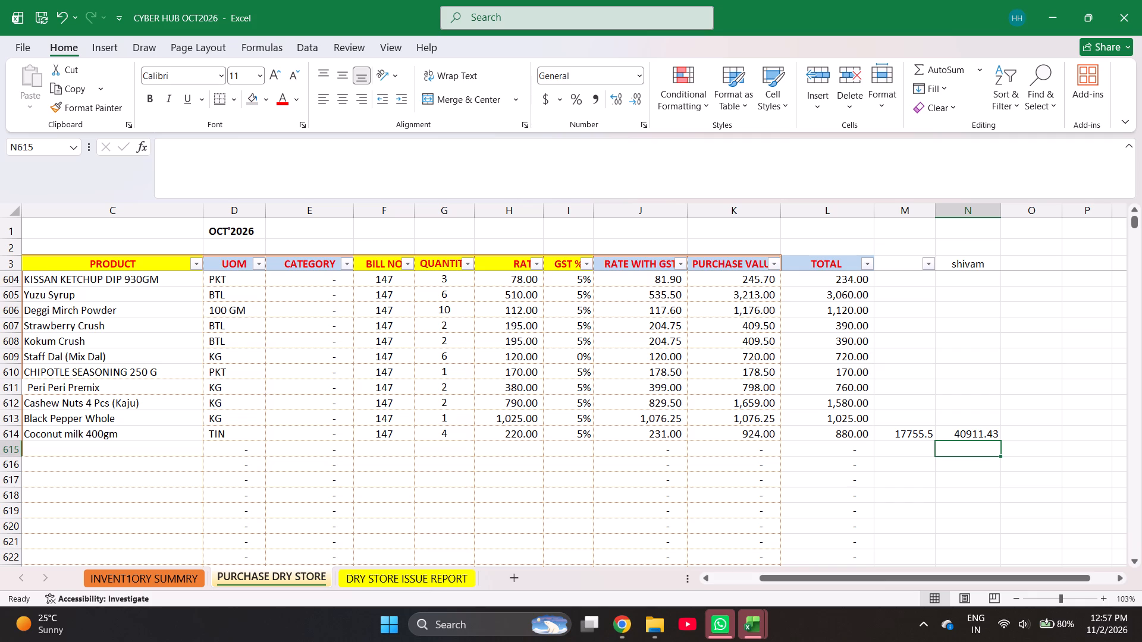
Fill the date 23-Oct-26 and supplier GLOBAL BASKIT TRADING COMPANY down from row 614 into row 615.
{"action": "key", "text": "ctrl+Left"}
{"action": "key", "text": "ctrl+Left"}
{"action": "key", "text": "ctrl+Left"}
{"action": "key", "text": "ctrl+Left"}
{"action": "key", "text": "ctrl+Left"}
{"action": "key", "text": "ctrl+Left"}
{"action": "key", "text": "ctrl+Left"}
{"action": "key", "text": "ctrl+Left"}
{"action": "key", "text": "ctrl+Left"}
{"action": "key", "text": "ctrl+Left"}
{"action": "key", "text": "ctrl+Left"}
{"action": "key", "text": "ctrl+Left"}
{"action": "key", "text": "ctrl+Left"}
{"action": "key", "text": "ctrl+Left"}
{"action": "key", "text": "ctrl+Left"}
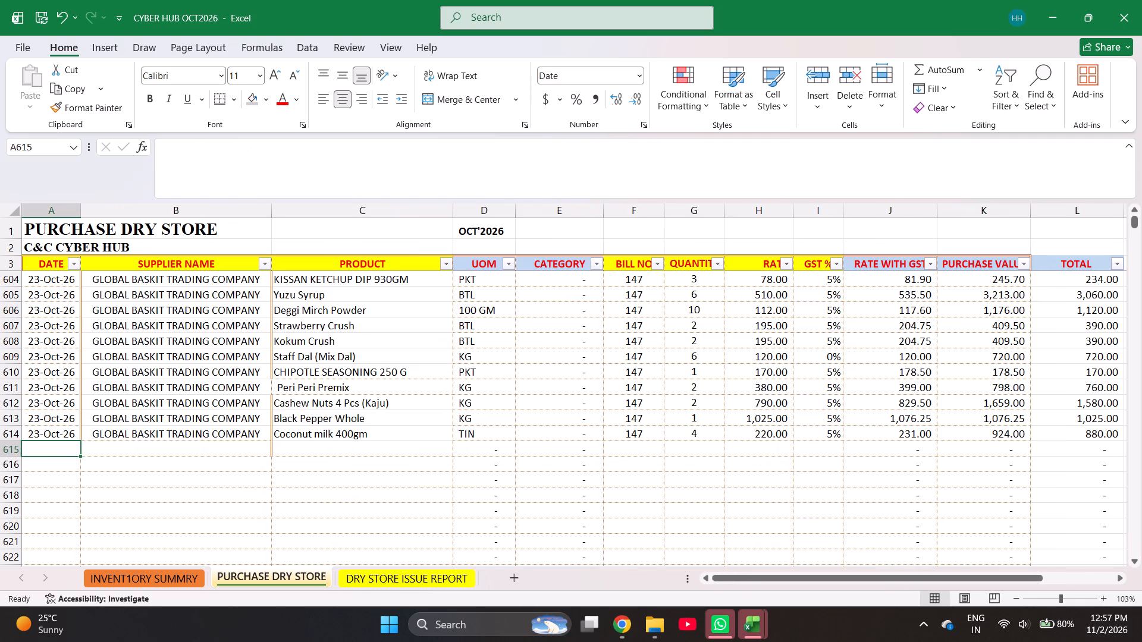
{"action": "key", "text": "ctrl+d"}
{"action": "key", "text": "Right"}
{"action": "key", "text": "ctrl+d"}
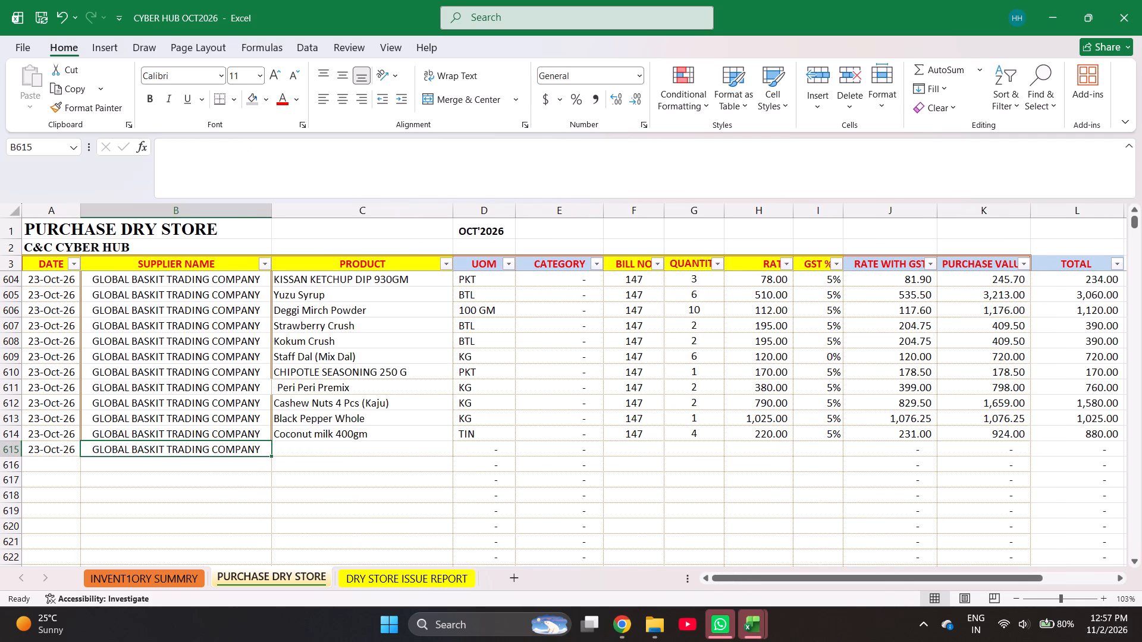
Enter chef cap as the product in row 615.
{"action": "key", "text": "Right"}
{"action": "type", "text": "chef cap"}
{"action": "key", "text": "Return"}
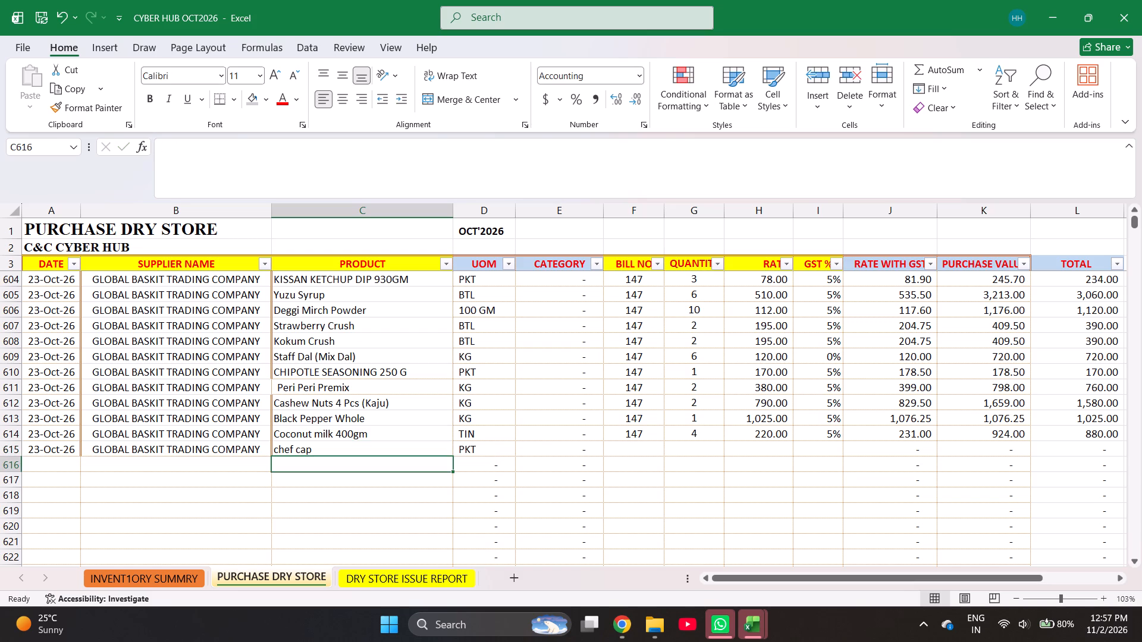
Search the inventory summary for "chop" and copy Chopsticks into the product cell of purchase row 616.
{"action": "key", "text": "ctrl+Page_Up"}
{"action": "key", "text": "ctrl+f"}
{"action": "type", "text": "chop"}
{"action": "key", "text": "Return"}
{"action": "key", "text": "Escape"}
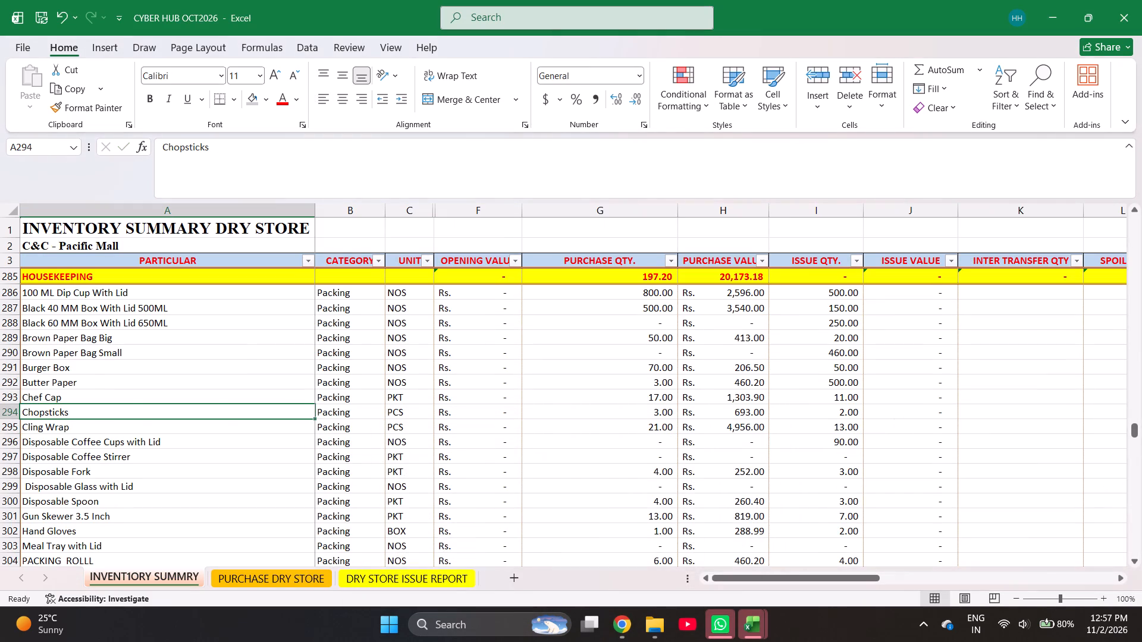
{"action": "key", "text": "ctrl+c"}
{"action": "key", "text": "ctrl+Page_Down"}
{"action": "key", "text": "Return"}
{"action": "key", "text": "Return"}
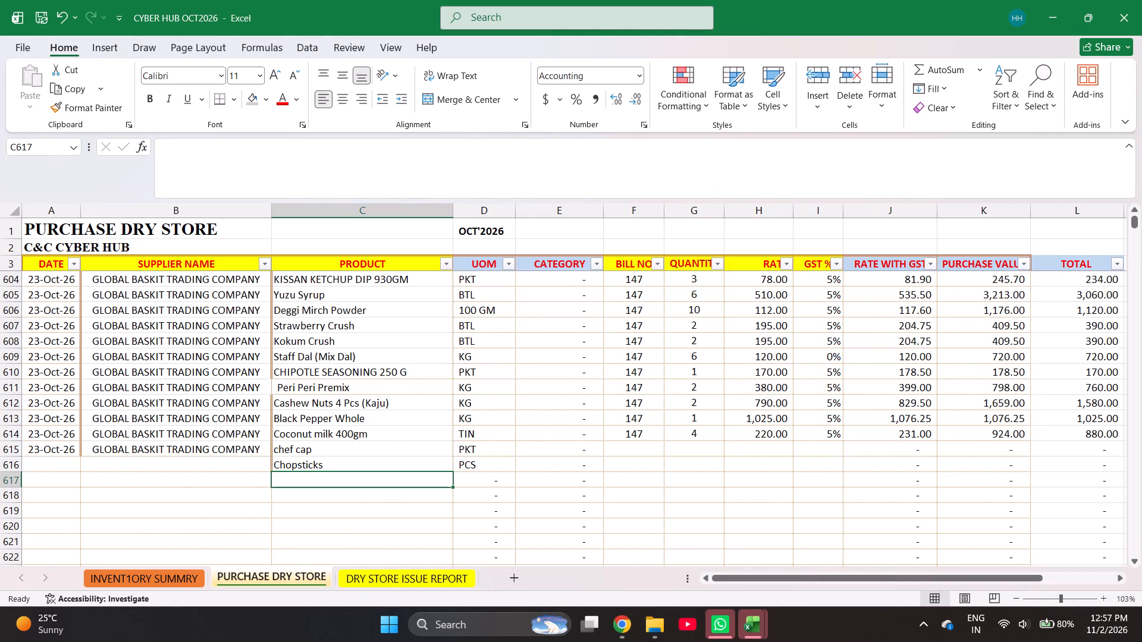
Search the inventory summary for "disp" and copy Disposable Fork into the product cell of purchase row 617.
{"action": "key", "text": "ctrl+Page_Up"}
{"action": "key", "text": "ctrl+f"}
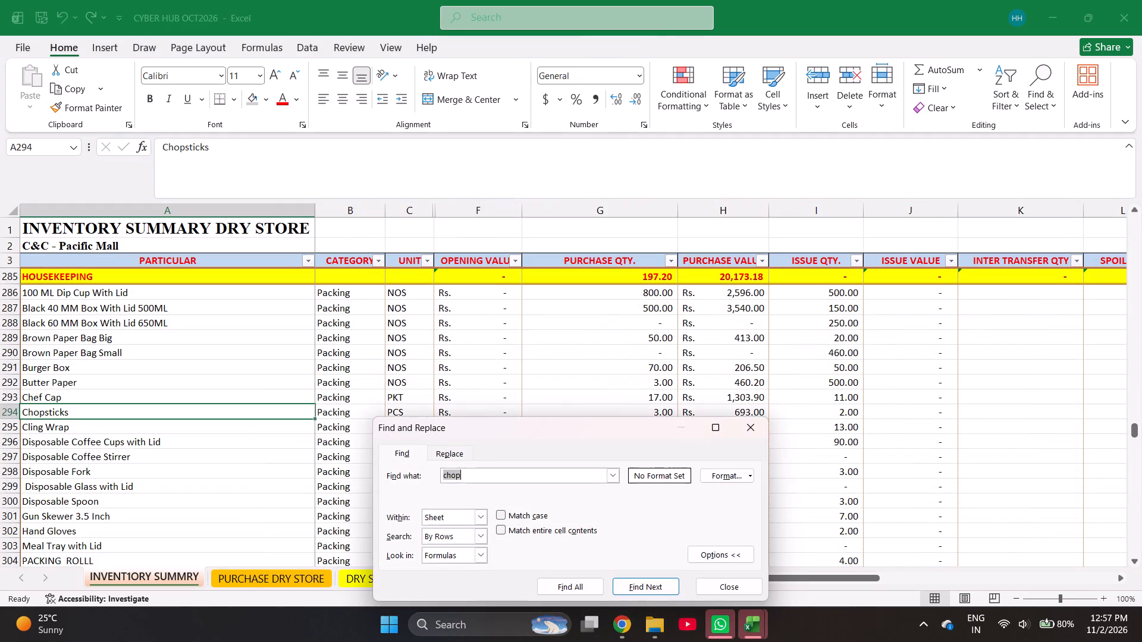
{"action": "type", "text": "disp"}
{"action": "key", "text": "Return"}
{"action": "key", "text": "Return"}
{"action": "key", "text": "Return"}
{"action": "key", "text": "Escape"}
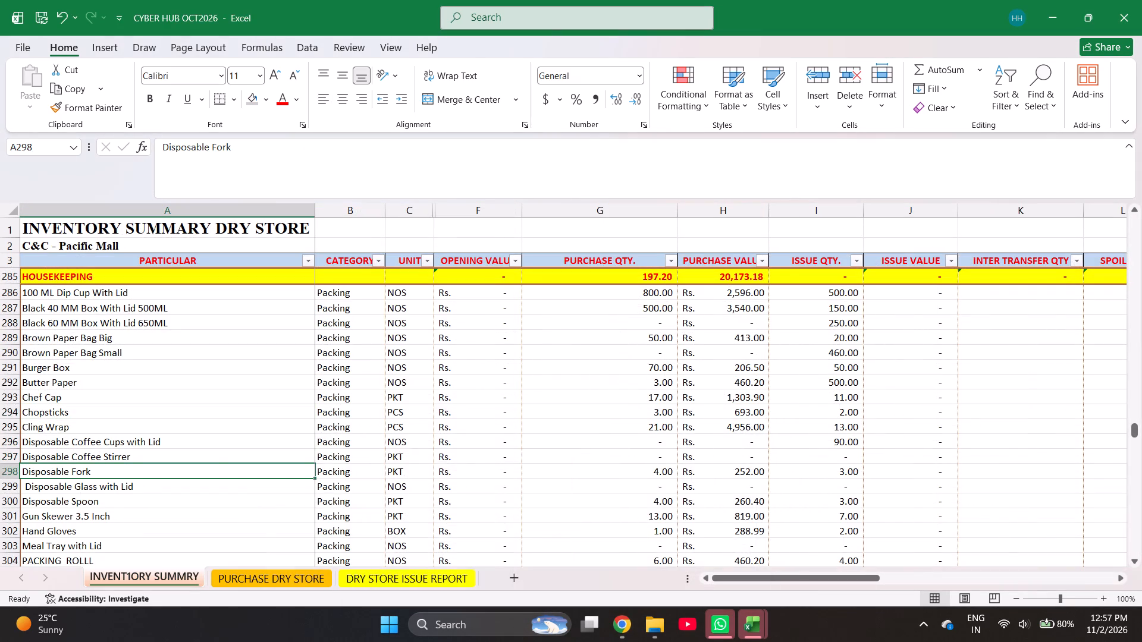
{"action": "key", "text": "ctrl+c"}
{"action": "key", "text": "ctrl+Page_Down"}
{"action": "key", "text": "Return"}
{"action": "key", "text": "Return"}
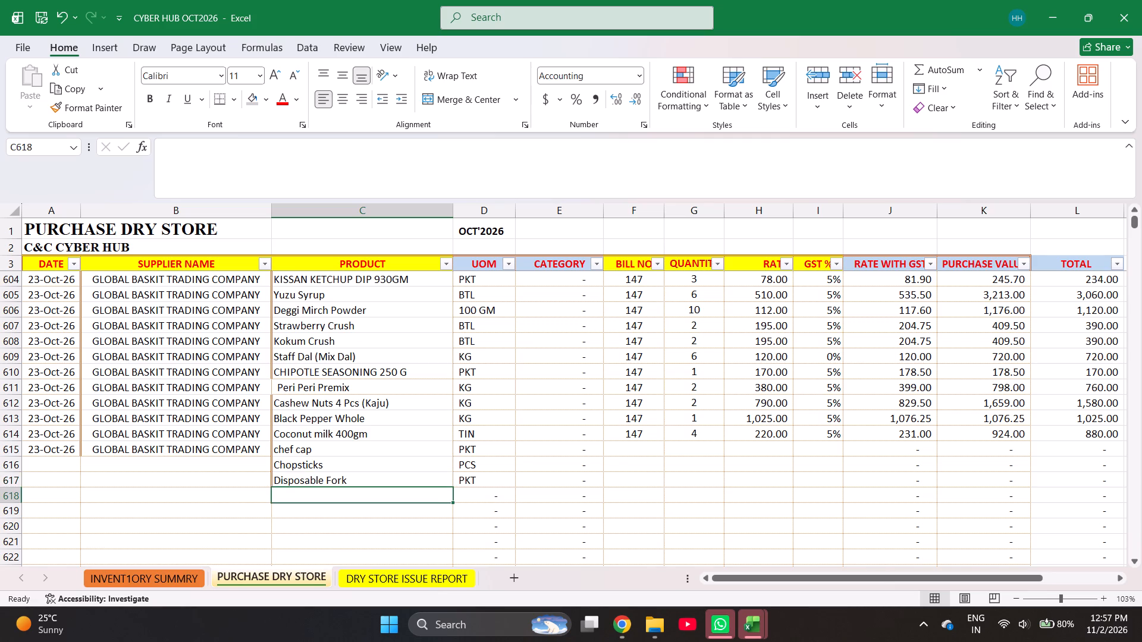
Copy Disposable Spoon from the inventory summary into the product cell of purchase row 618.
{"action": "key", "text": "ctrl+Page_Up"}
{"action": "key", "text": "Down"}
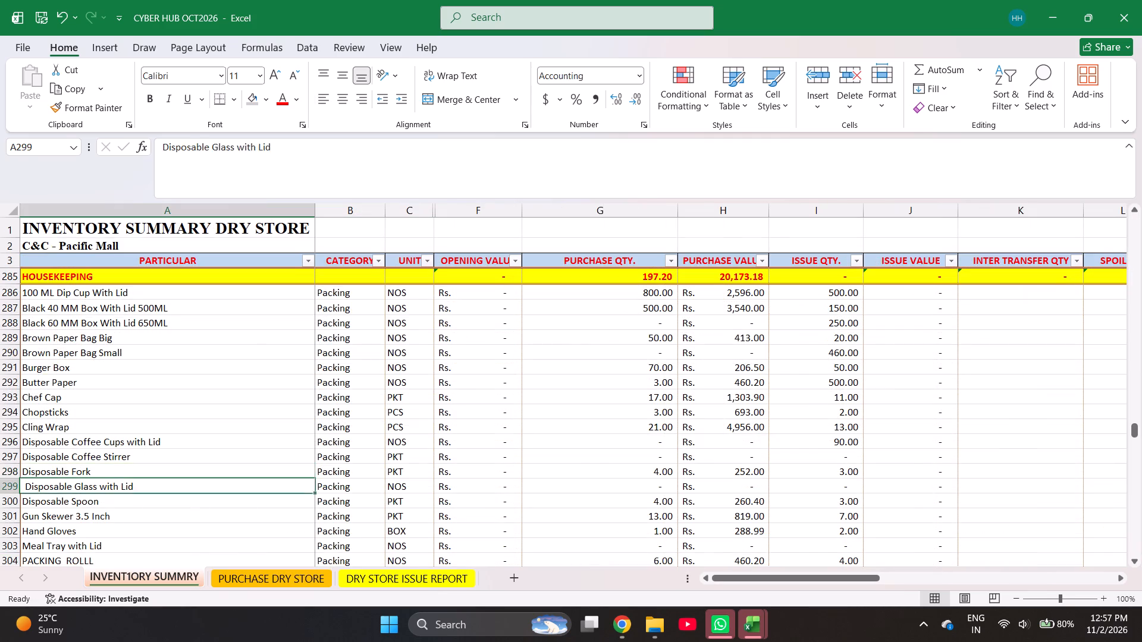
{"action": "key", "text": "Down"}
{"action": "key", "text": "ctrl+c"}
{"action": "key", "text": "ctrl+Page_Down"}
{"action": "key", "text": "Return"}
{"action": "key", "text": "Return"}
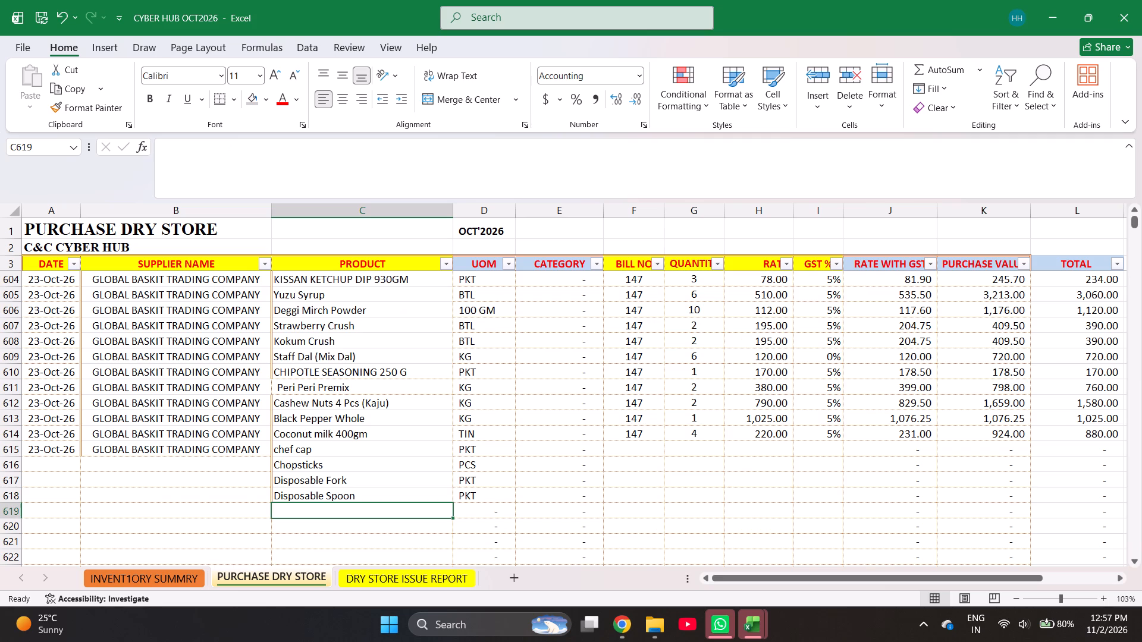
Search the inventory summary for "dip" and copy 100 ML Dip Cup With Lid into the product cell of purchase row 619.
{"action": "type", "text": "100 ml dip"}
{"action": "key", "text": "space"}
{"action": "key", "text": "ctrl+Page_Up"}
{"action": "key", "text": "ctrl+f"}
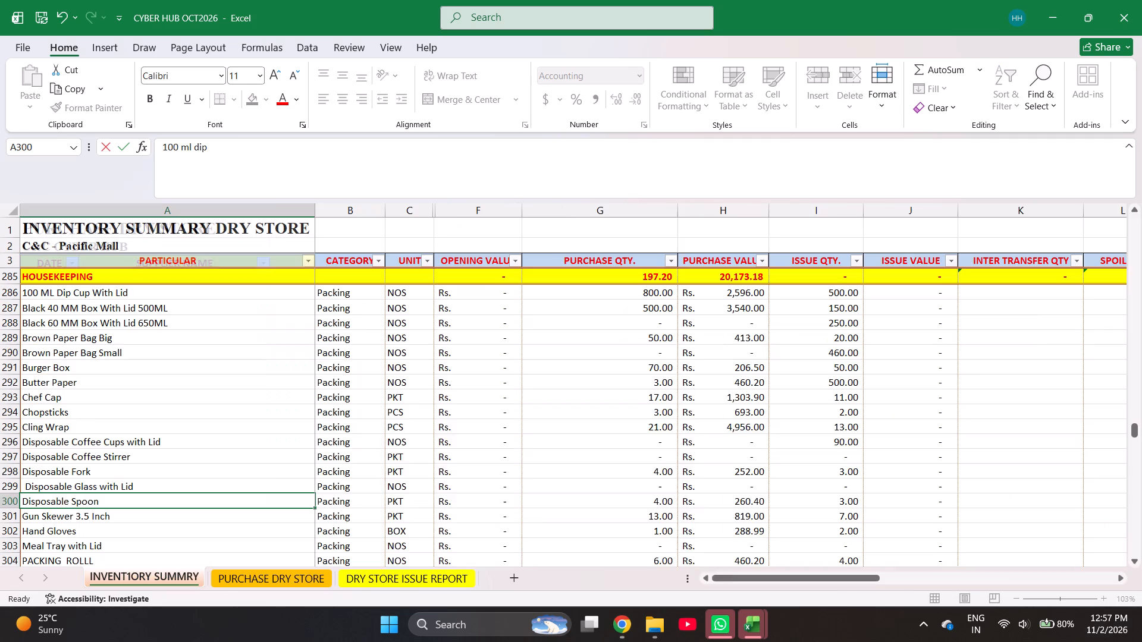
{"action": "type", "text": "dip"}
{"action": "key", "text": "Return"}
{"action": "key", "text": "Return"}
{"action": "key", "text": "Return"}
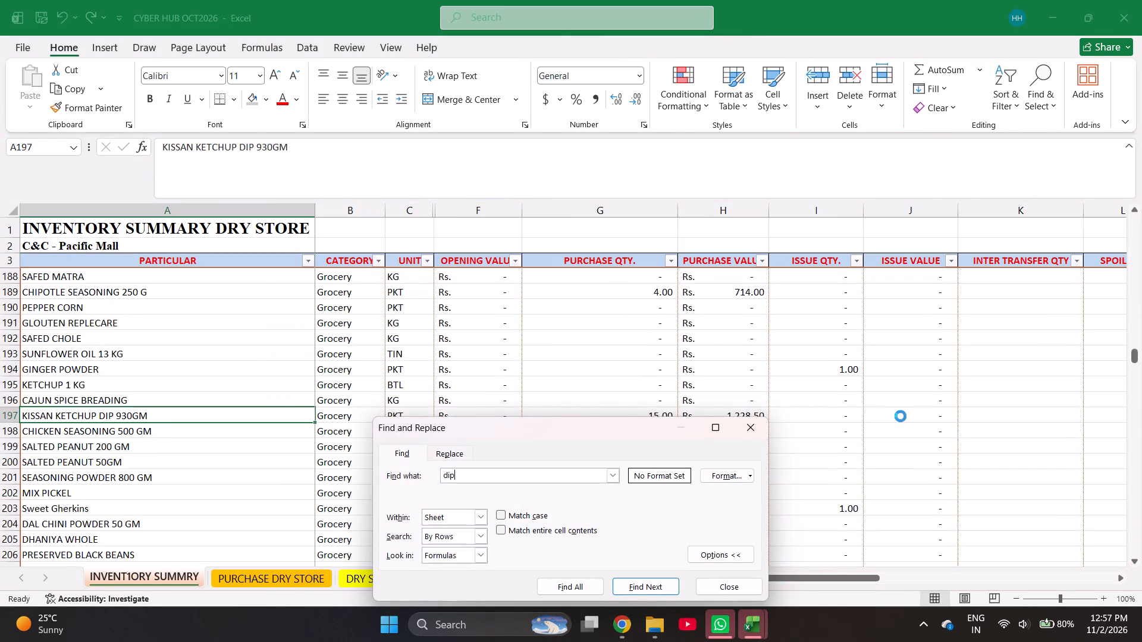
{"action": "key", "text": "Escape"}
{"action": "key", "text": "ctrl+c"}
{"action": "key", "text": "ctrl+Page_Down"}
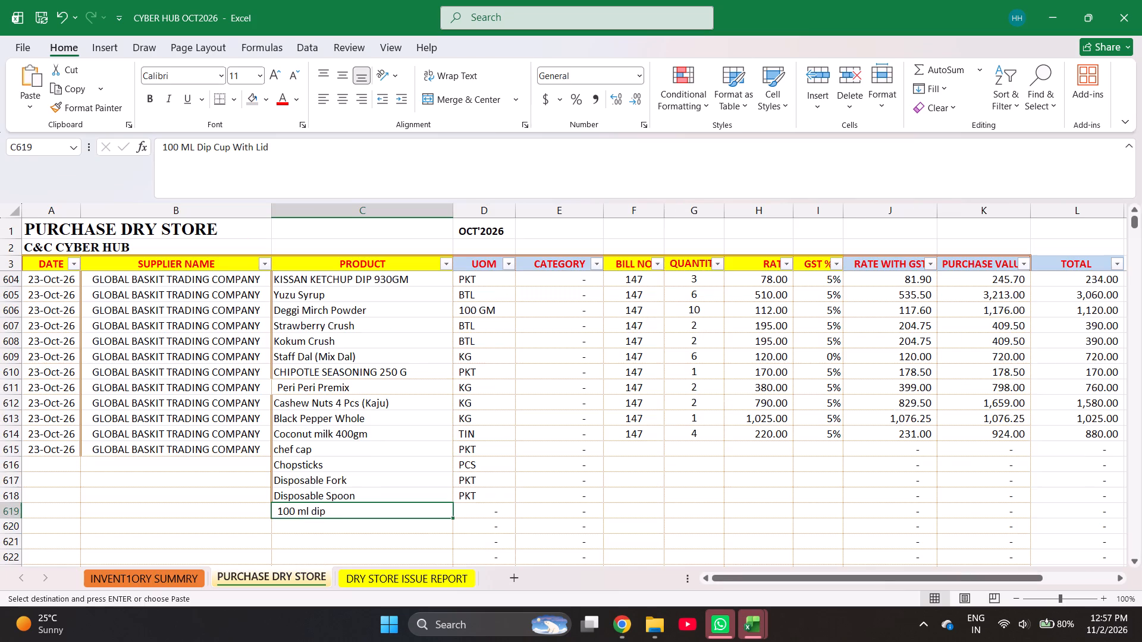
{"action": "key", "text": "Return"}
{"action": "key", "text": "Return"}
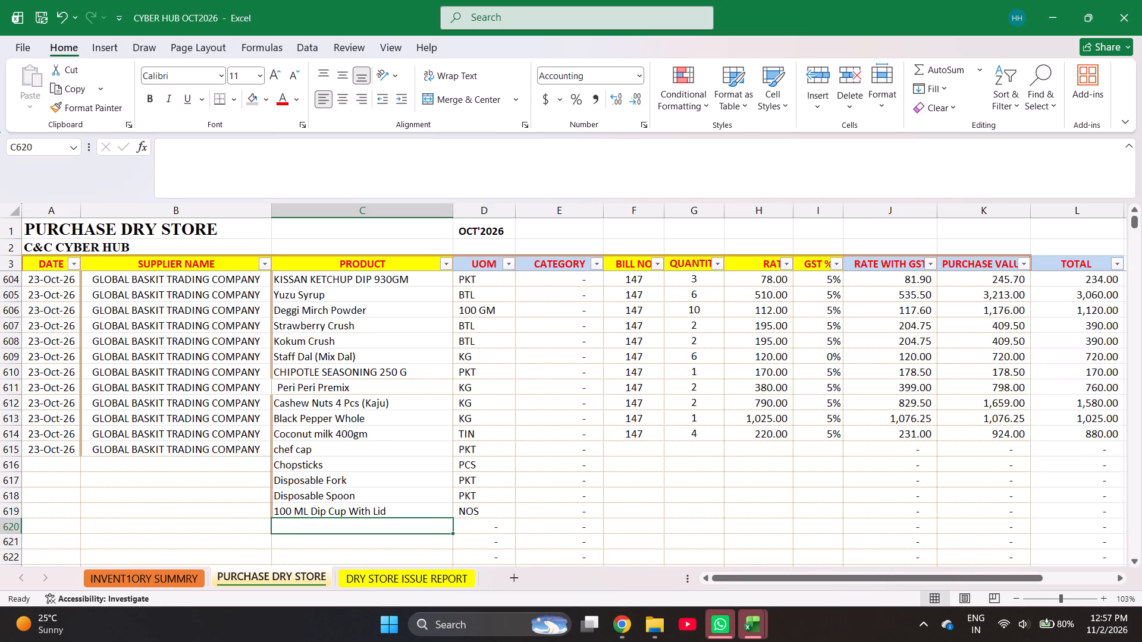
Enter kitchen roll as the product in row 620.
{"action": "type", "text": "kitchen roll"}
{"action": "key", "text": "Return"}
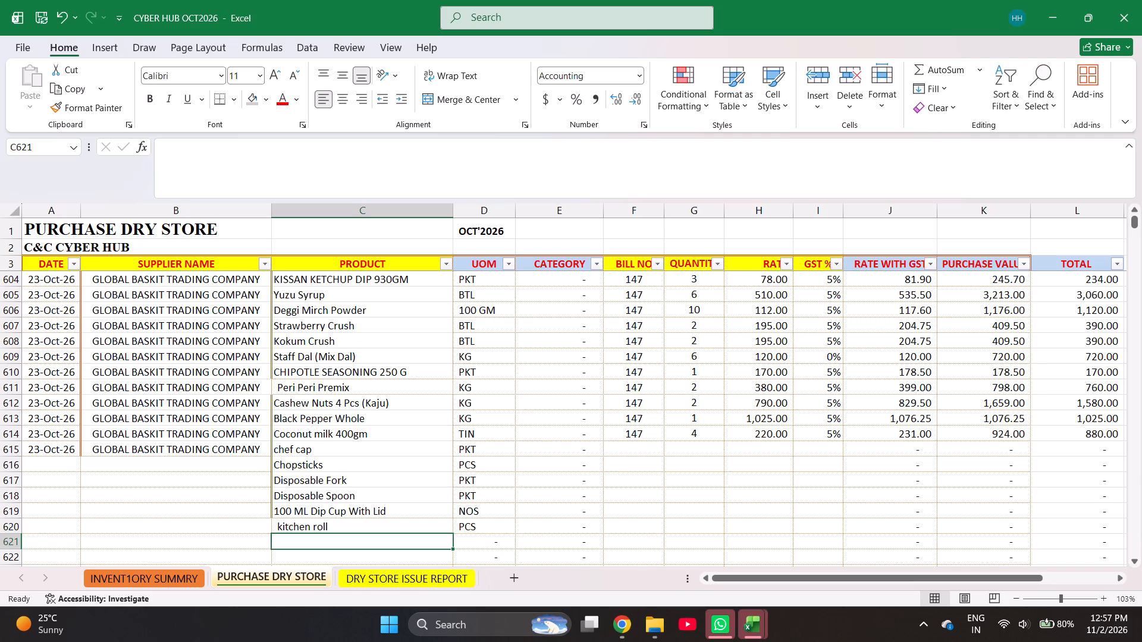
Search the inventory summary for "sat" and copy Satay Sticks (Sangria) into the product cell of purchase row 621.
{"action": "type", "text": "sat"}
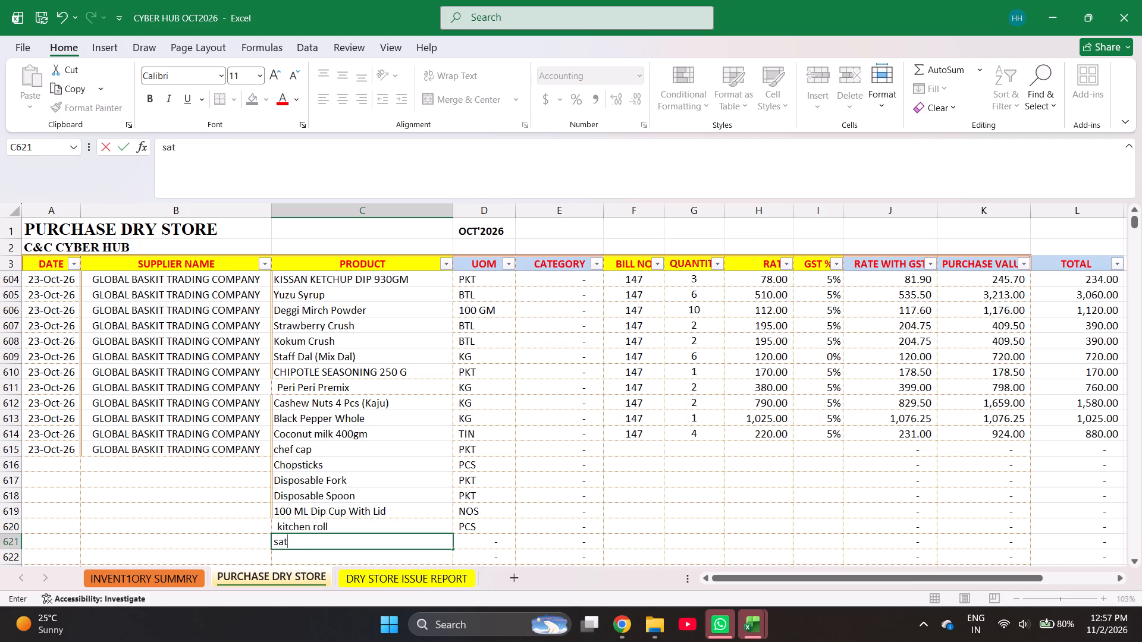
{"action": "key", "text": "a"}
{"action": "key", "text": "ctrl+Page_Up"}
{"action": "key", "text": "ctrl+f"}
{"action": "type", "text": "sat"}
{"action": "key", "text": "Return"}
{"action": "key", "text": "Escape"}
{"action": "key", "text": "ctrl+c"}
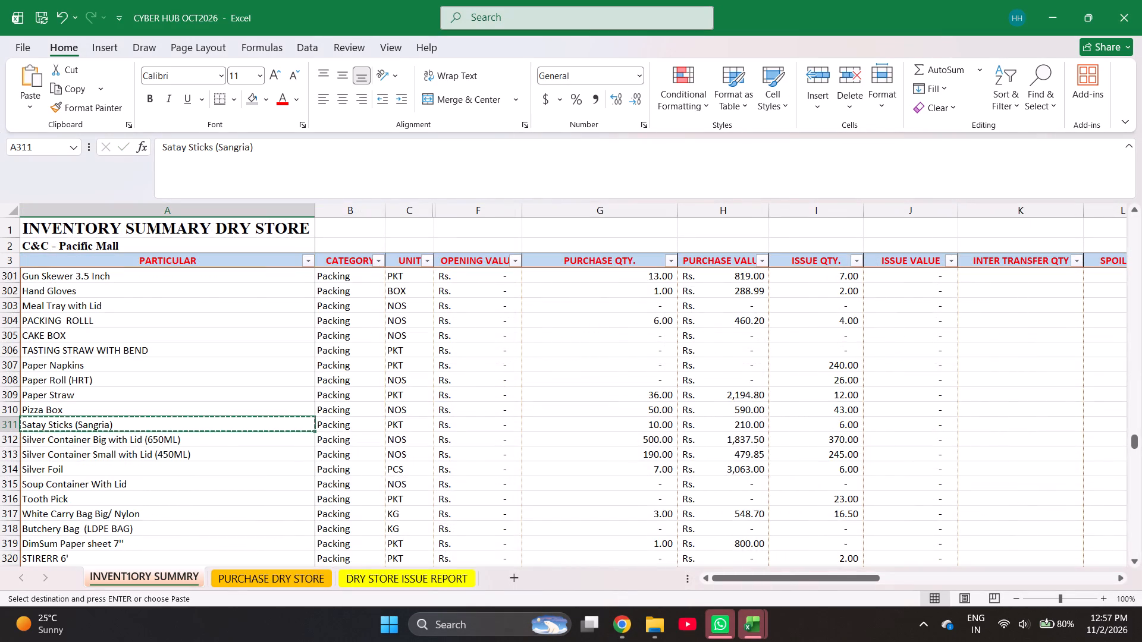
{"action": "key", "text": "ctrl+Page_Down"}
{"action": "key", "text": "Return"}
{"action": "key", "text": "Return"}
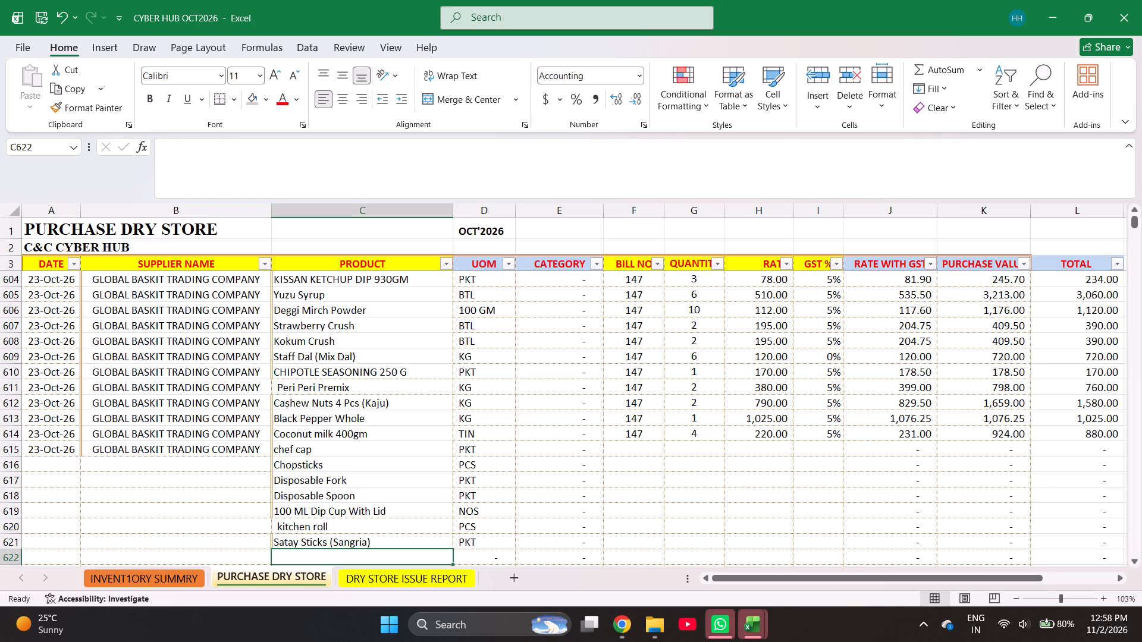
Enter duster as the product in row 622.
{"action": "type", "text": "duster"}
{"action": "key", "text": "Return"}
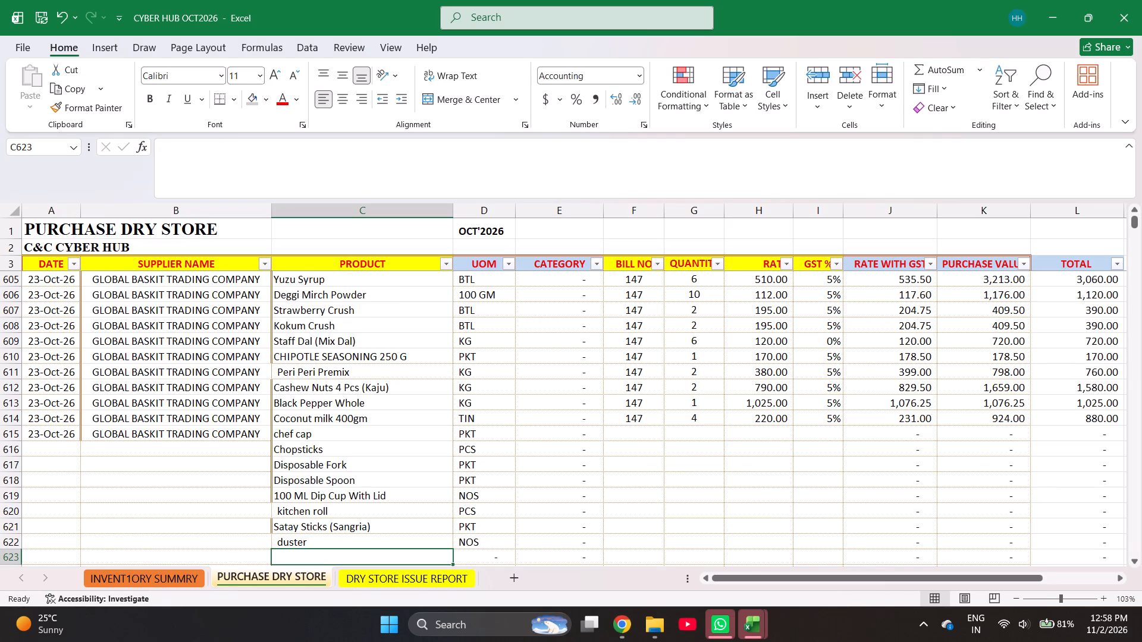
Search the inventory summary for "mop" and copy Mop (Poccha) into the product cell of purchase row 623.
{"action": "key", "text": "ctrl+Page_Up"}
{"action": "key", "text": "ctrl+f"}
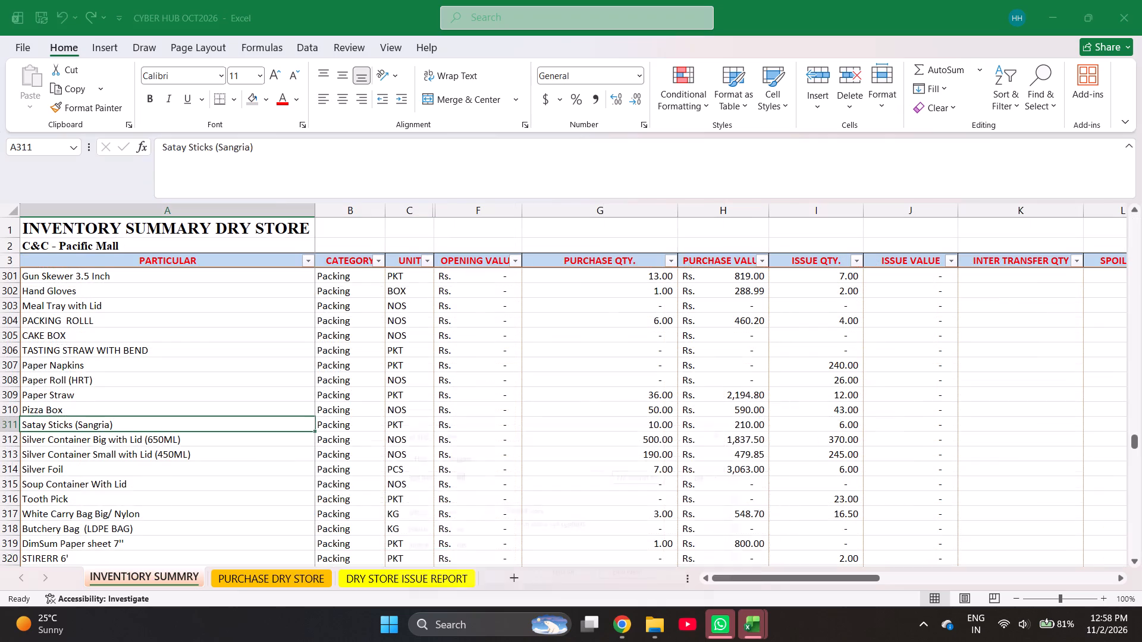
{"action": "type", "text": "mop"}
{"action": "key", "text": "Return"}
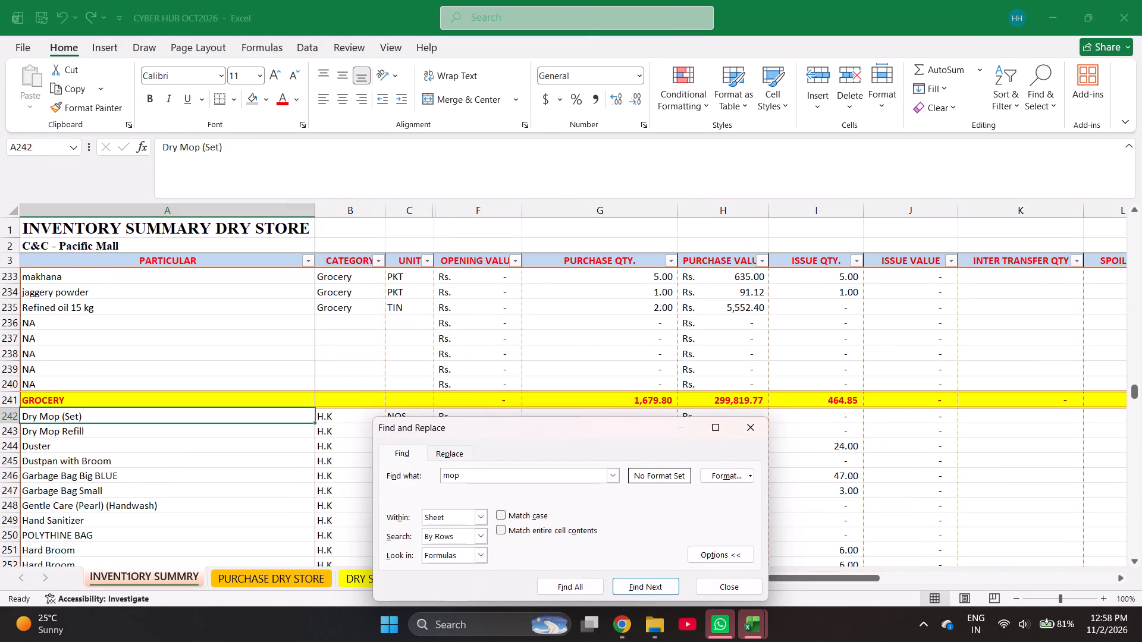
{"action": "key", "text": "Return"}
{"action": "key", "text": "Return"}
{"action": "key", "text": "Return"}
{"action": "key", "text": "Return"}
{"action": "key", "text": "Return"}
{"action": "key", "text": "Return"}
{"action": "key", "text": "Return"}
{"action": "key", "text": "Escape"}
{"action": "key", "text": "ctrl+c"}
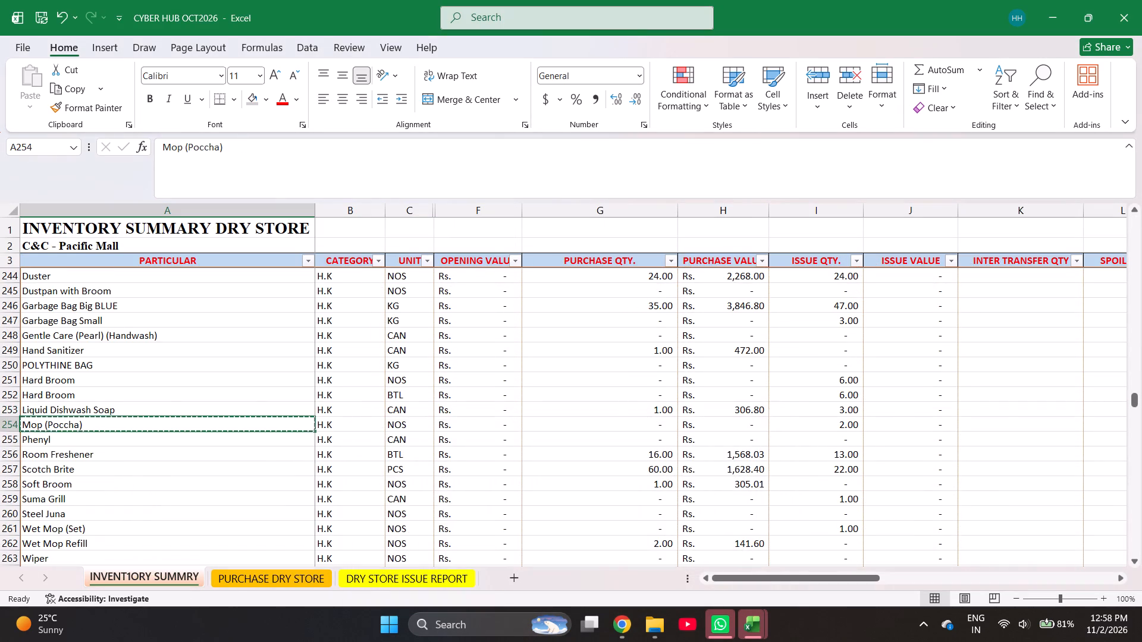
{"action": "key", "text": "ctrl+Page_Down"}
{"action": "key", "text": "Return"}
{"action": "key", "text": "Return"}
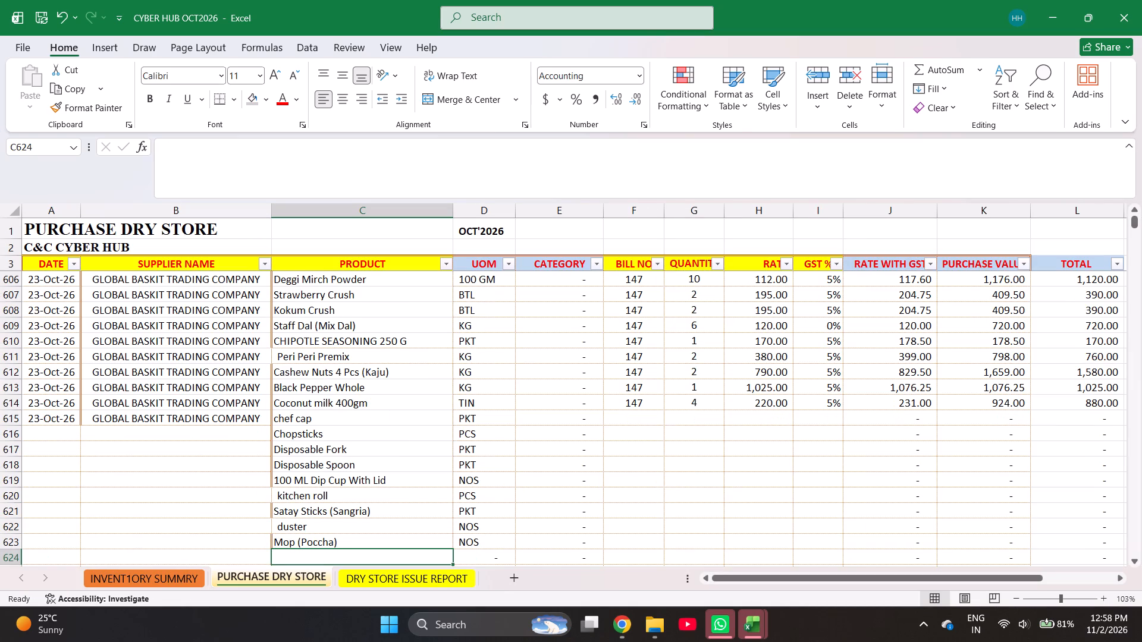
Search the inventory summary for "garbage" and copy garbage bag GREEN into the product cell of purchase row 624.
{"action": "key", "text": "ctrl+Page_Up"}
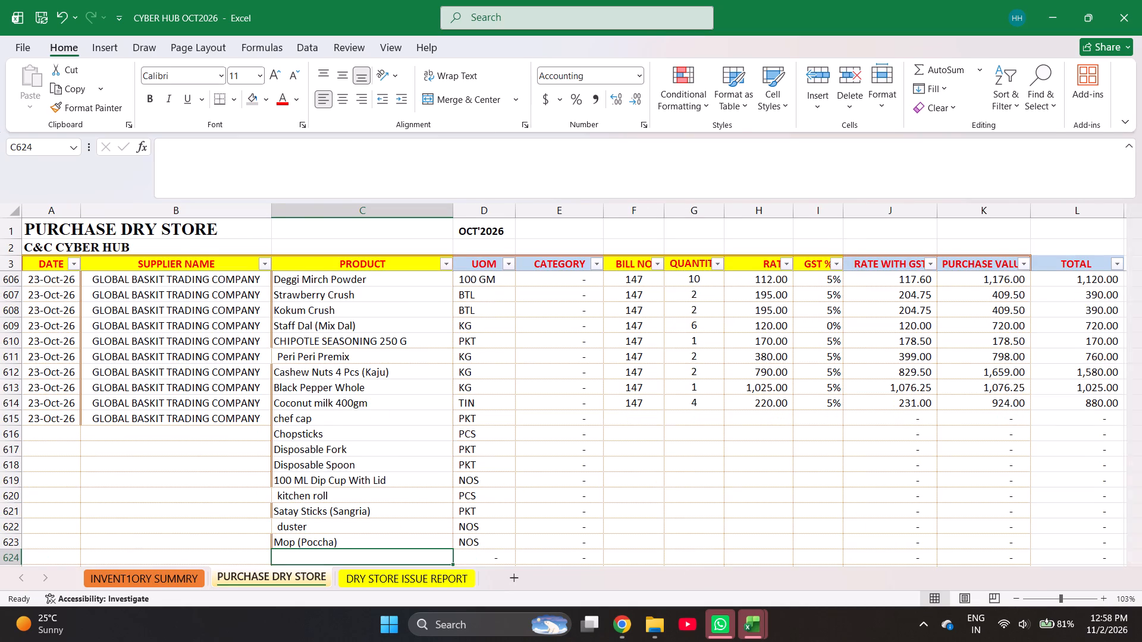
{"action": "key", "text": "ctrl+f"}
{"action": "type", "text": "garbage"}
{"action": "key", "text": "Return"}
{"action": "key", "text": "Return"}
{"action": "key", "text": "Return"}
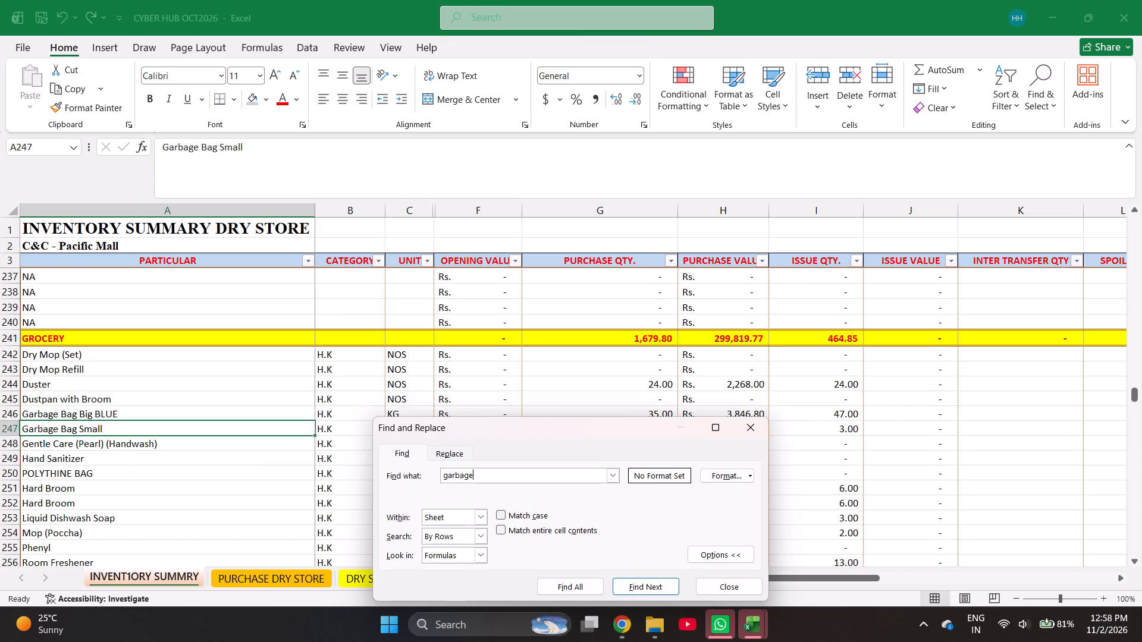
{"action": "key", "text": "Return"}
{"action": "key", "text": "Escape"}
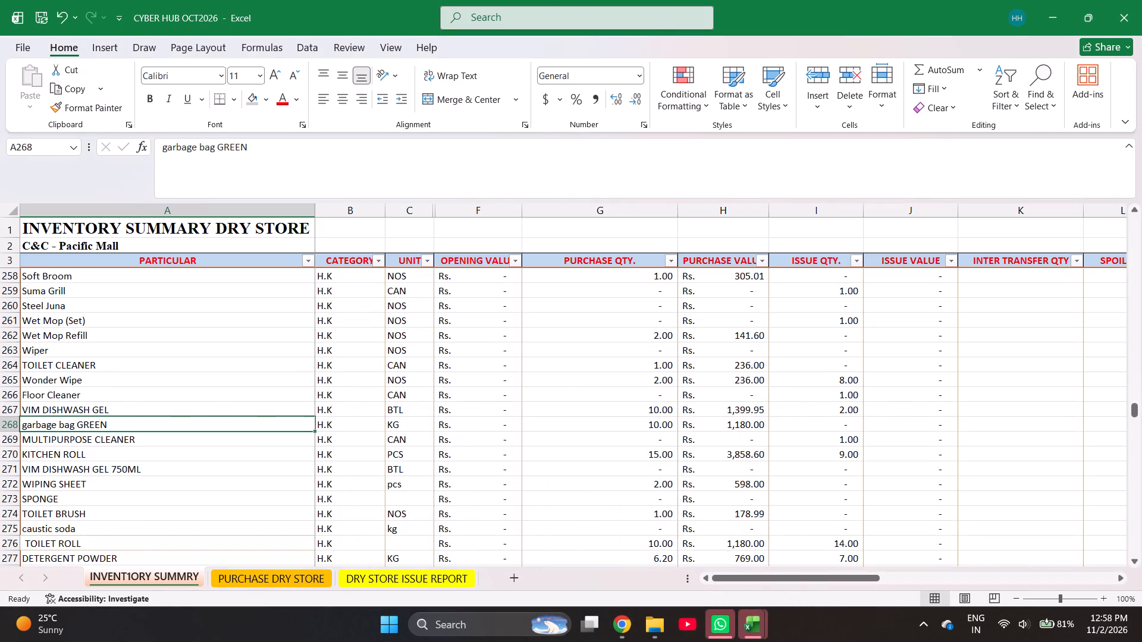
{"action": "key", "text": "ctrl+c"}
{"action": "key", "text": "ctrl+Page_Down"}
{"action": "key", "text": "Return"}
{"action": "key", "text": "Return"}
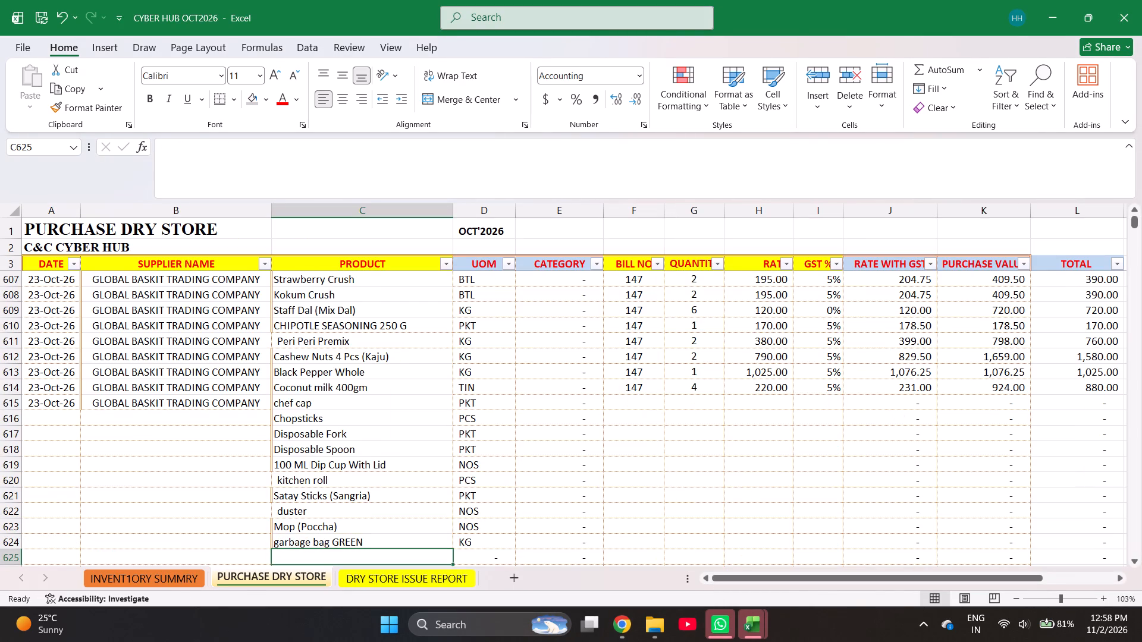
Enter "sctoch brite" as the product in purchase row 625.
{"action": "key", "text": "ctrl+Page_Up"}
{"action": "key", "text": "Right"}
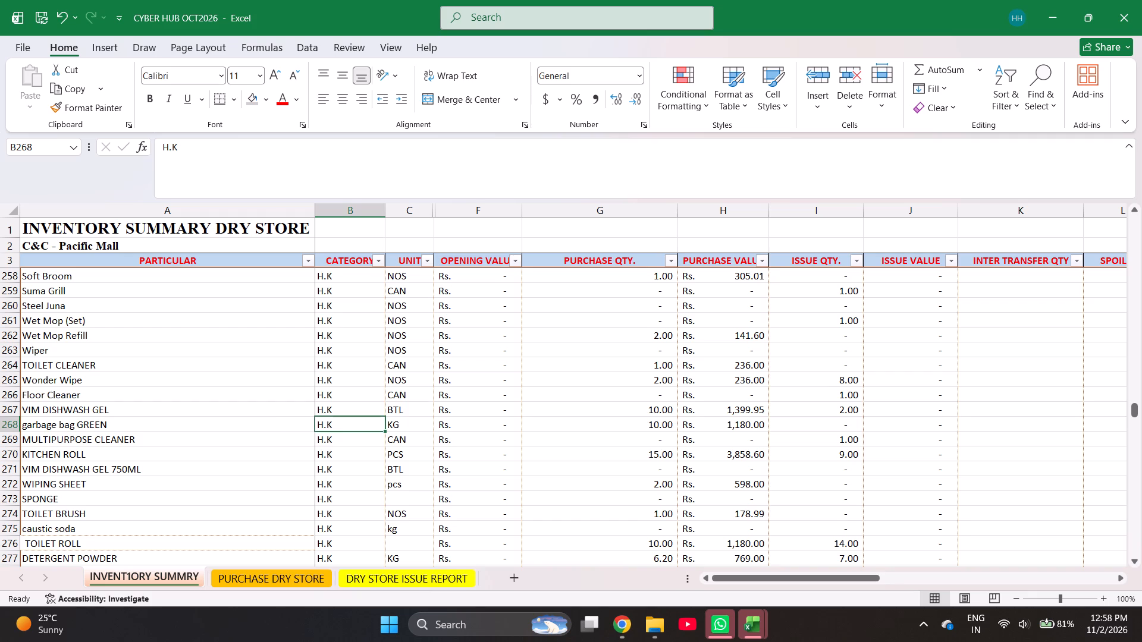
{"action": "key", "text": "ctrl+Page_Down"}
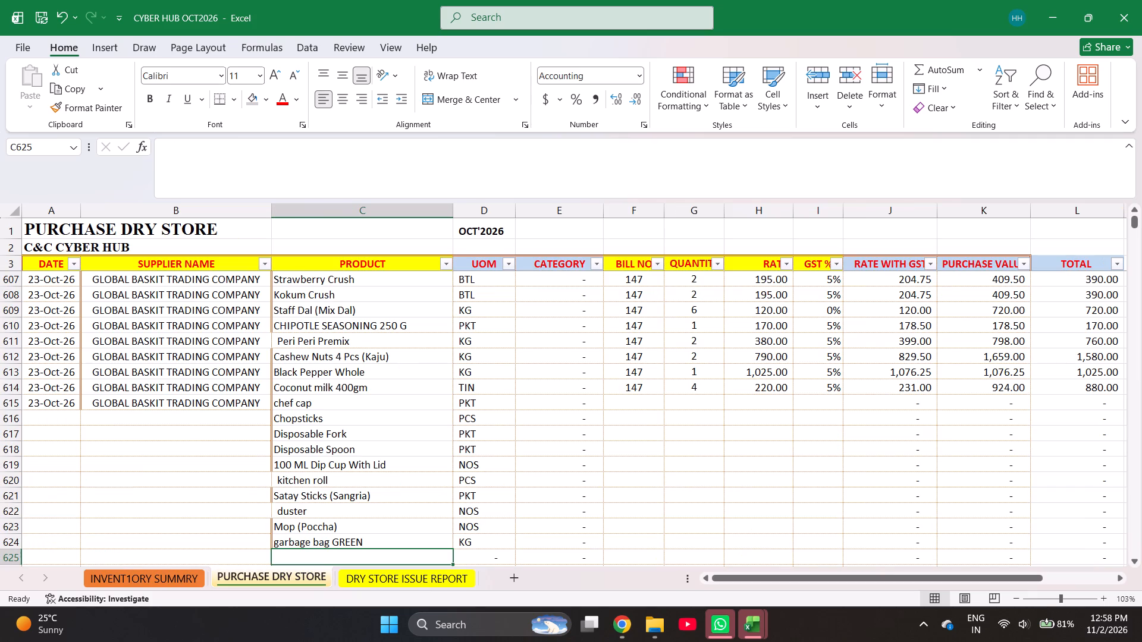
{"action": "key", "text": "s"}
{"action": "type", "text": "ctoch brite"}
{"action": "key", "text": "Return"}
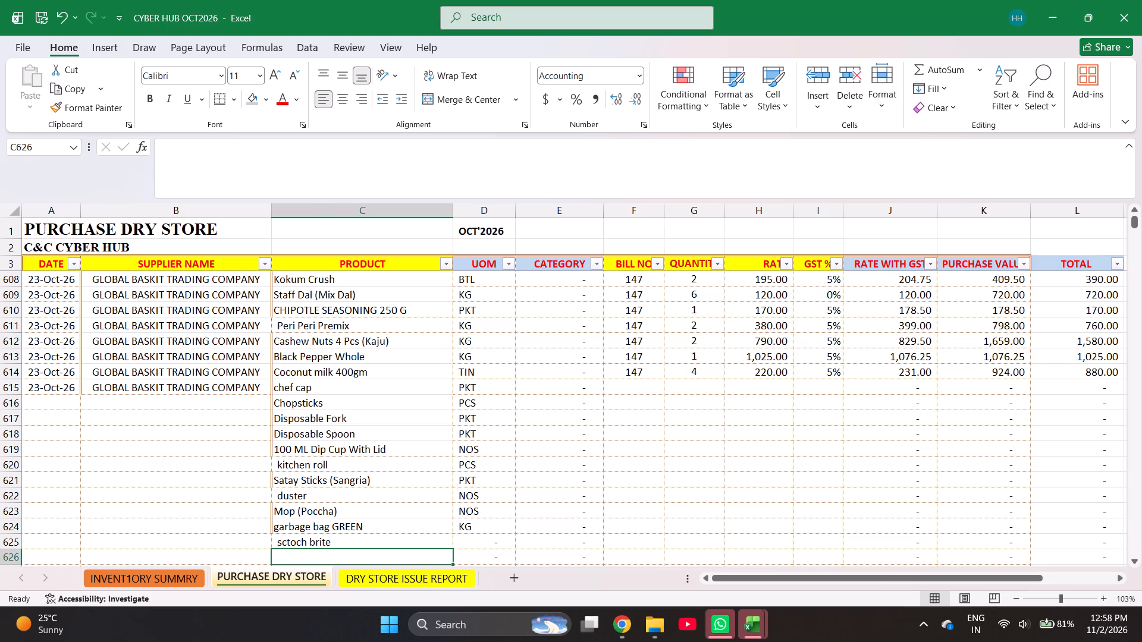
Search the inventory summary for "brite" and copy Scotch Brite into the product cell of purchase row 625.
{"action": "key", "text": "ctrl+Page_Up"}
{"action": "key", "text": "ctrl+f"}
{"action": "type", "text": "bru"}
{"action": "key", "text": "BackSpace"}
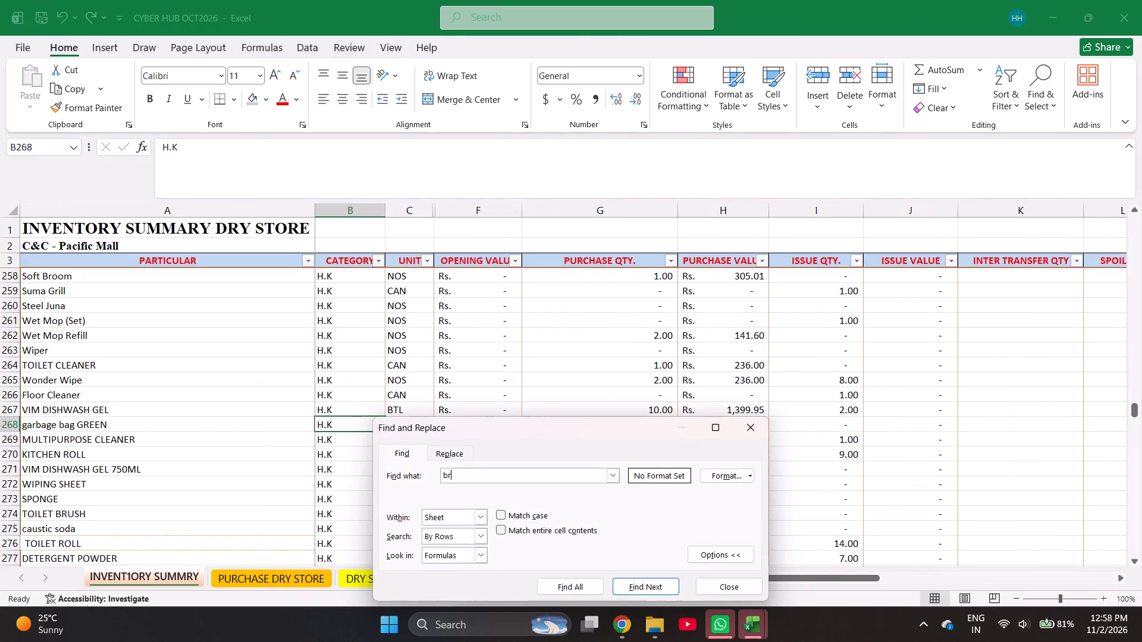
{"action": "type", "text": "ite"}
{"action": "key", "text": "Return"}
{"action": "key", "text": "Escape"}
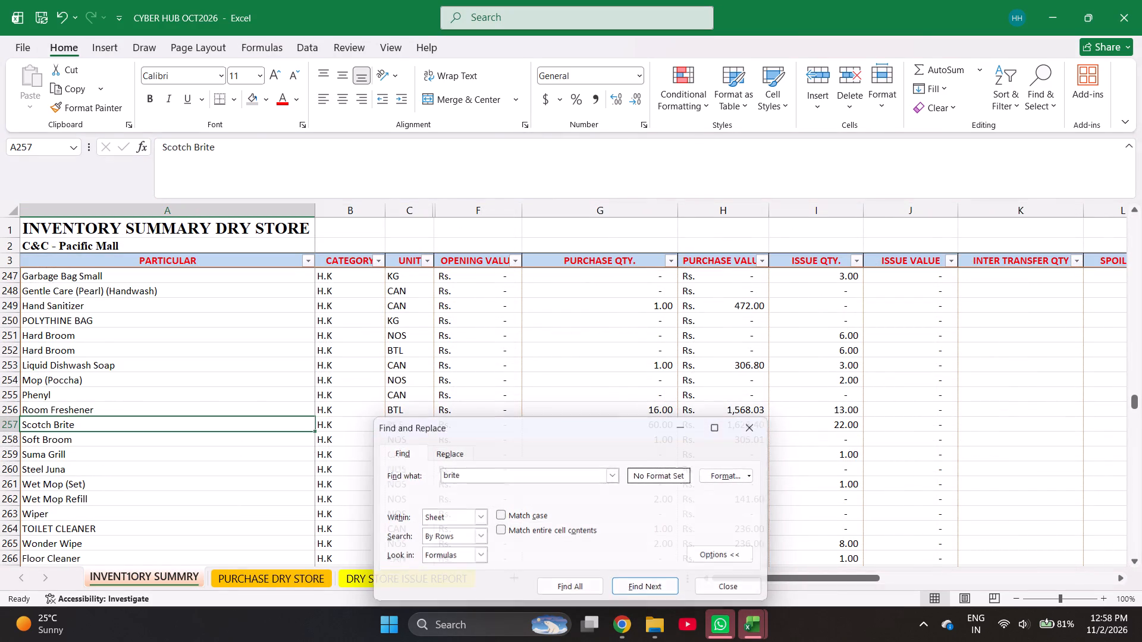
{"action": "key", "text": "ctrl+c"}
{"action": "key", "text": "ctrl+Page_Down"}
{"action": "key", "text": "Return"}
{"action": "key", "text": "Return"}
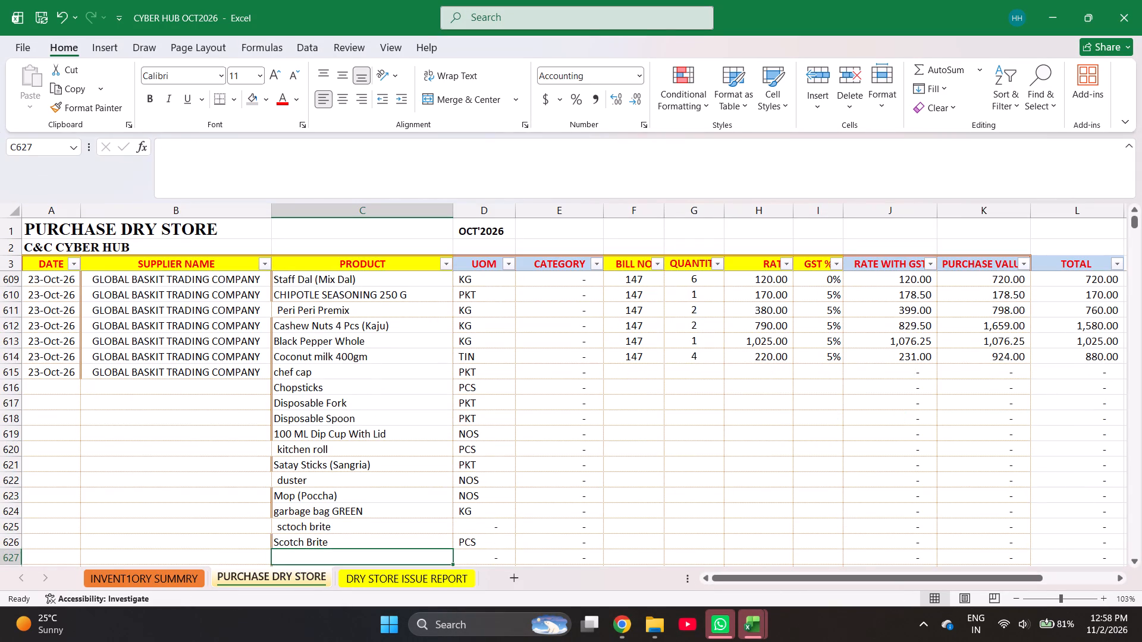
{"action": "key", "text": "ctrl+z"}
{"action": "key", "text": "Down"}
{"action": "key", "text": "Up"}
{"action": "key", "text": "Up"}
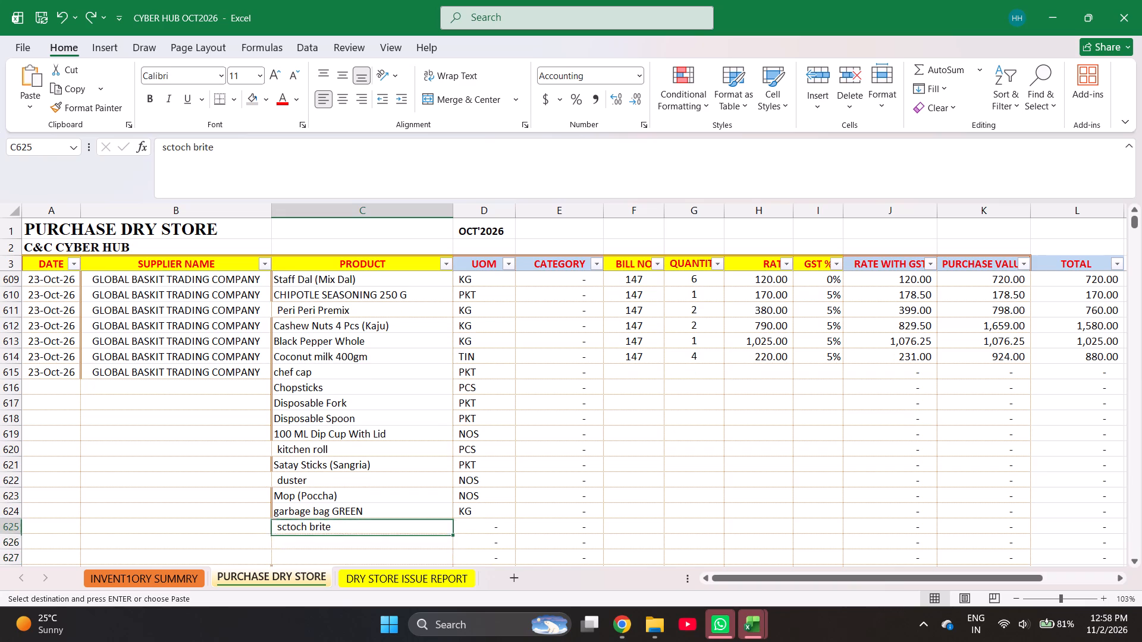
{"action": "key", "text": "Return"}
{"action": "key", "text": "Return"}
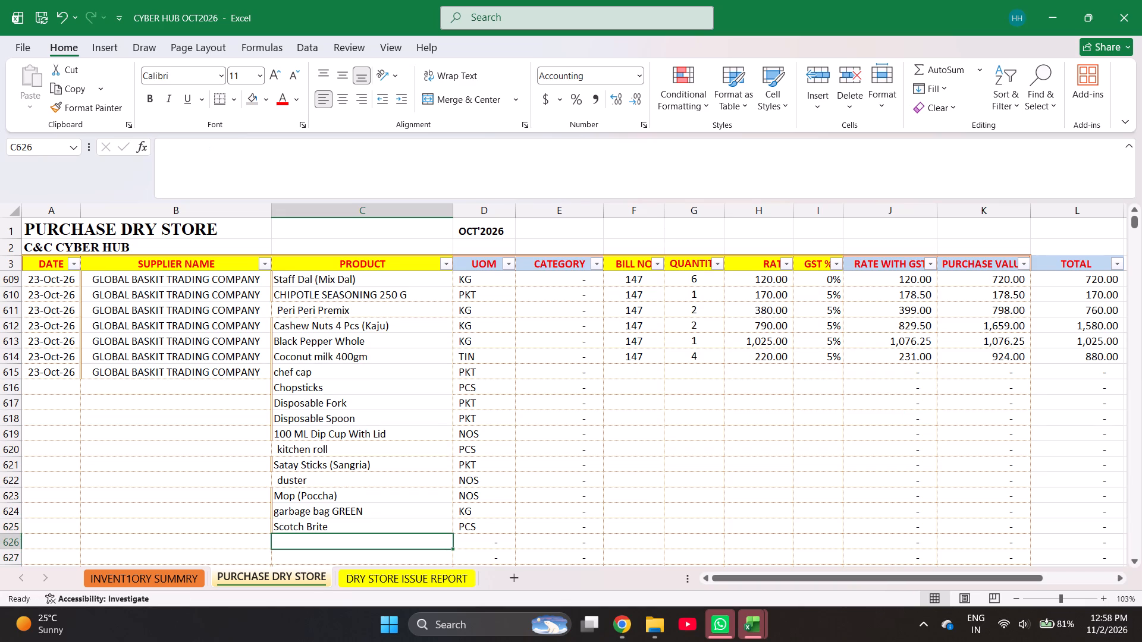
Search the inventory summary for "wonder" and copy Wonder Wipe into the product cell of purchase row 626.
{"action": "key", "text": "ctrl+Page_Up"}
{"action": "key", "text": "ctrl+f"}
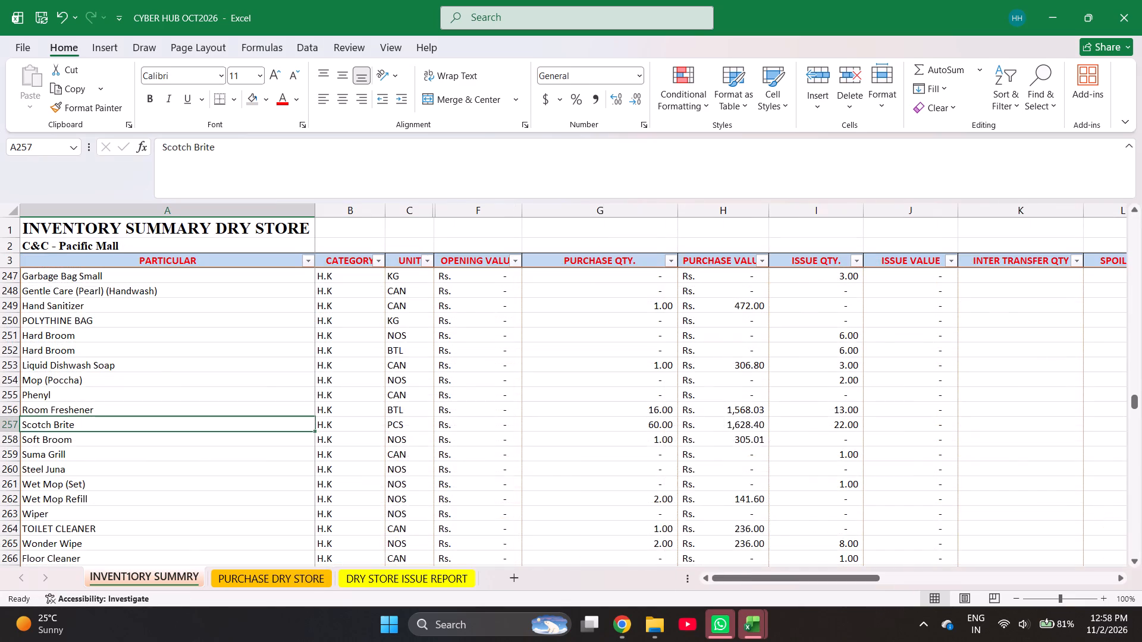
{"action": "type", "text": "wonder"}
{"action": "key", "text": "Return"}
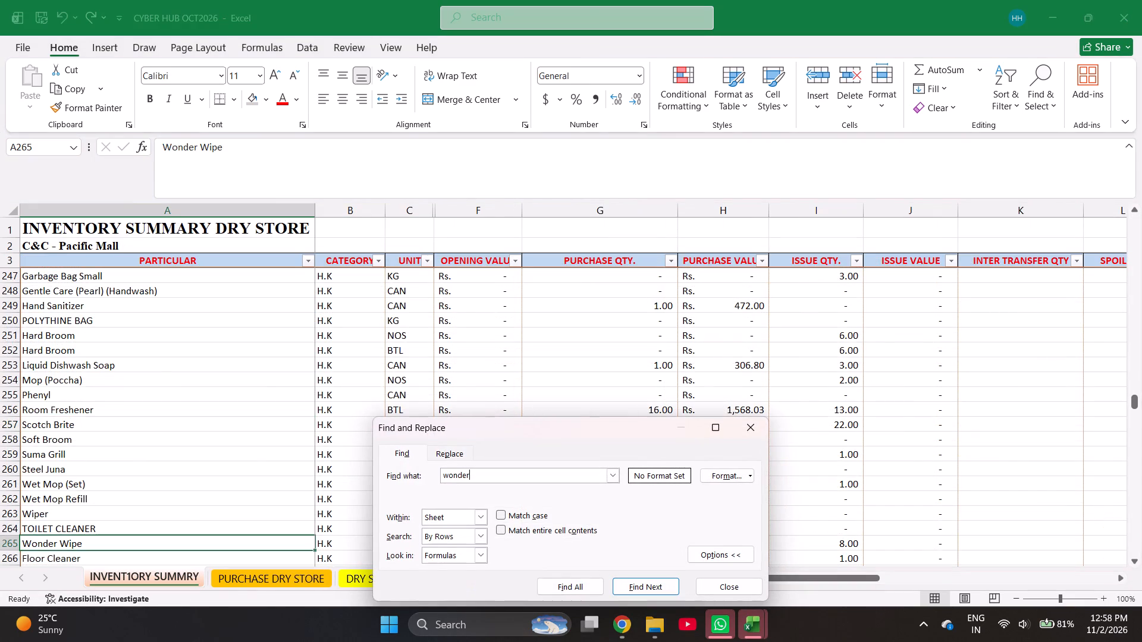
{"action": "key", "text": "Escape"}
{"action": "key", "text": "ctrl+c"}
{"action": "key", "text": "ctrl+Page_Down"}
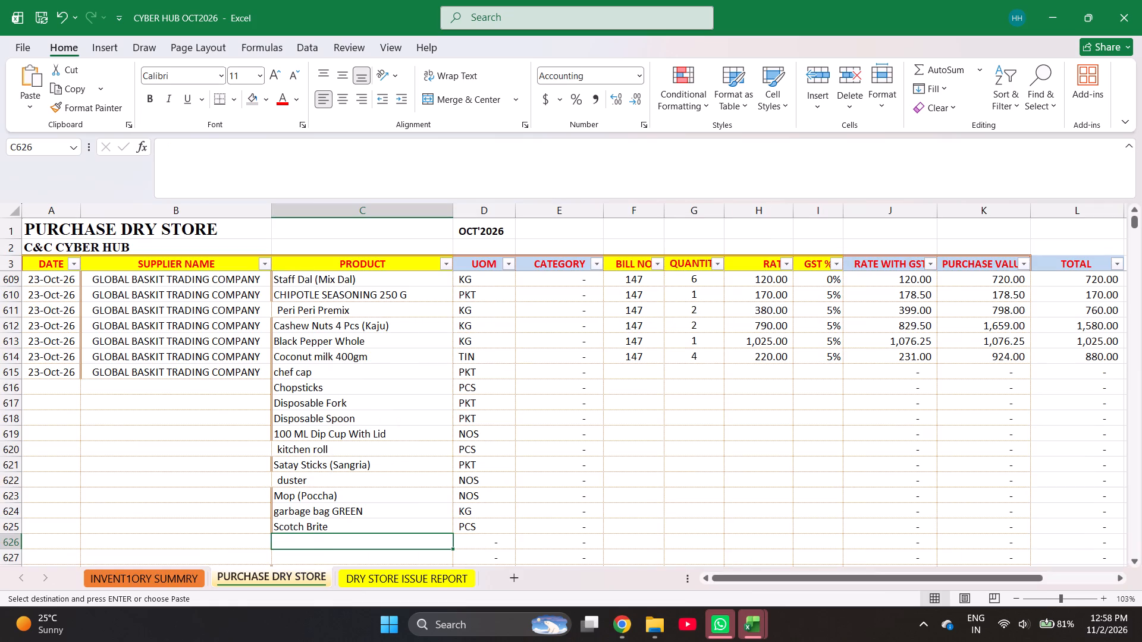
{"action": "key", "text": "Return"}
{"action": "key", "text": "Return"}
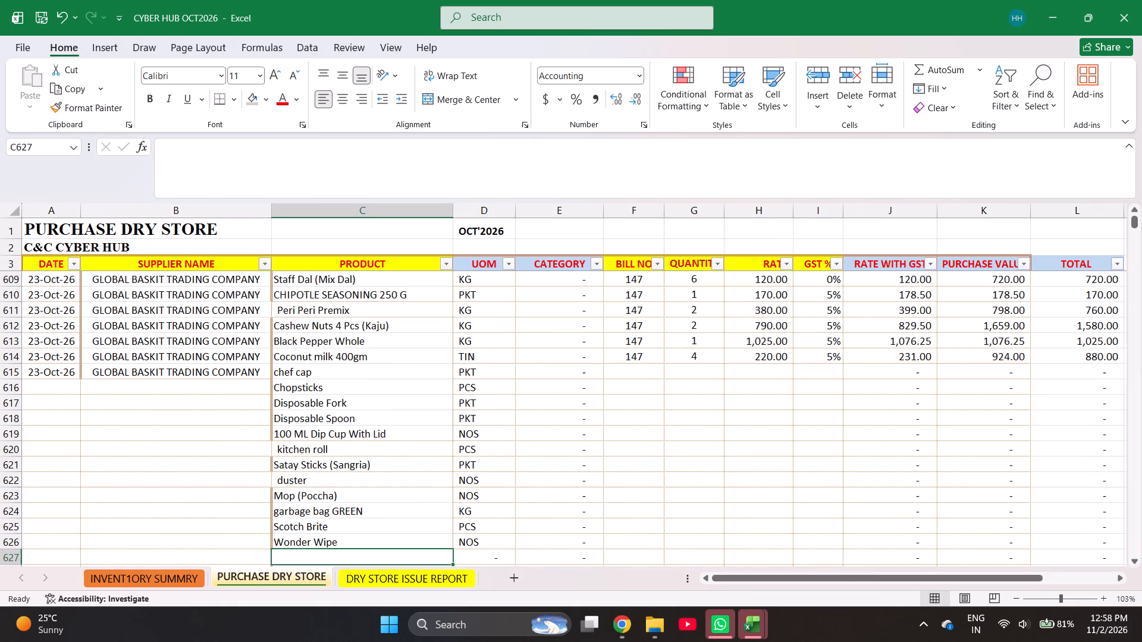
Search the inventory summary for "multi" and copy MULTIPURPOSE CLEANER into the product cell of purchase row 627.
{"action": "type", "text": "mu"}
{"action": "key", "text": "l"}
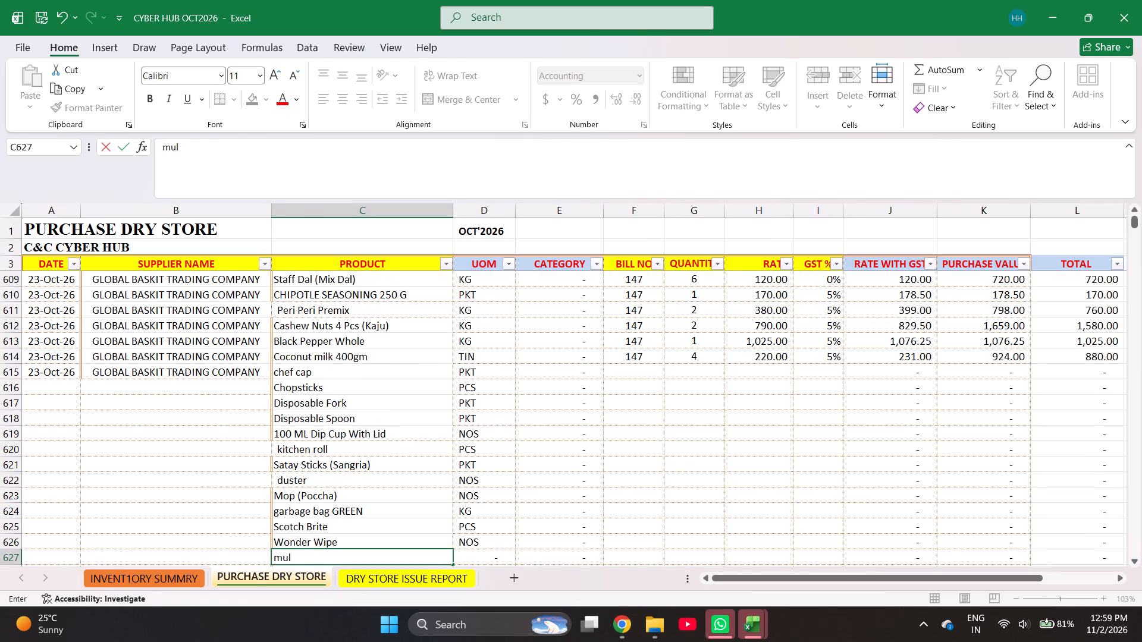
{"action": "key", "text": "ctrl+Page_Up"}
{"action": "key", "text": "ctrl+f"}
{"action": "type", "text": "multi"}
{"action": "key", "text": "Return"}
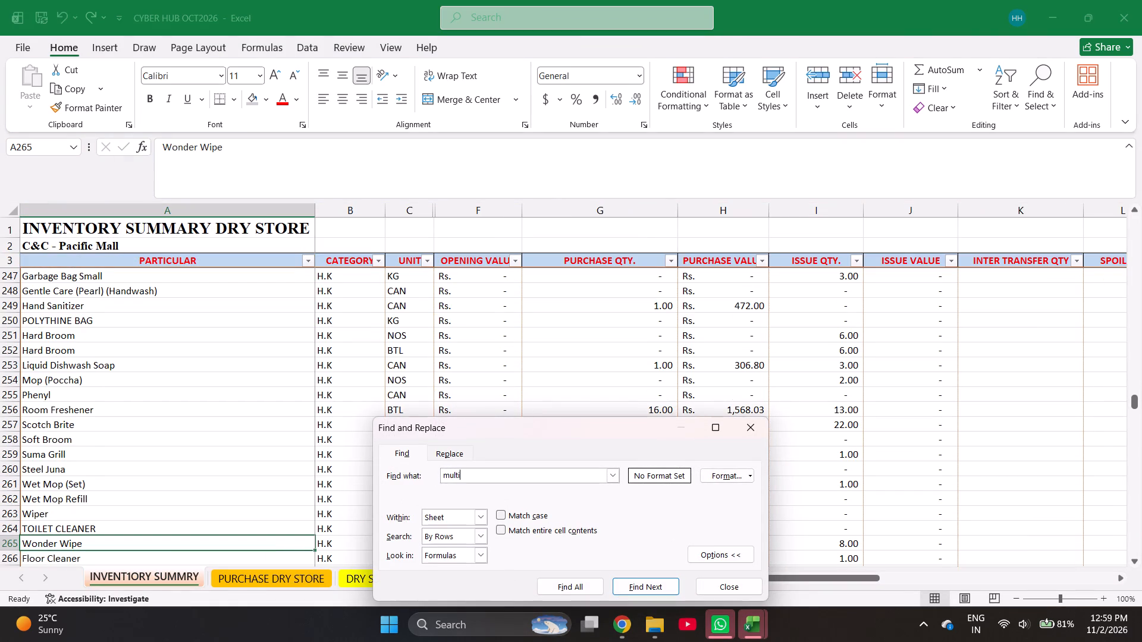
{"action": "key", "text": "Escape"}
{"action": "key", "text": "ctrl+c"}
{"action": "key", "text": "ctrl+Page_Down"}
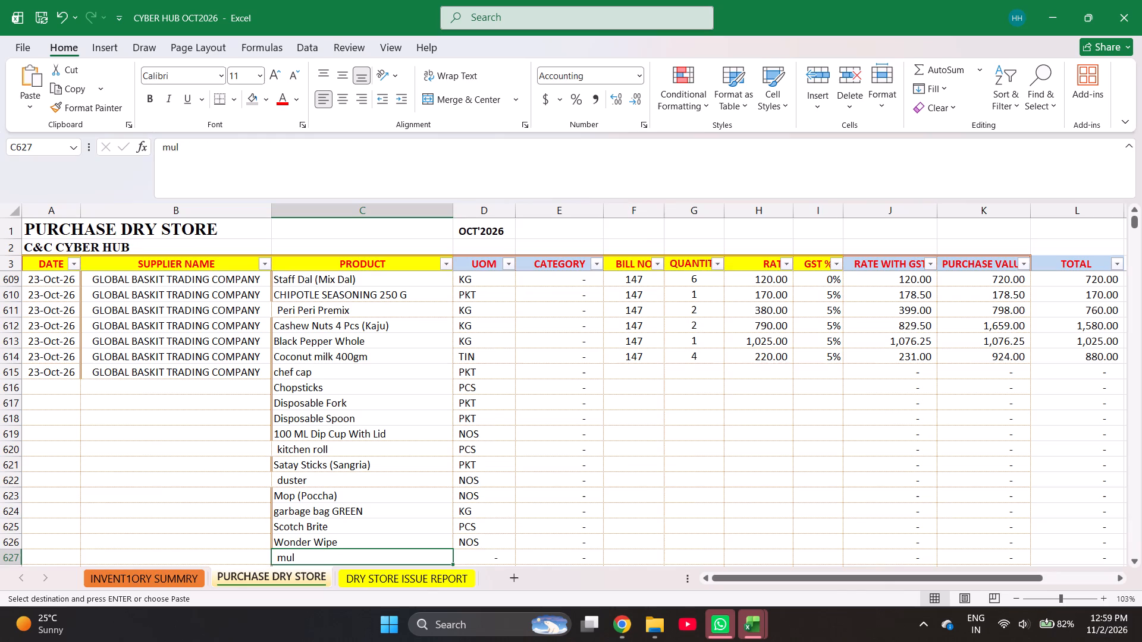
{"action": "key", "text": "Return"}
{"action": "key", "text": "Return"}
Enter bill number 148 for the chef cap purchase in row 615.
{"action": "key", "text": "Left"}
{"action": "key", "text": "ctrl+Up"}
{"action": "key", "text": "shift+Right"}
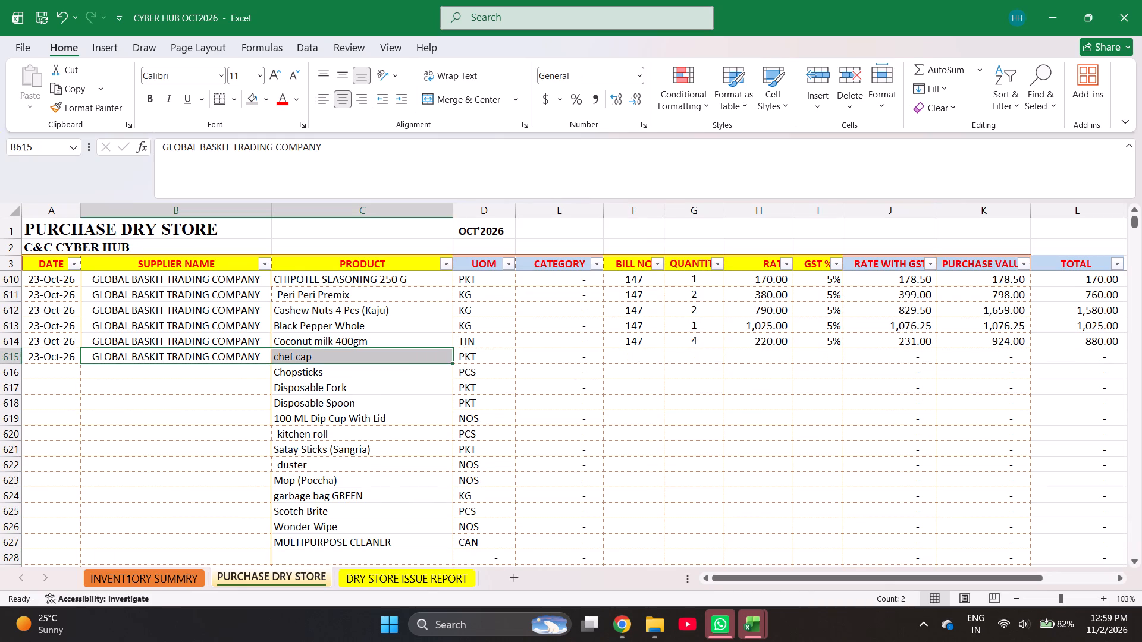
{"action": "key", "text": "Right"}
{"action": "key", "text": "ctrl+shift+Down"}
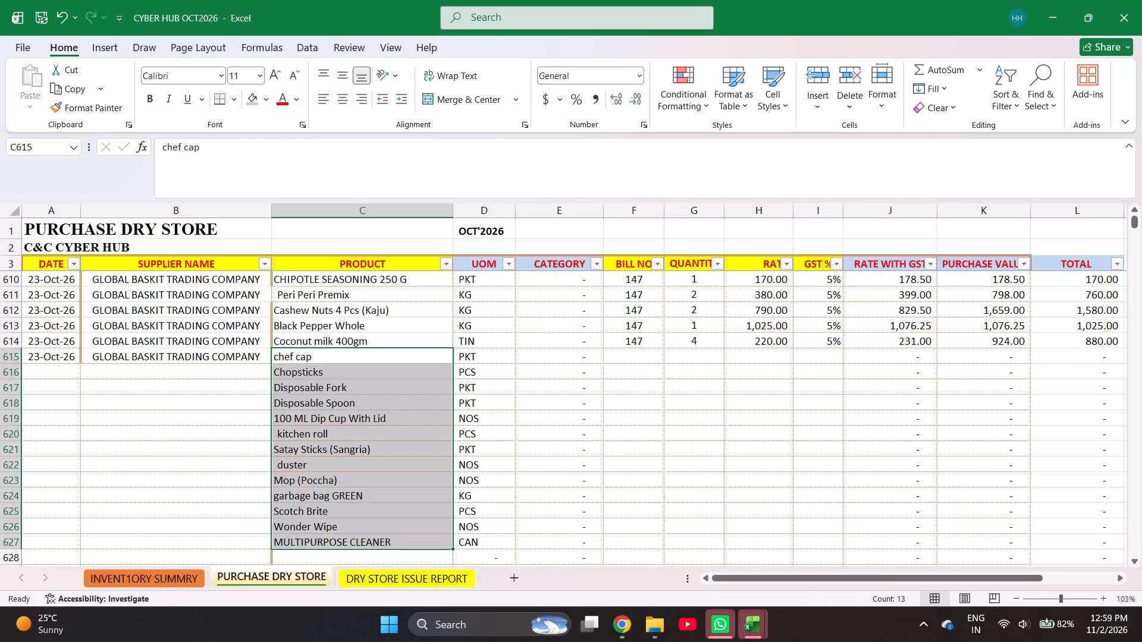
{"action": "key", "text": "Right"}
{"action": "key", "text": "Right"}
{"action": "key", "text": "Right"}
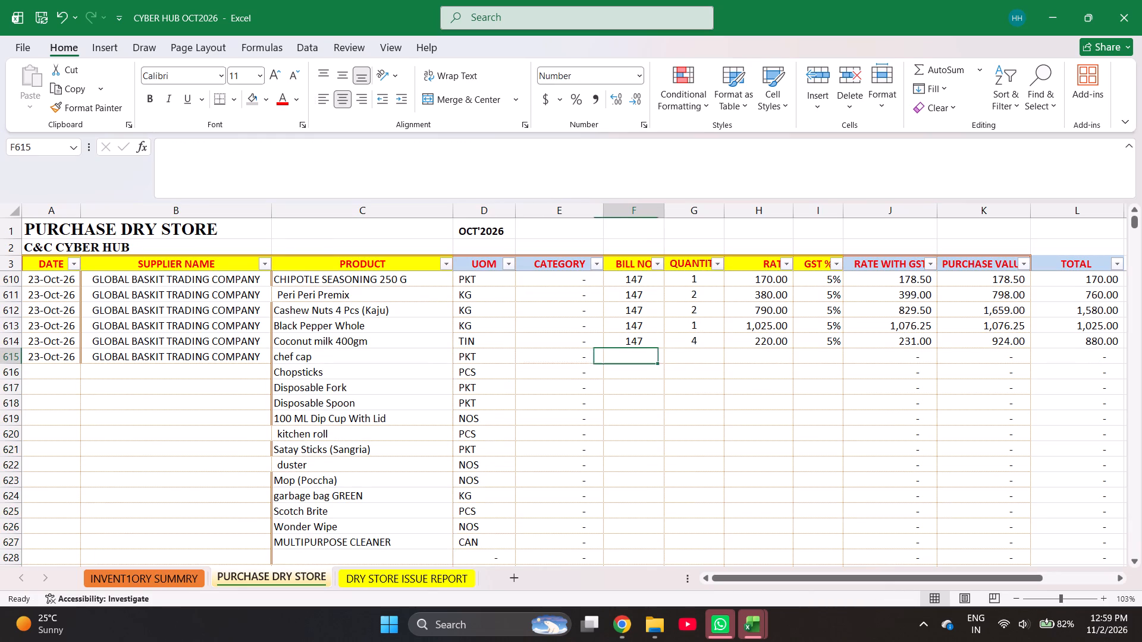
{"action": "type", "text": "148"}
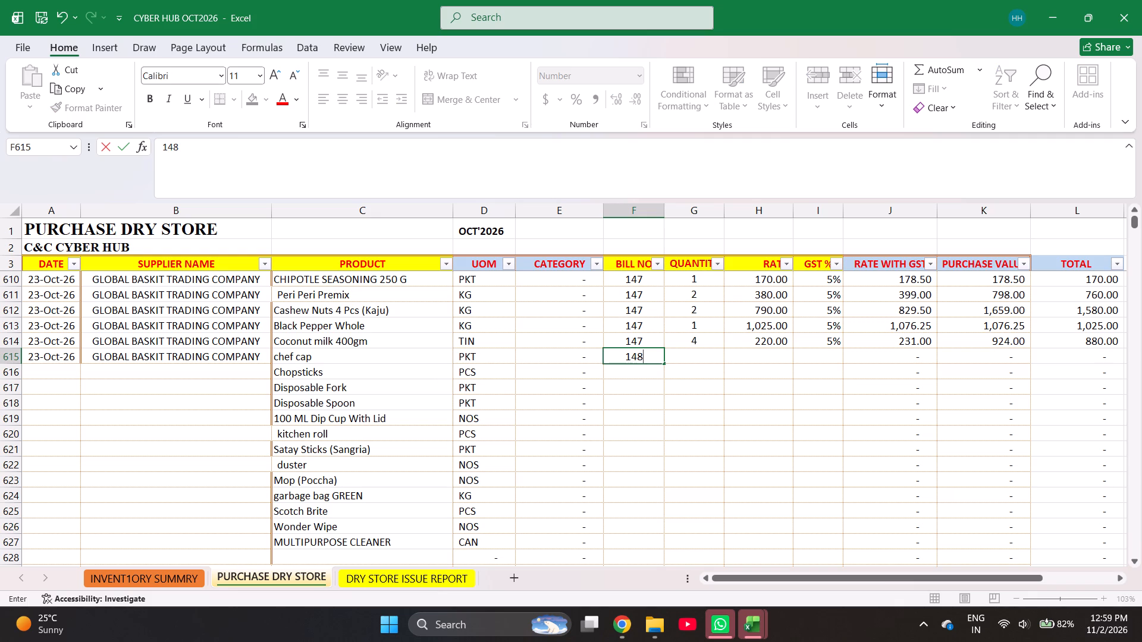
{"action": "key", "text": "Right"}
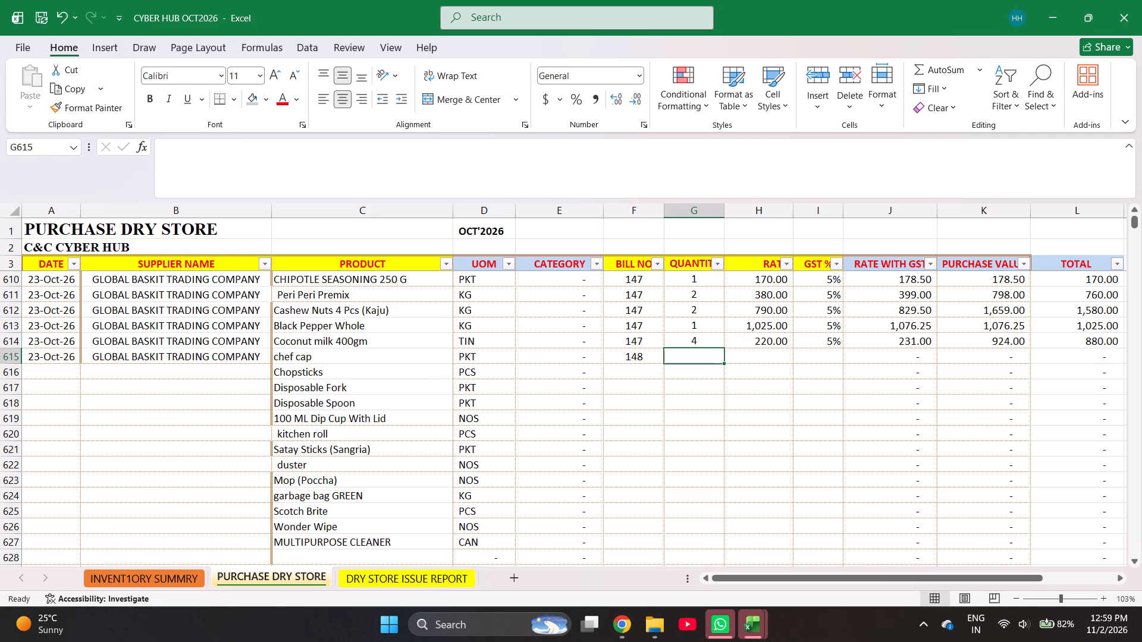
Enter quantities 3, 3, 4, 3, 200, 3 and 5 for chef cap through Satay Sticks in rows 615 to 621.
{"action": "key", "text": "3"}
{"action": "key", "text": "Return"}
{"action": "key", "text": "3"}
{"action": "key", "text": "Return"}
{"action": "key", "text": "4"}
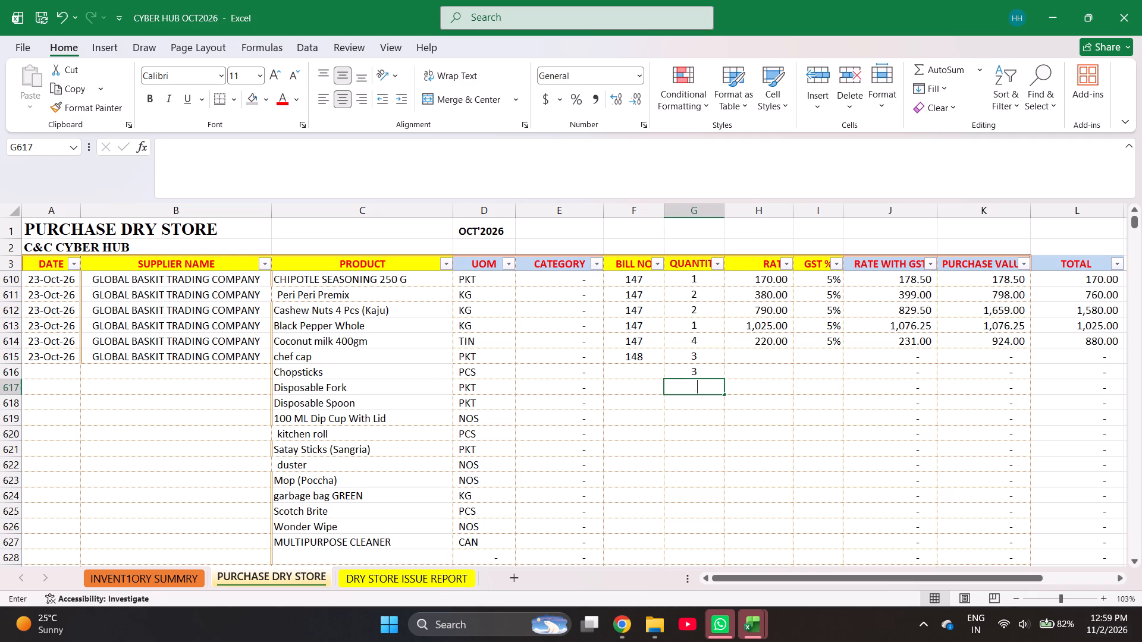
{"action": "key", "text": "Return"}
{"action": "key", "text": "3"}
{"action": "key", "text": "Return"}
{"action": "type", "text": "200"}
{"action": "key", "text": "Return"}
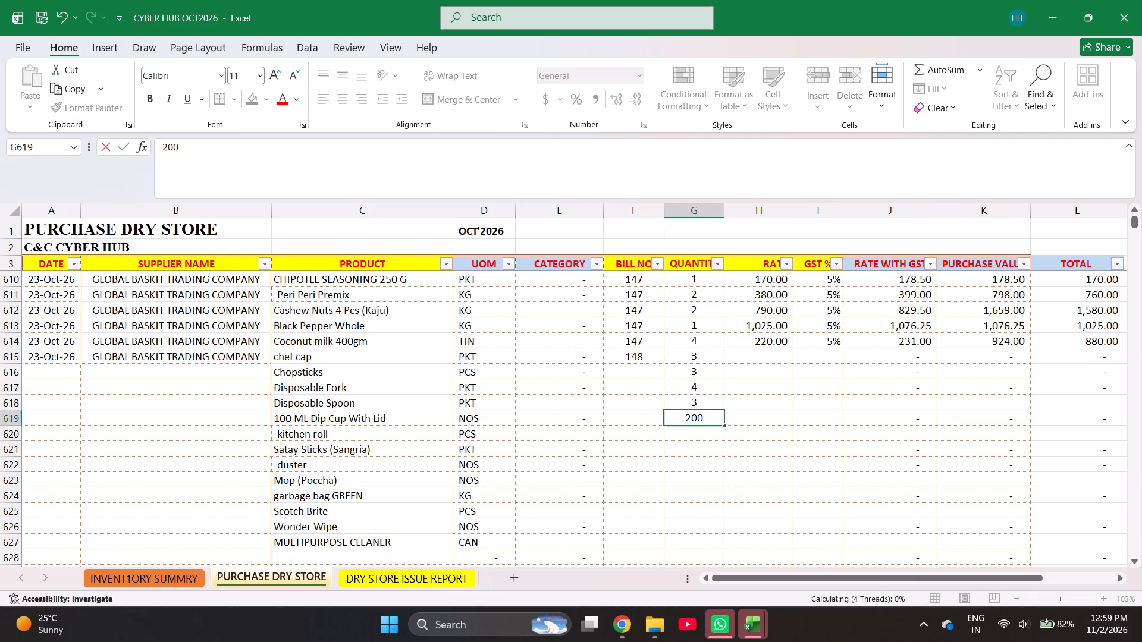
{"action": "key", "text": "3"}
{"action": "key", "text": "Return"}
{"action": "key", "text": "5"}
{"action": "key", "text": "Return"}
Enter quantities 2, 6, 10, 20, 3 and 2 for duster through MULTIPURPOSE CLEANER in rows 622 to 627.
{"action": "key", "text": "2"}
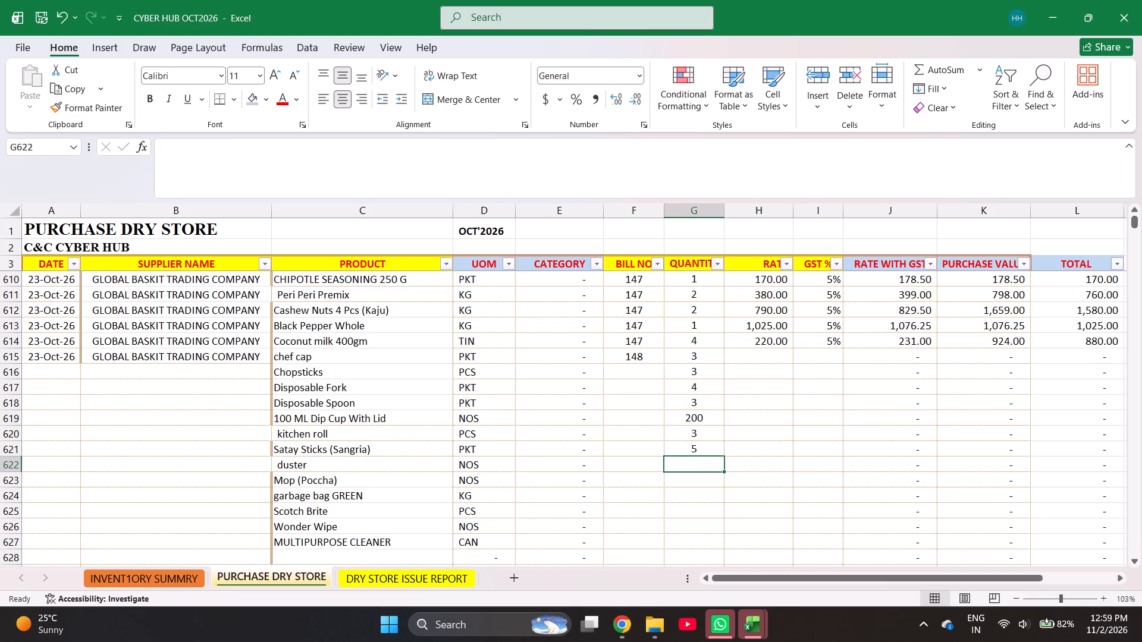
{"action": "key", "text": "Return"}
{"action": "key", "text": "6"}
{"action": "key", "text": "Return"}
{"action": "type", "text": "10"}
{"action": "key", "text": "Return"}
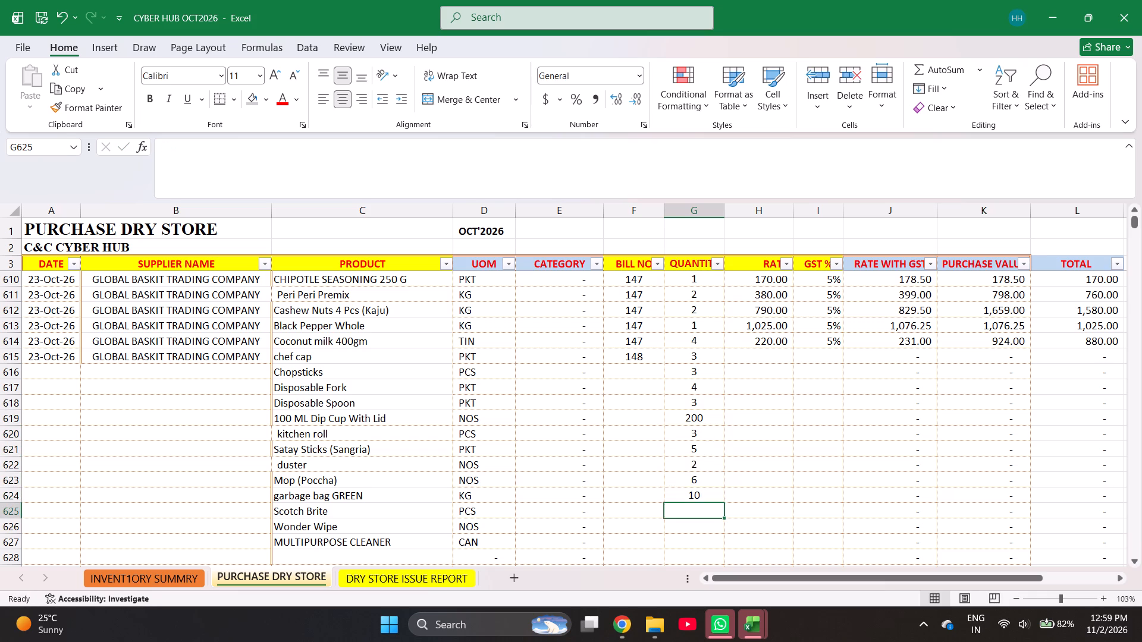
{"action": "type", "text": "20"}
{"action": "key", "text": "Return"}
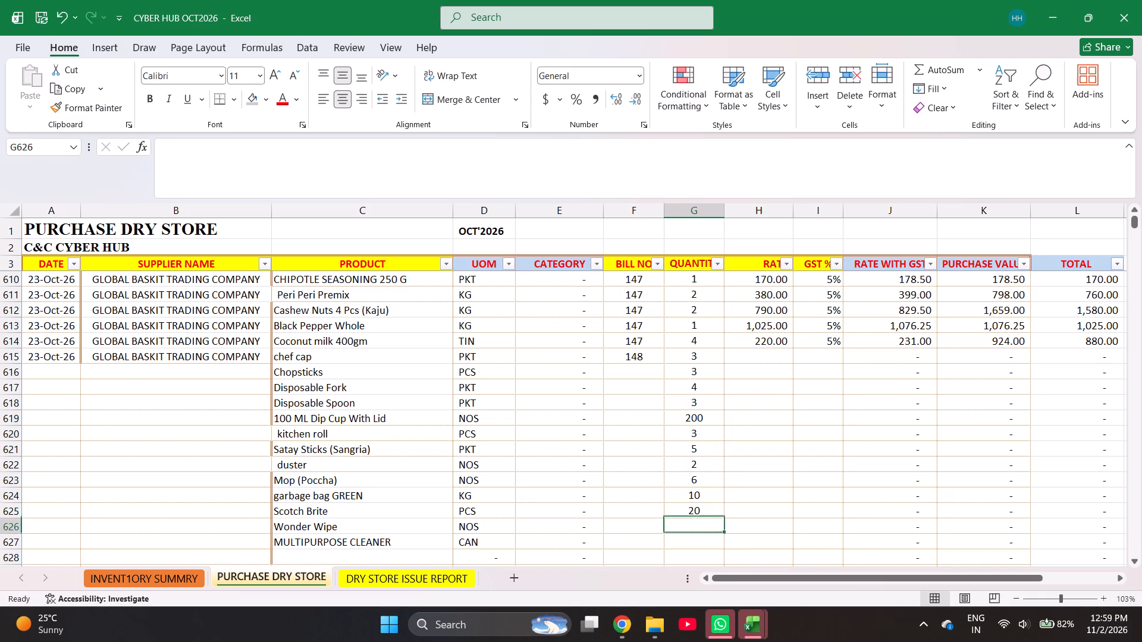
{"action": "key", "text": "3"}
{"action": "key", "text": "Return"}
{"action": "key", "text": "2"}
{"action": "key", "text": "Return"}
Enter rates 67, 220, 67 and 67 for chef cap, Chopsticks, Disposable Fork and Disposable Spoon in rows 615 to 618.
{"action": "key", "text": "Right"}
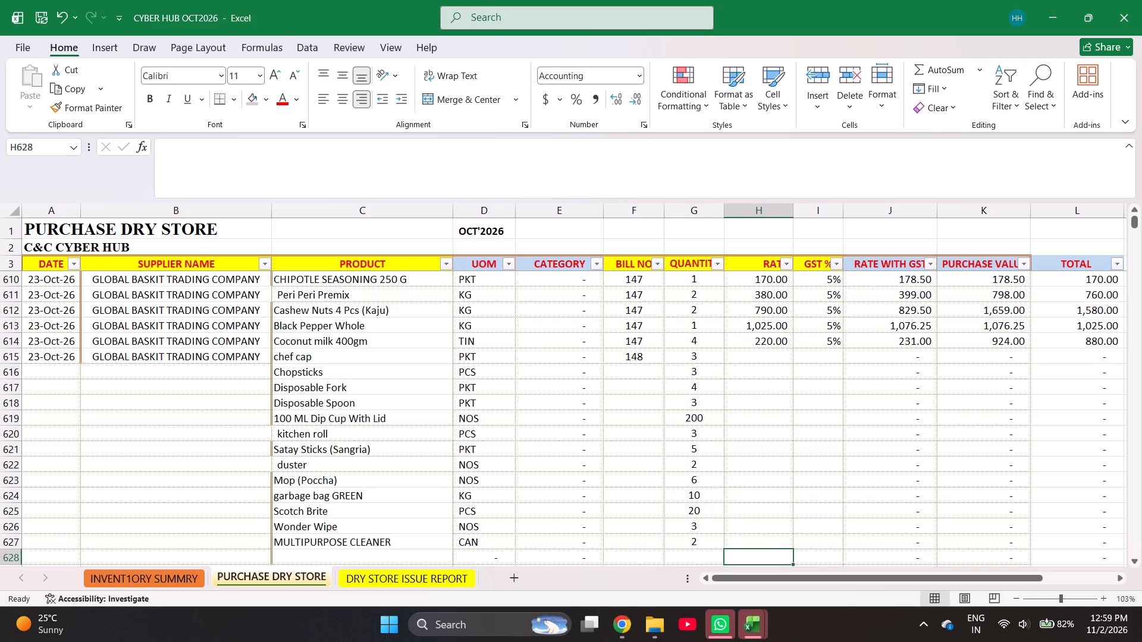
{"action": "key", "text": "ctrl+Up"}
{"action": "key", "text": "Down"}
{"action": "type", "text": "67"}
{"action": "key", "text": "Return"}
{"action": "type", "text": "220"}
{"action": "key", "text": "Return"}
{"action": "type", "text": "67"}
{"action": "key", "text": "Return"}
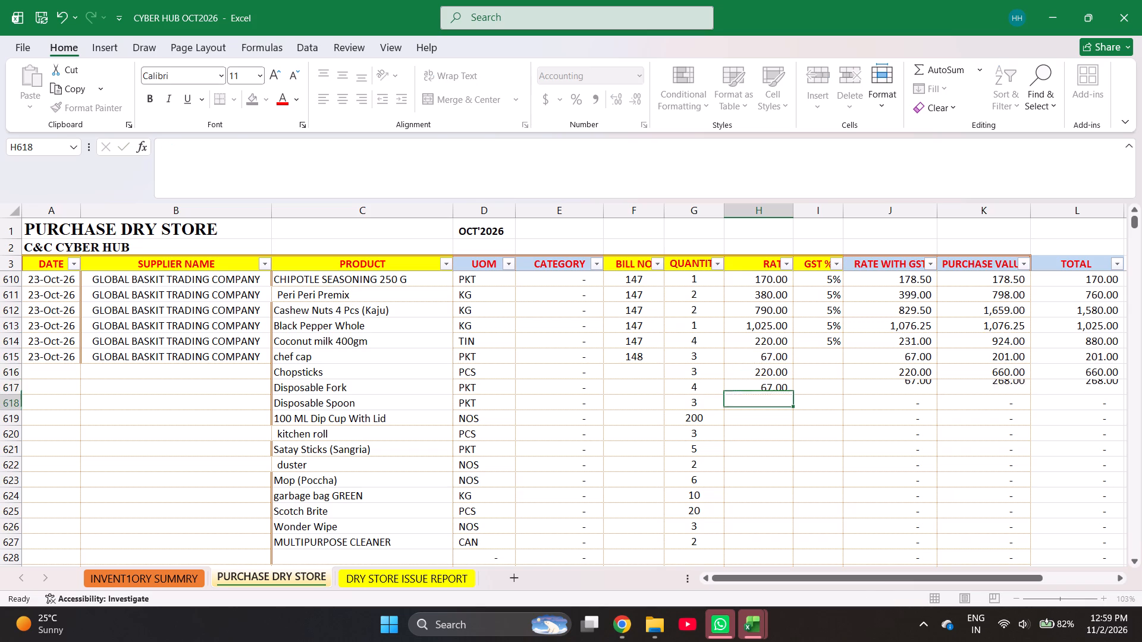
{"action": "type", "text": "67"}
{"action": "key", "text": "Return"}
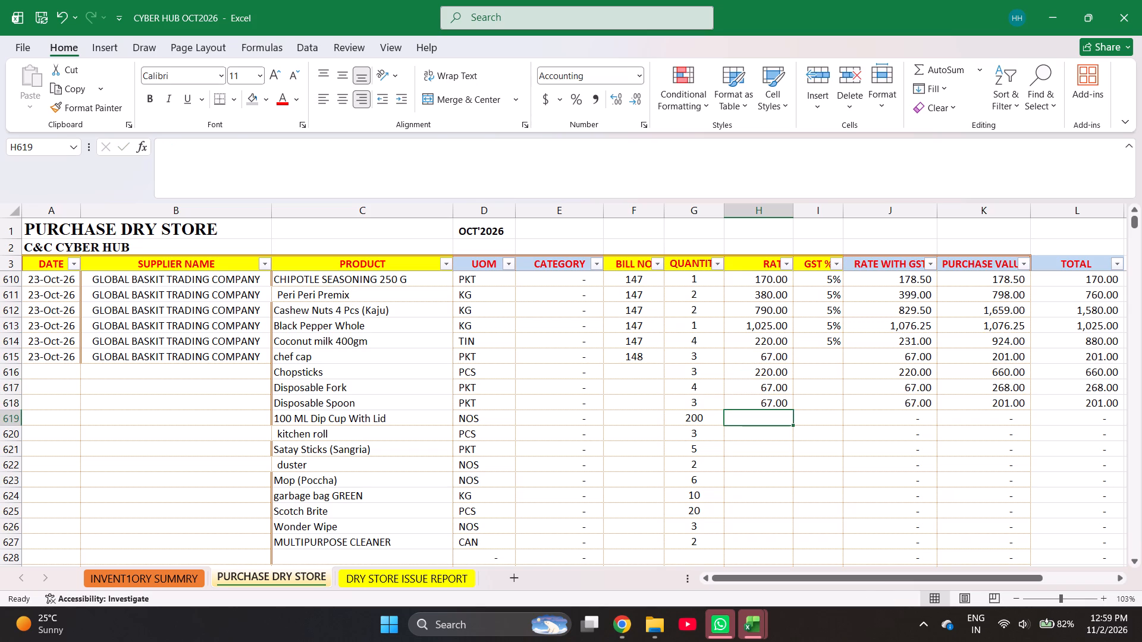
Enter rates 2.80, 210, 20 and 90 for the dip cup, kitchen roll, Satay Sticks and duster in rows 619 to 622.
{"action": "key", "text": "period"}
{"action": "key", "text": "Escape"}
{"action": "type", "text": "2.80"}
{"action": "key", "text": "Return"}
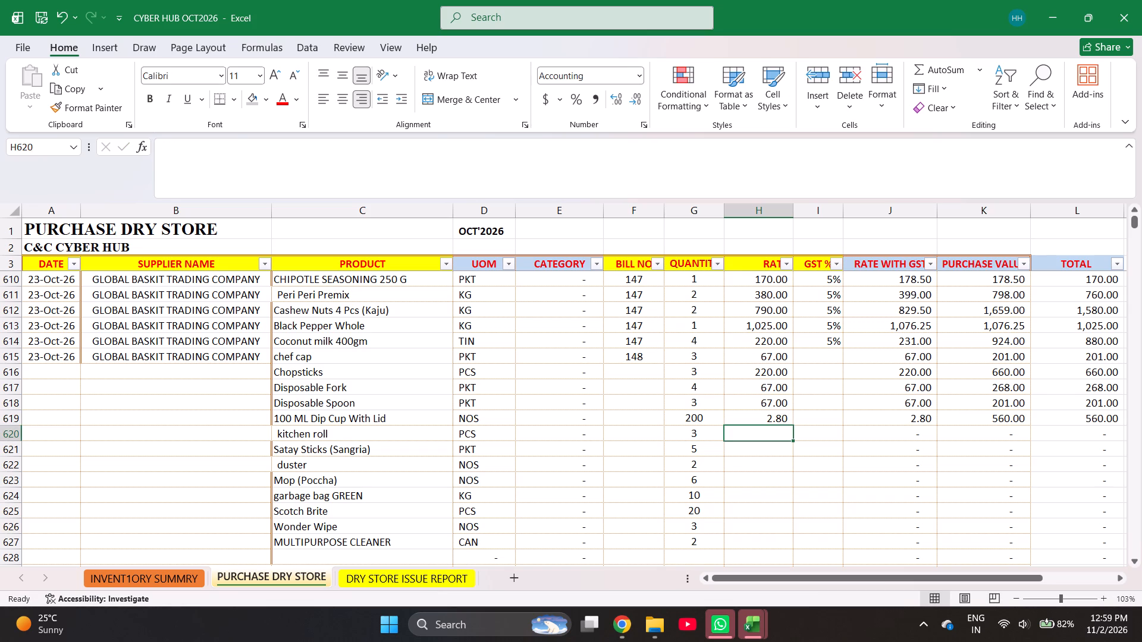
{"action": "type", "text": "210"}
{"action": "key", "text": "Return"}
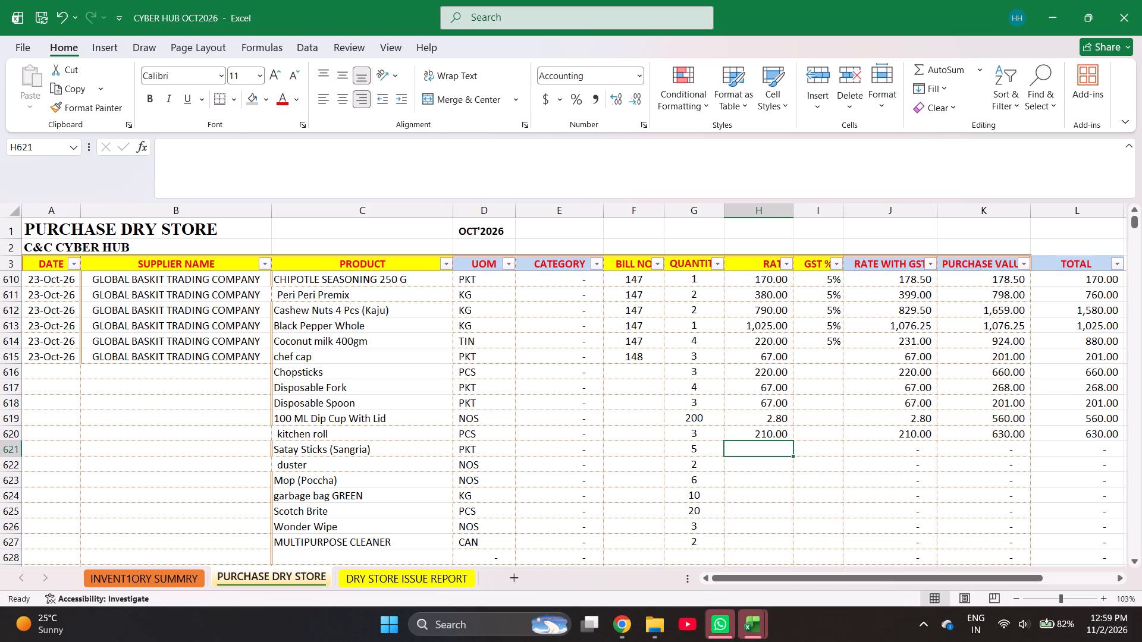
{"action": "type", "text": "20"}
{"action": "key", "text": "Return"}
{"action": "type", "text": "90"}
{"action": "key", "text": "Return"}
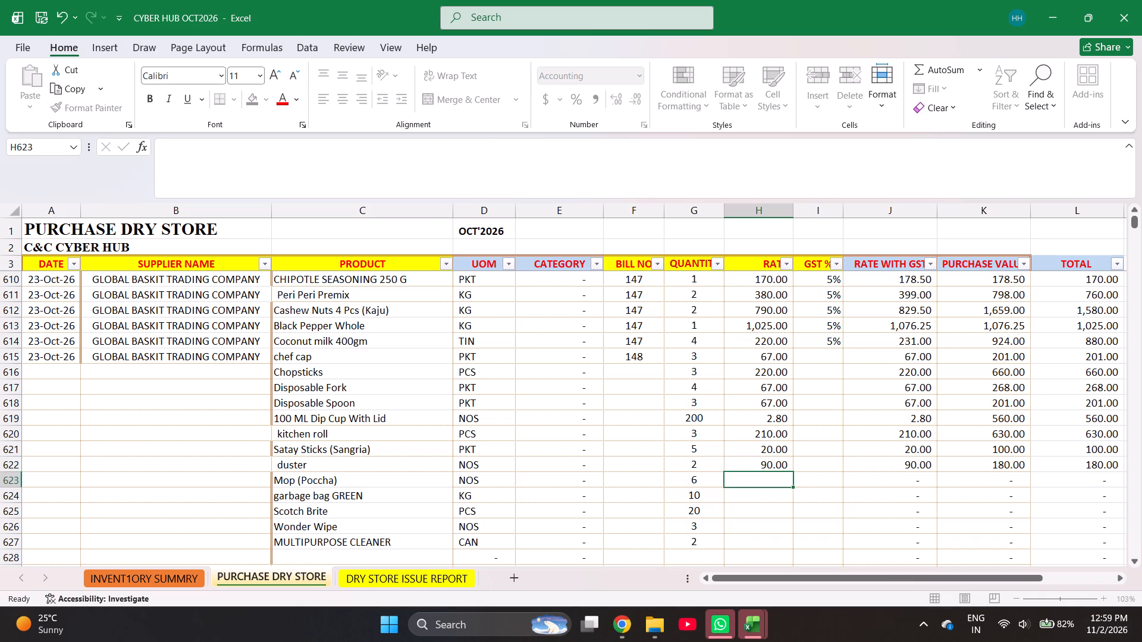
Enter rates 12.50, 100, 23, 100 and 350 for Mop (Poccha) through MULTIPURPOSE CLEANER in rows 623 to 627.
{"action": "type", "text": "12.50"}
{"action": "key", "text": "Return"}
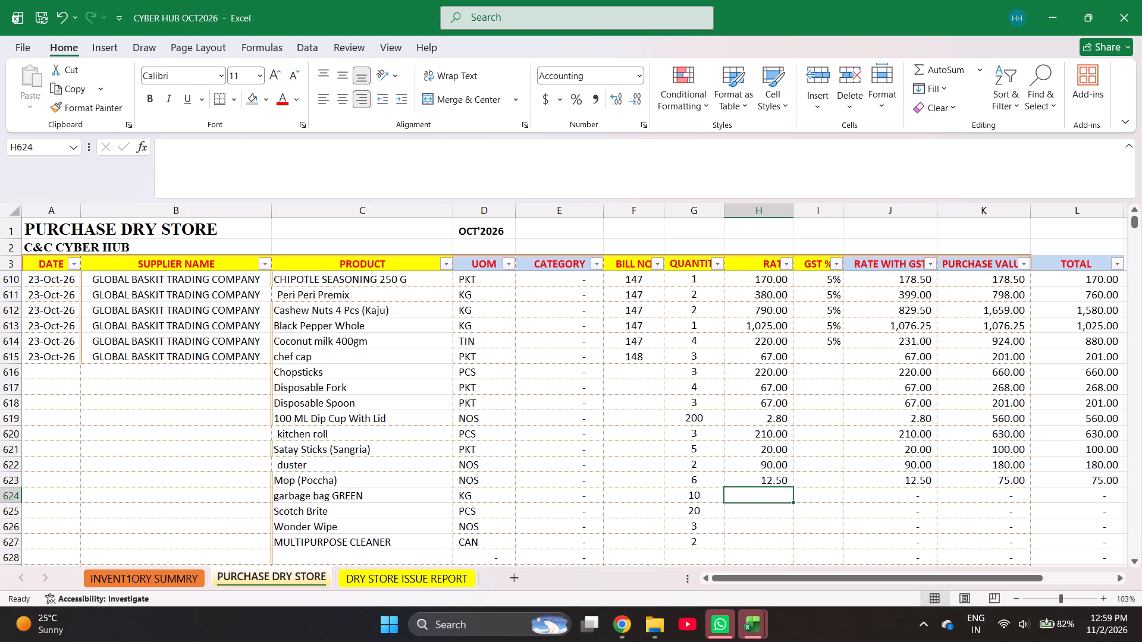
{"action": "type", "text": "100"}
{"action": "key", "text": "Return"}
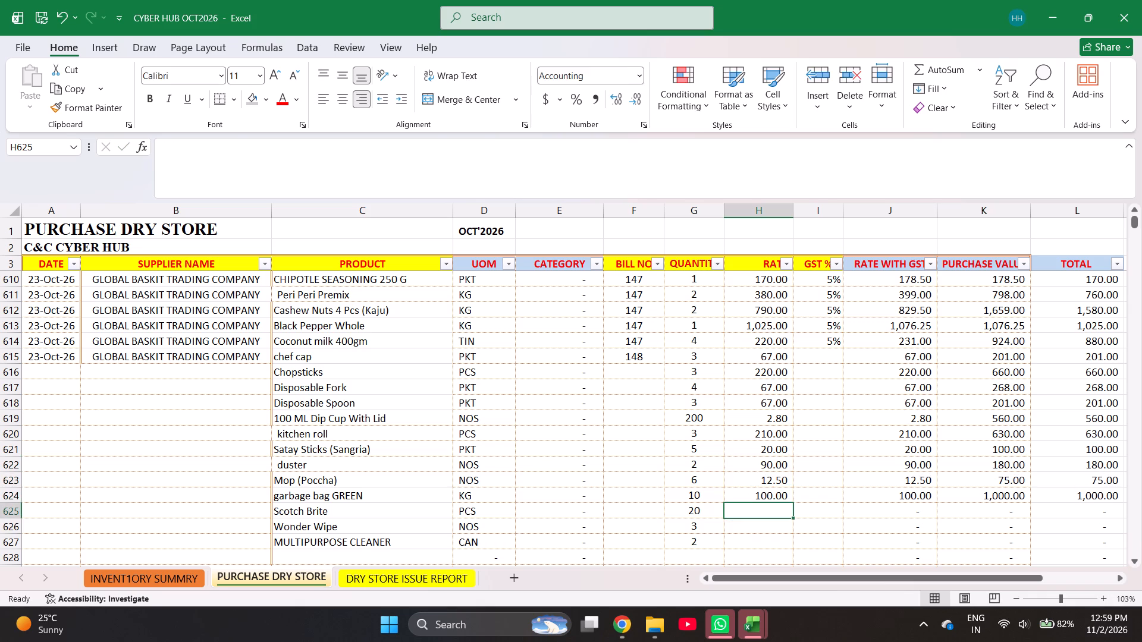
{"action": "type", "text": "23"}
{"action": "key", "text": "Return"}
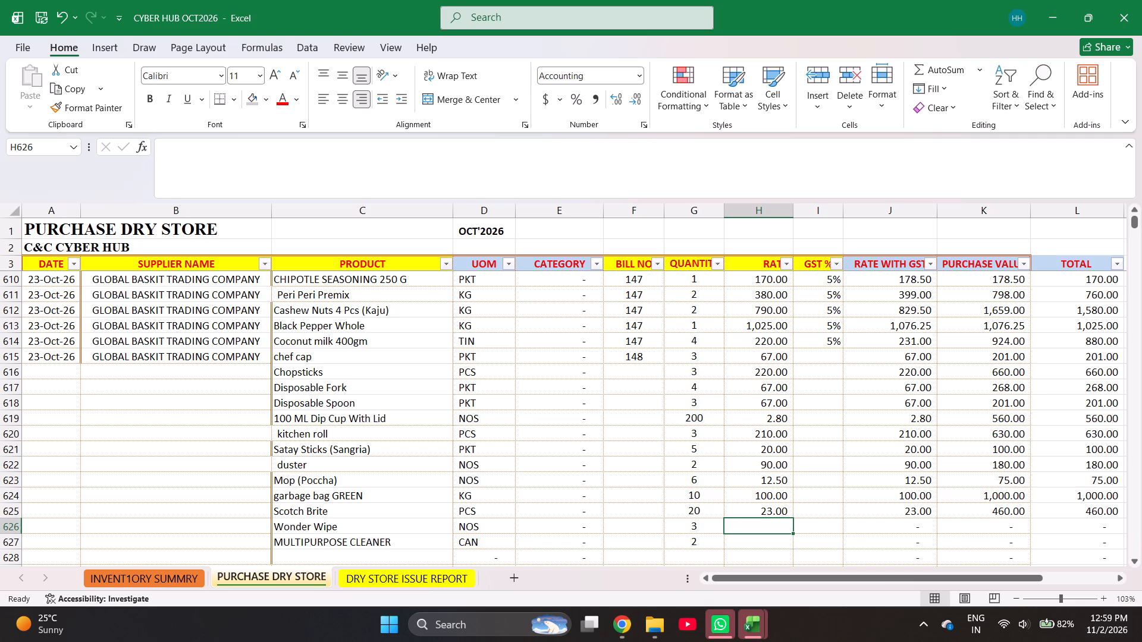
{"action": "type", "text": "100"}
{"action": "key", "text": "Return"}
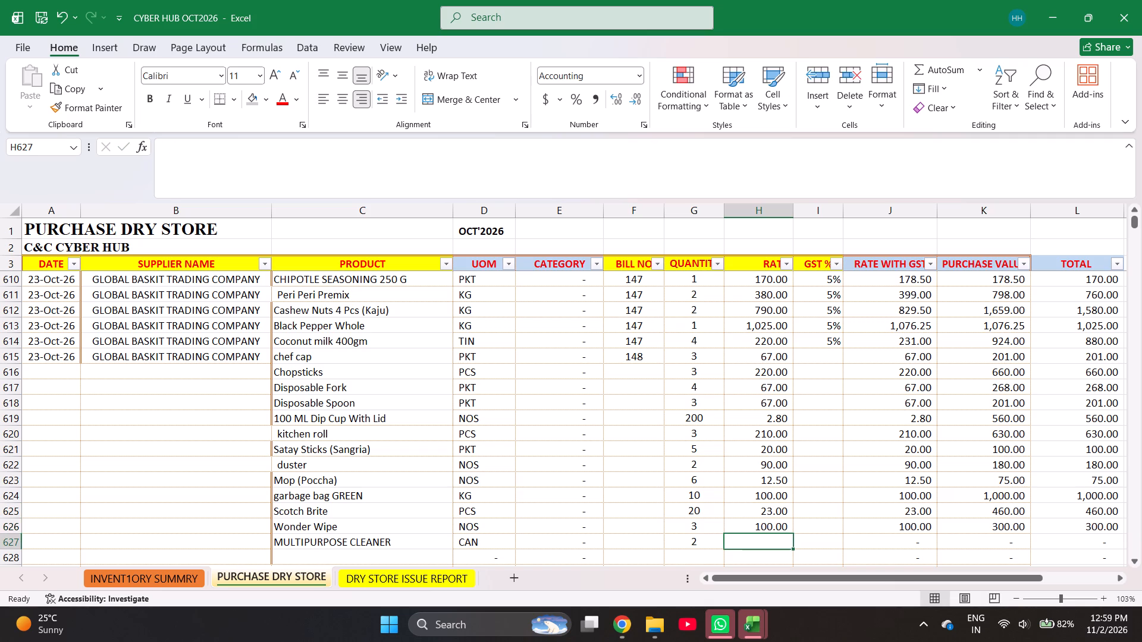
{"action": "type", "text": "350"}
{"action": "key", "text": "Return"}
Enter GST of 18% for chef cap and 5% for Chopsticks, Disposable Fork and Disposable Spoon in rows 615 to 618.
{"action": "key", "text": "Right"}
{"action": "key", "text": "ctrl+Up"}
{"action": "key", "text": "Down"}
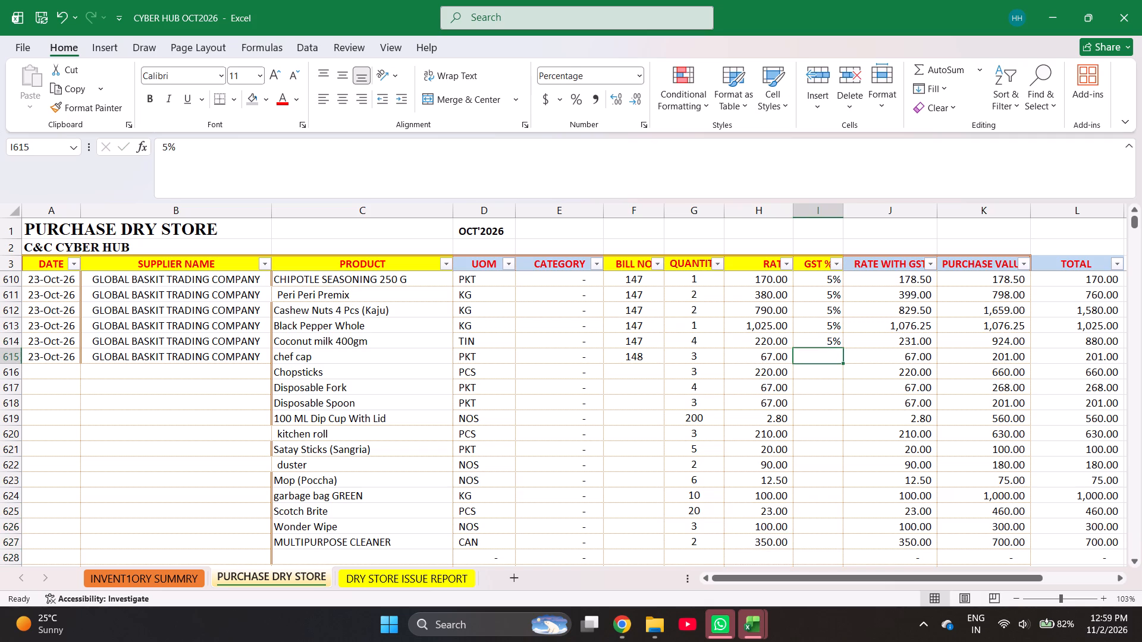
{"action": "type", "text": "18"}
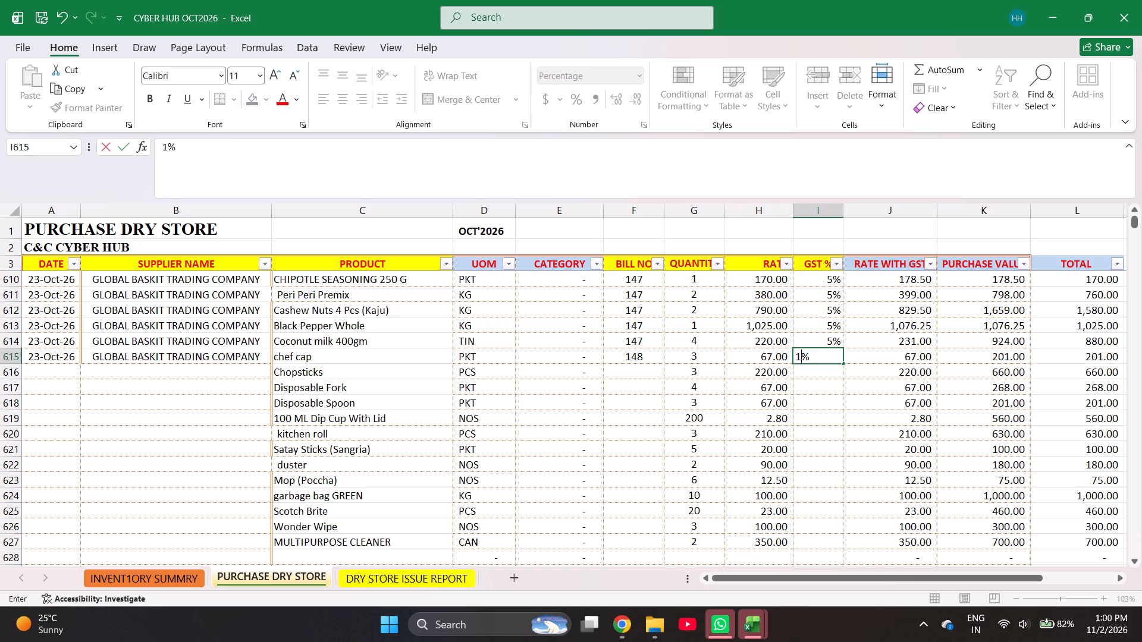
{"action": "key", "text": "Return"}
{"action": "key", "text": "5"}
{"action": "key", "text": "Return"}
{"action": "key", "text": "5"}
{"action": "key", "text": "Return"}
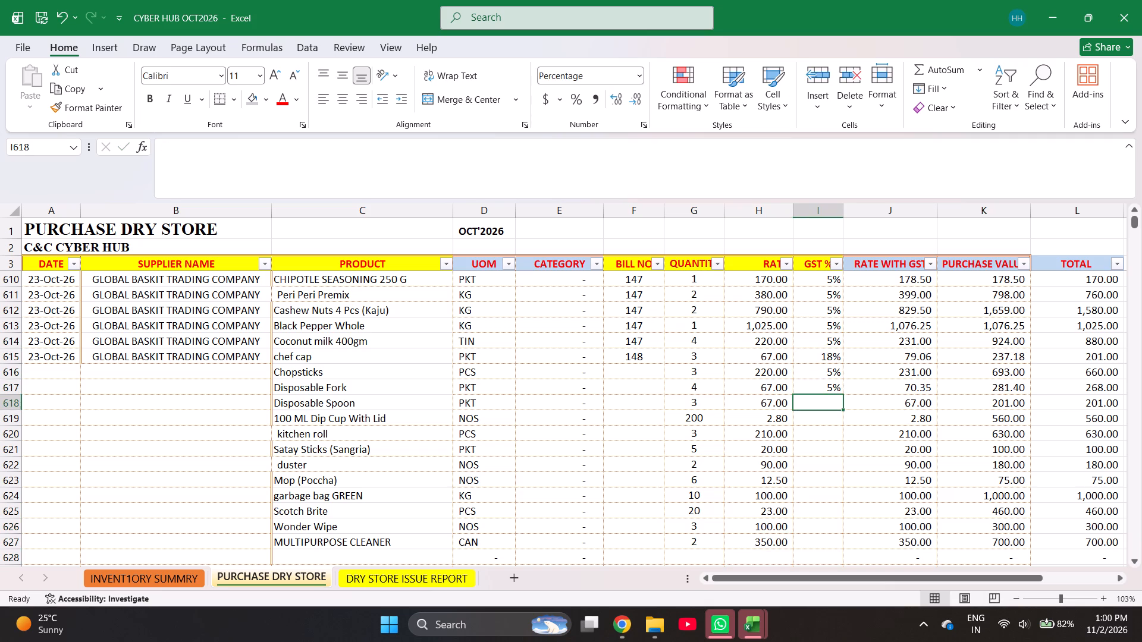
{"action": "key", "text": "5"}
{"action": "key", "text": "Return"}
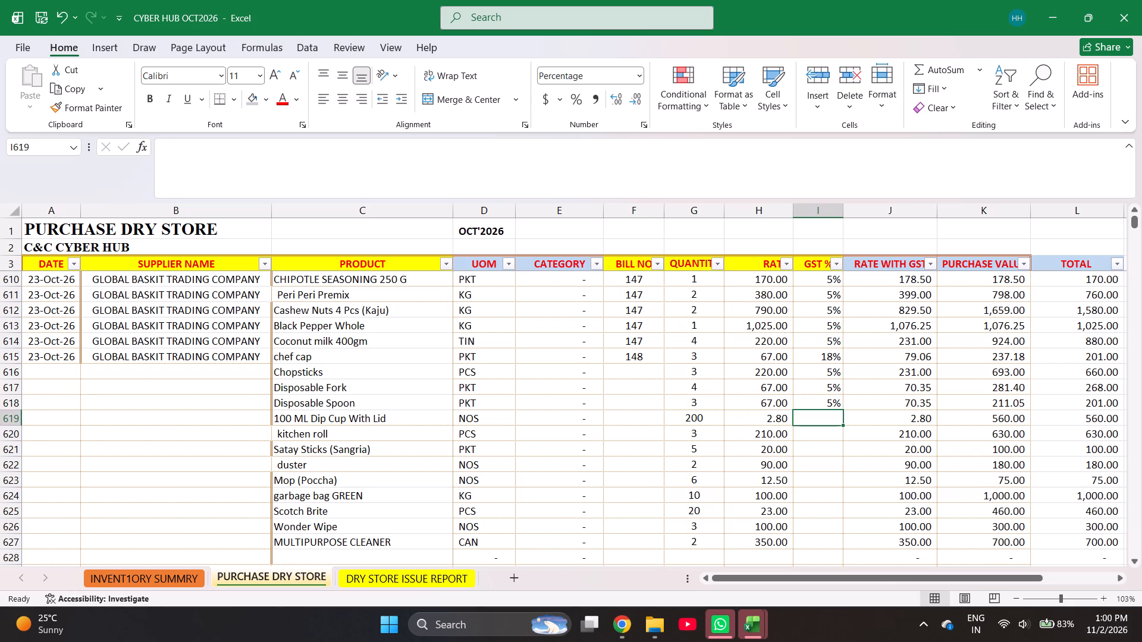
Enter GST of 18% for the dip cup and kitchen roll, and 5% for Satay Sticks, duster and Mop, in rows 619 to 623.
{"action": "type", "text": "18"}
{"action": "key", "text": "Return"}
{"action": "key", "text": "8"}
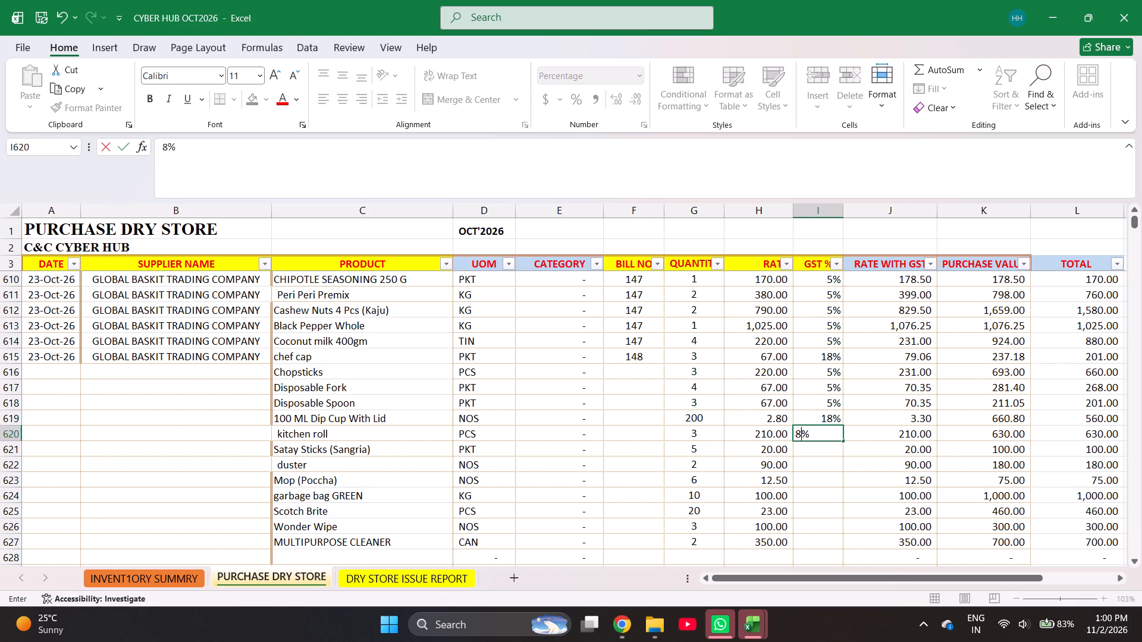
{"action": "key", "text": "Escape"}
{"action": "type", "text": "18"}
{"action": "key", "text": "Return"}
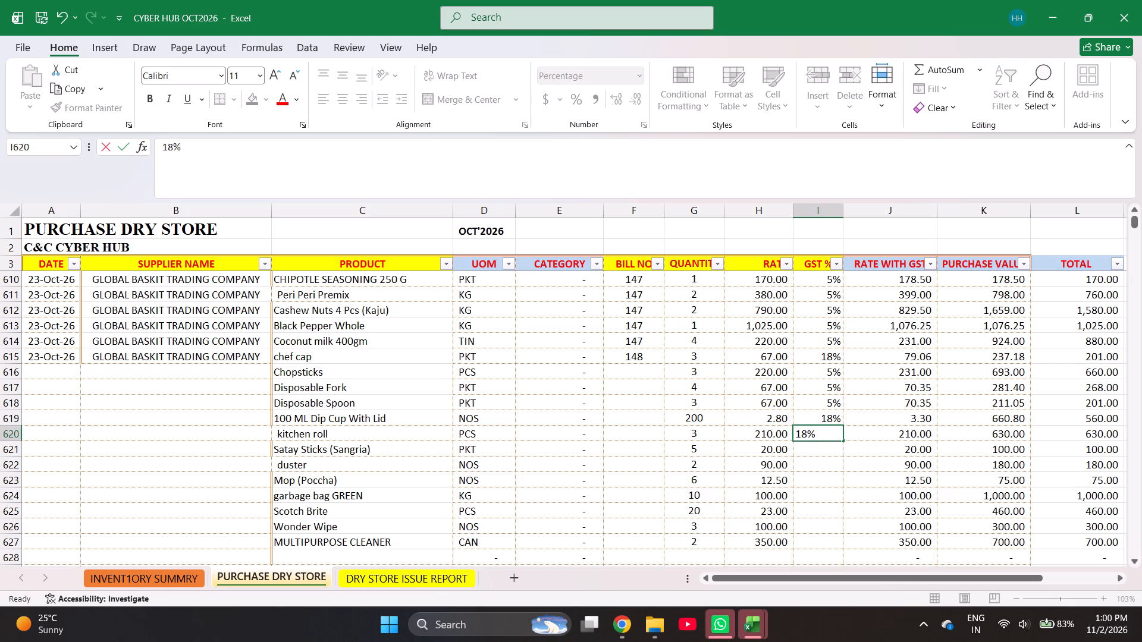
{"action": "key", "text": "5"}
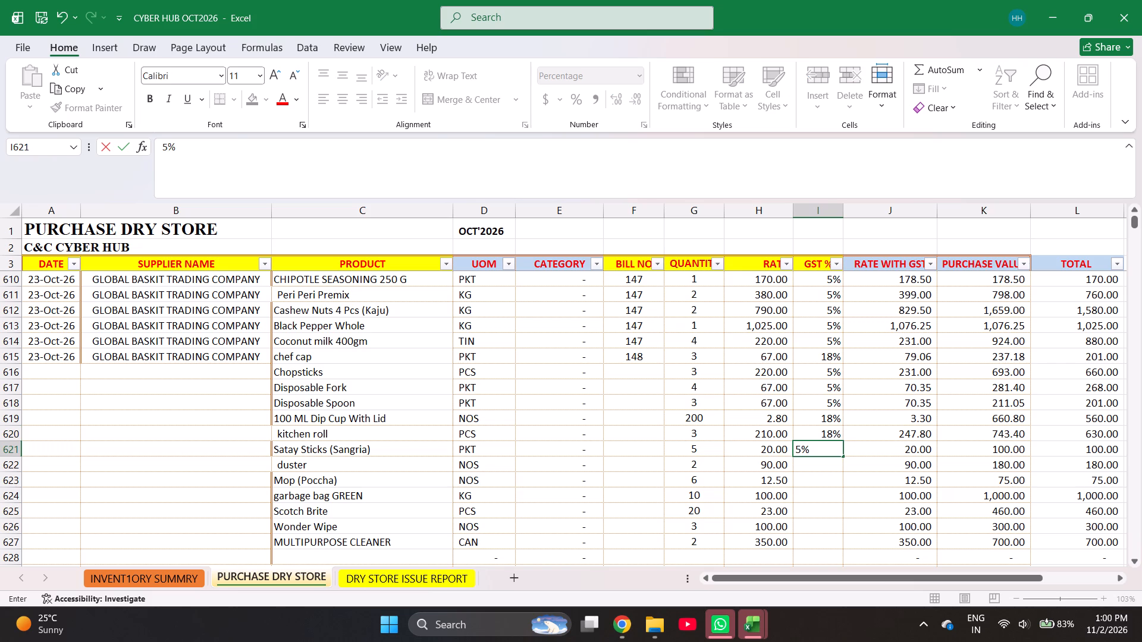
{"action": "key", "text": "Return"}
{"action": "key", "text": "5"}
{"action": "key", "text": "Return"}
{"action": "key", "text": "5"}
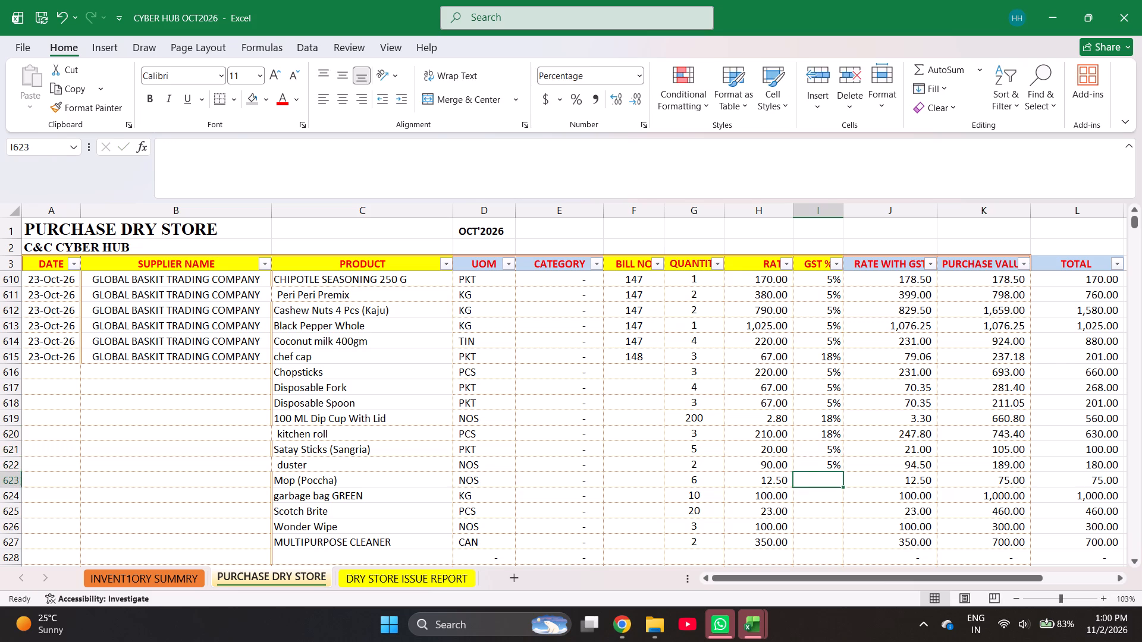
{"action": "key", "text": "Return"}
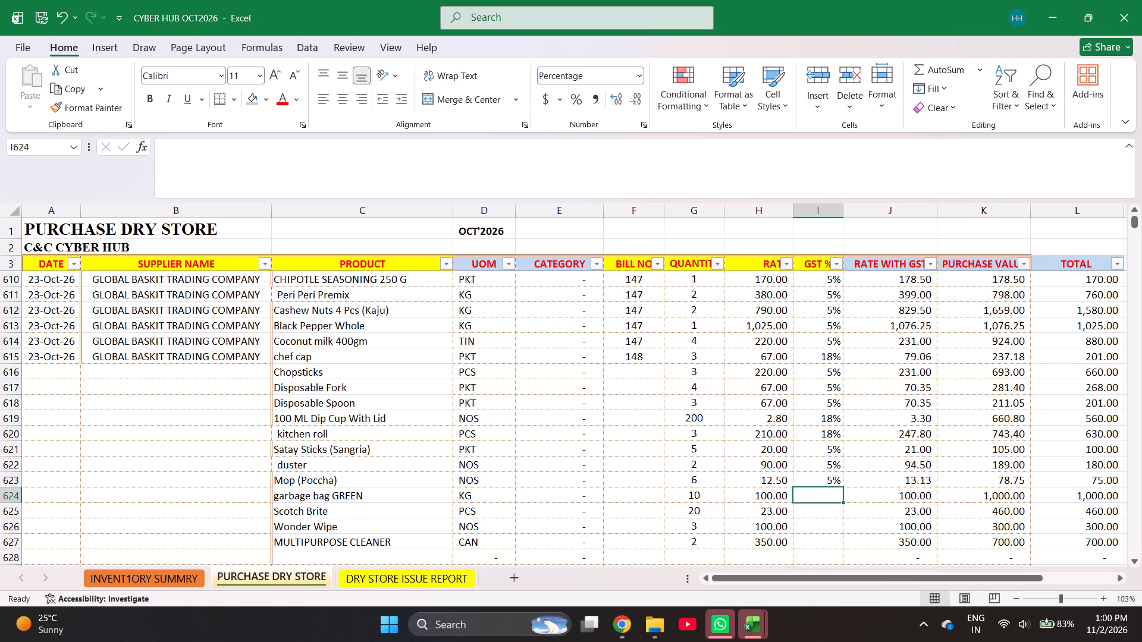
Enter GST of 18% for garbage bag GREEN, Scotch Brite, Wonder Wipe and MULTIPURPOSE CLEANER in rows 624 to 627.
{"action": "type", "text": "18"}
{"action": "key", "text": "Return"}
{"action": "type", "text": "18"}
{"action": "key", "text": "Return"}
{"action": "type", "text": "18"}
{"action": "key", "text": "Return"}
{"action": "type", "text": "18"}
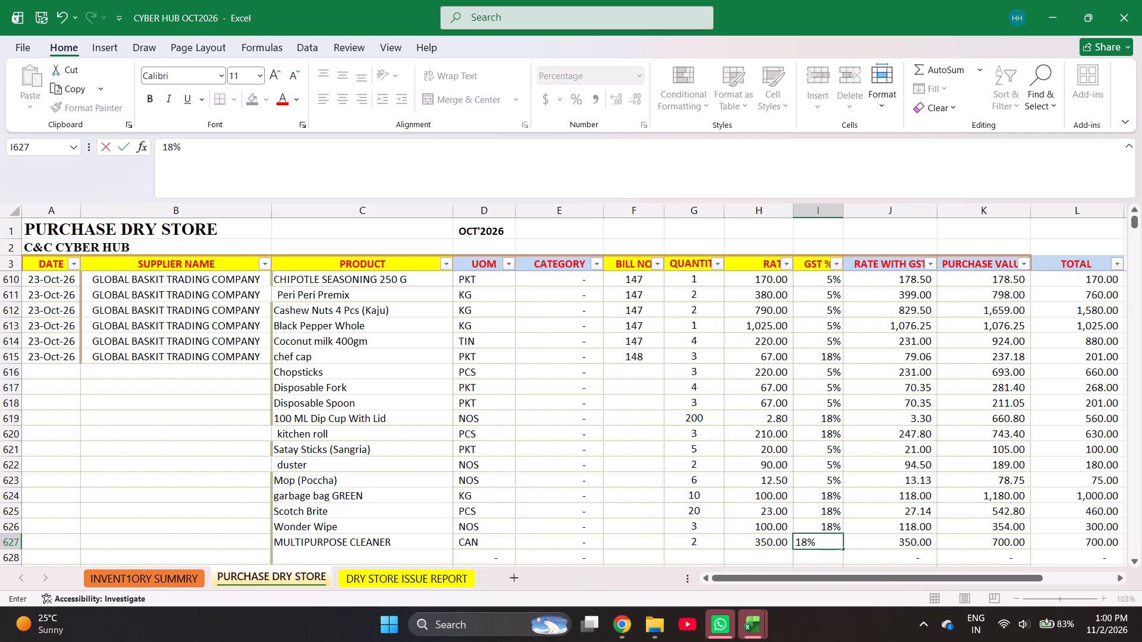
{"action": "key", "text": "Return"}
Fill bill number 148 down from the chef cap row 615 through the MULTIPURPOSE CLEANER row 627.
{"action": "key", "text": "Left"}
{"action": "key", "text": "Left"}
{"action": "key", "text": "Left"}
{"action": "key", "text": "ctrl+Up"}
{"action": "key", "text": "shift+Down"}
{"action": "key", "text": "shift+Down"}
{"action": "key", "text": "shift+Down"}
{"action": "key", "text": "shift+Down"}
{"action": "key", "text": "shift+Down"}
{"action": "key", "text": "shift+Down"}
{"action": "key", "text": "shift+Down"}
{"action": "key", "text": "shift+Down"}
{"action": "key", "text": "shift+Down"}
{"action": "key", "text": "shift+Down"}
{"action": "key", "text": "shift+Down"}
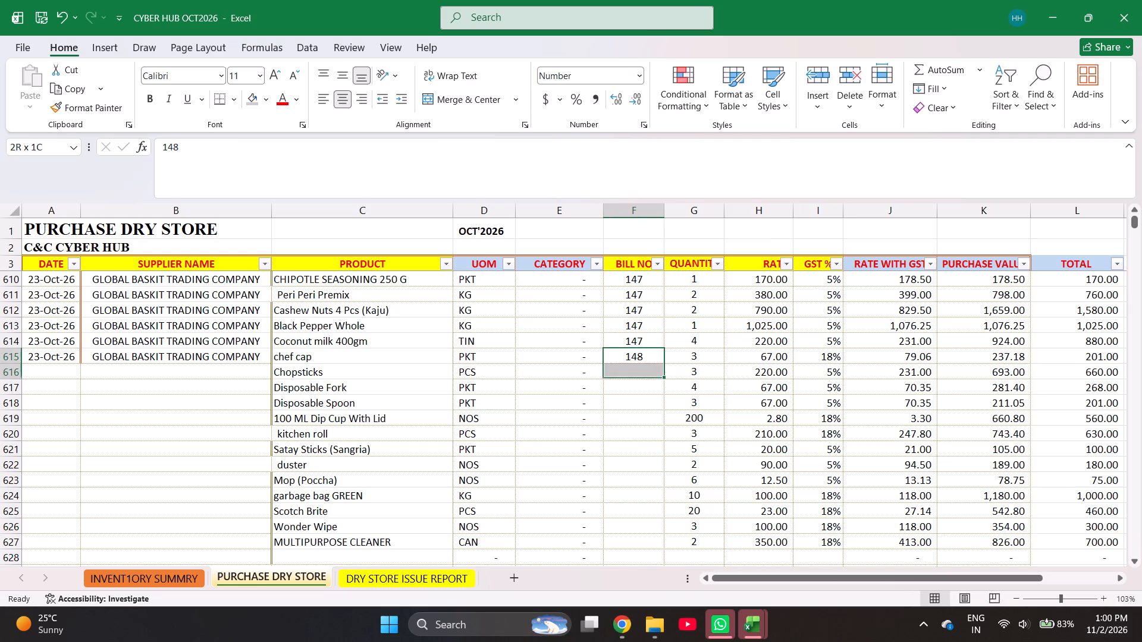
{"action": "key", "text": "shift+Down"}
{"action": "key", "text": "ctrl+d"}
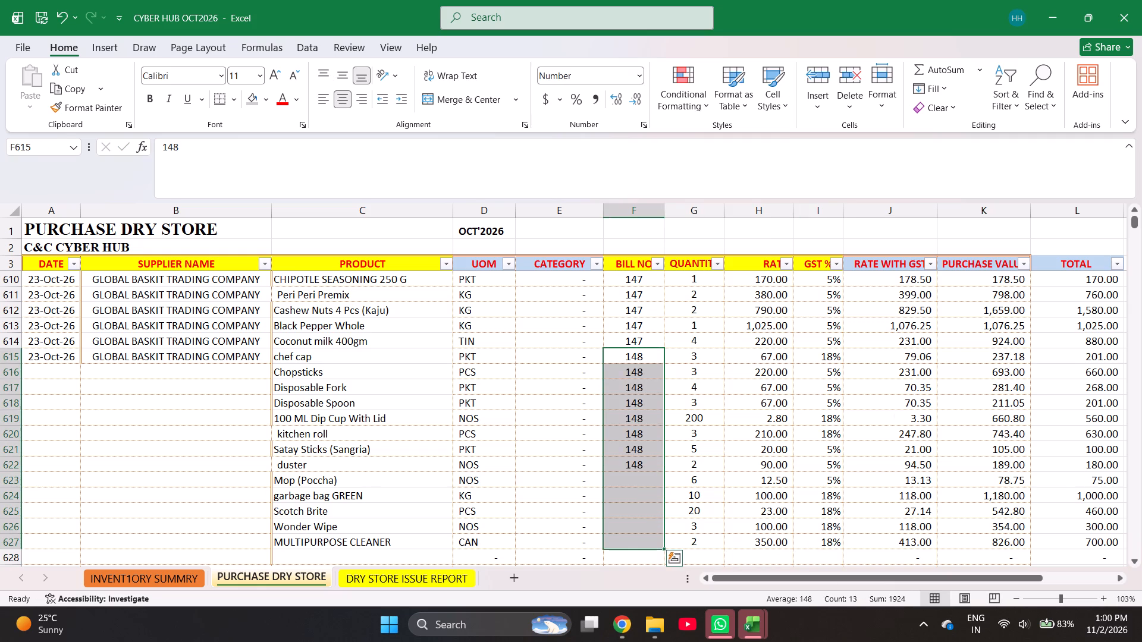
Fill the date and supplier name from row 615 down through the remaining rows of bill 148.
{"action": "key", "text": "ctrl+Left"}
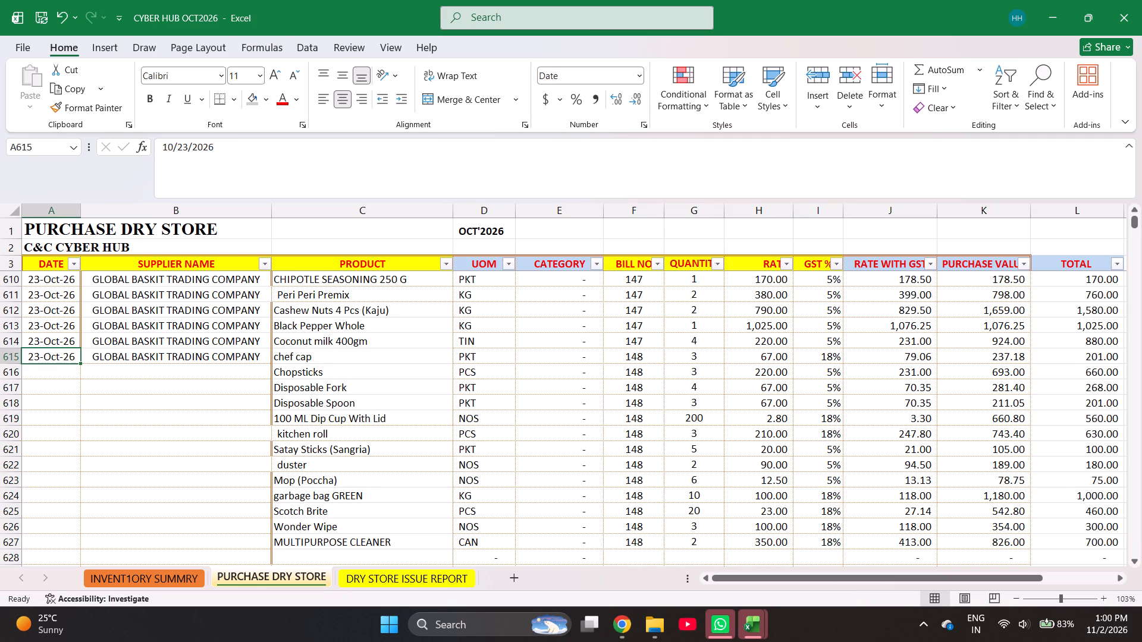
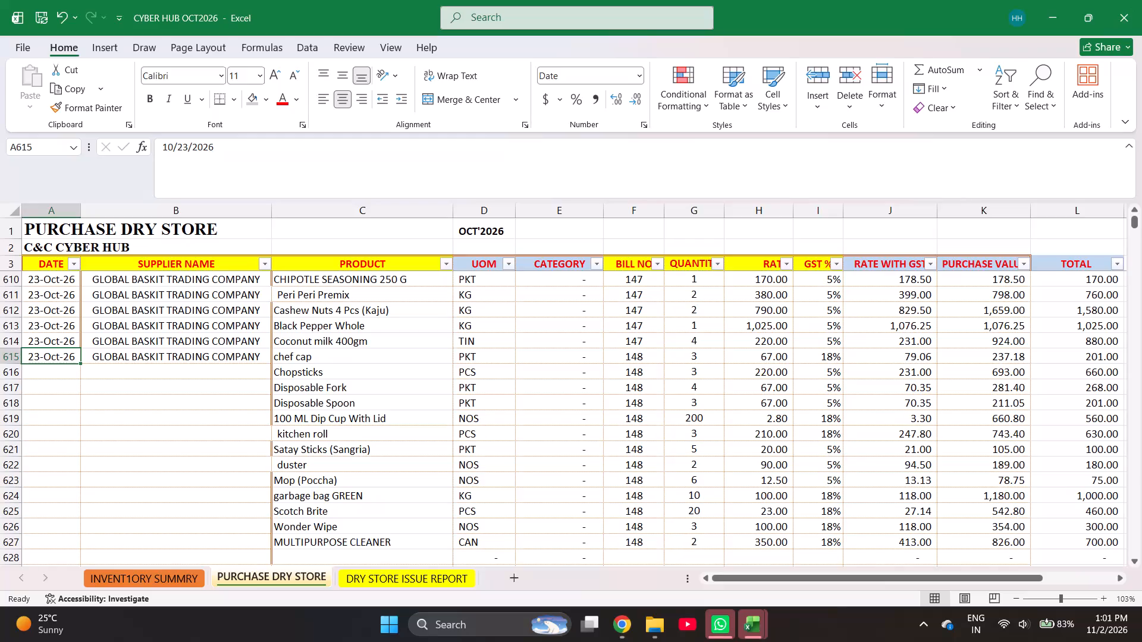
Fill the 23-Oct-26 date and GLOBAL BASKIT TRADING COMPANY supplier name down from row 615 through row 627.
{"action": "key", "text": "shift+Right"}
{"action": "key", "text": "shift+Down"}
{"action": "key", "text": "shift+Down"}
{"action": "key", "text": "shift+Down"}
{"action": "key", "text": "shift+Down"}
{"action": "key", "text": "shift+Down"}
{"action": "key", "text": "shift+Down"}
{"action": "key", "text": "shift+Down"}
{"action": "key", "text": "shift+Down"}
{"action": "key", "text": "shift+Down"}
{"action": "key", "text": "shift+Down"}
{"action": "key", "text": "shift+Down"}
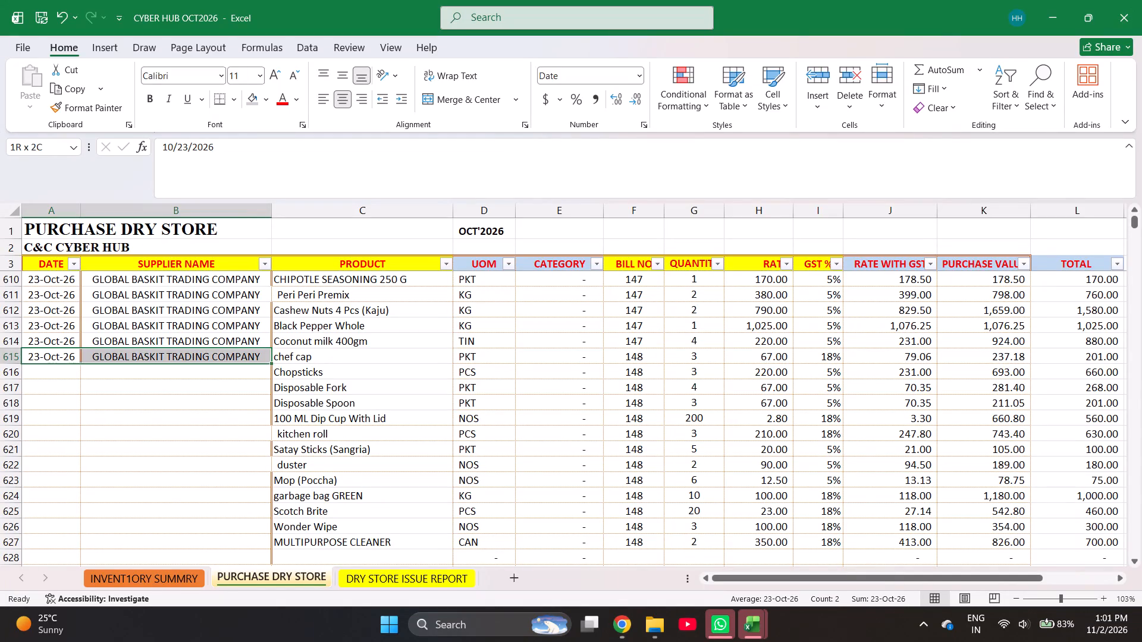
{"action": "key", "text": "shift+Down"}
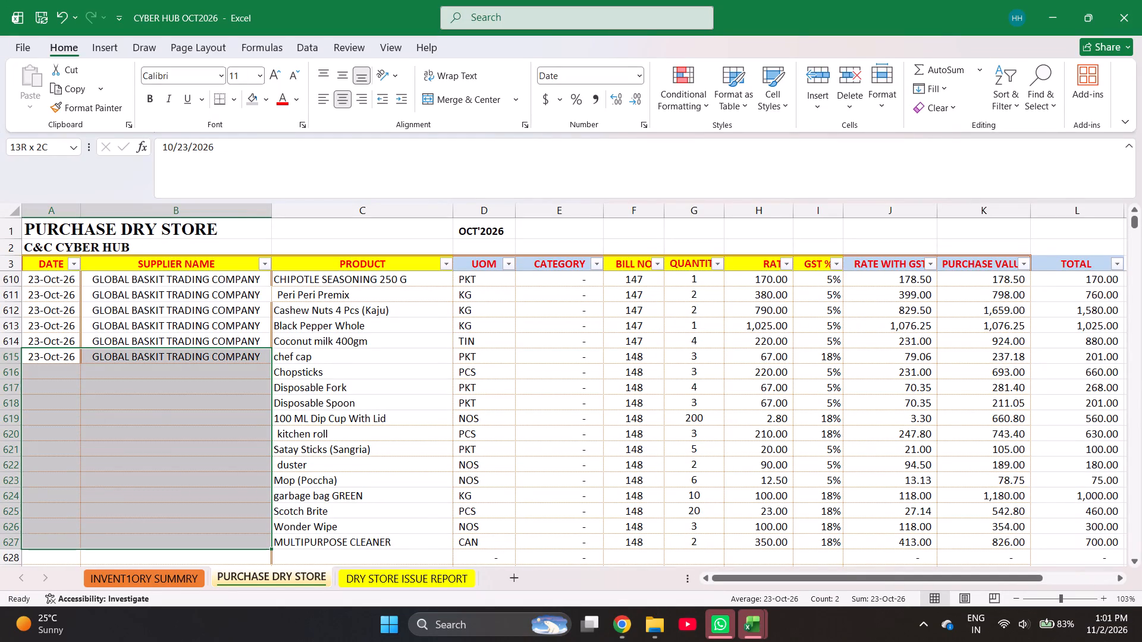
{"action": "key", "text": "ctrl+d"}
{"action": "key", "text": "Right"}
{"action": "key", "text": "Right"}
{"action": "key", "text": "Right"}
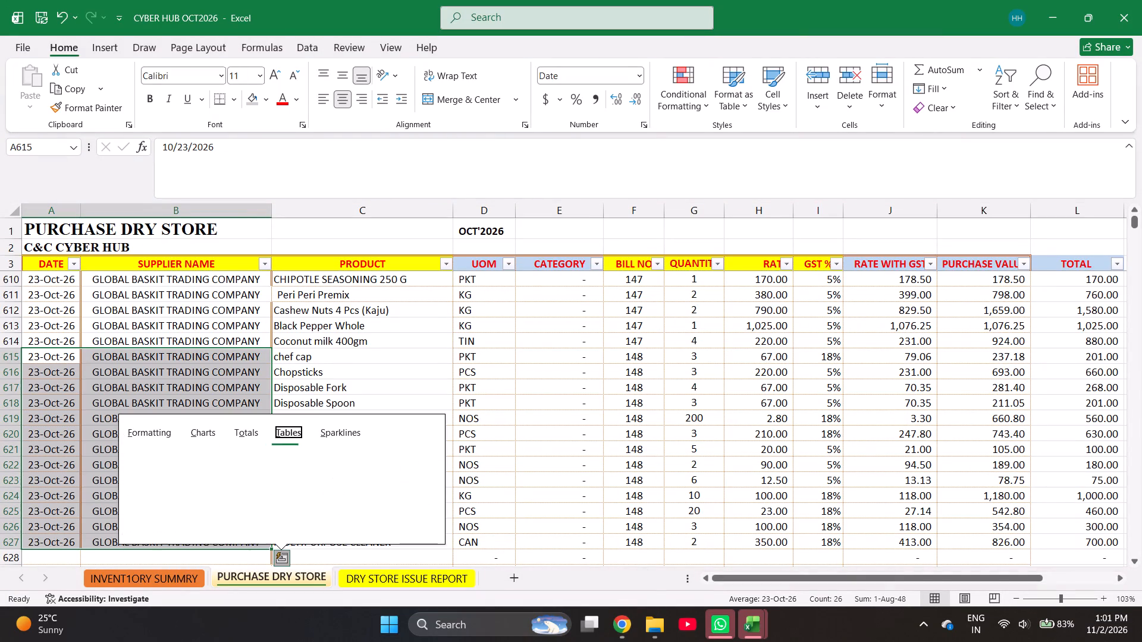
{"action": "key", "text": "Escape"}
Check the combined purchase value of bill 148 across rows 615 to 627.
{"action": "key", "text": "Right"}
{"action": "key", "text": "Right"}
{"action": "key", "text": "Right"}
{"action": "key", "text": "Right"}
{"action": "key", "text": "Right"}
{"action": "key", "text": "Right"}
{"action": "key", "text": "Right"}
{"action": "key", "text": "Right"}
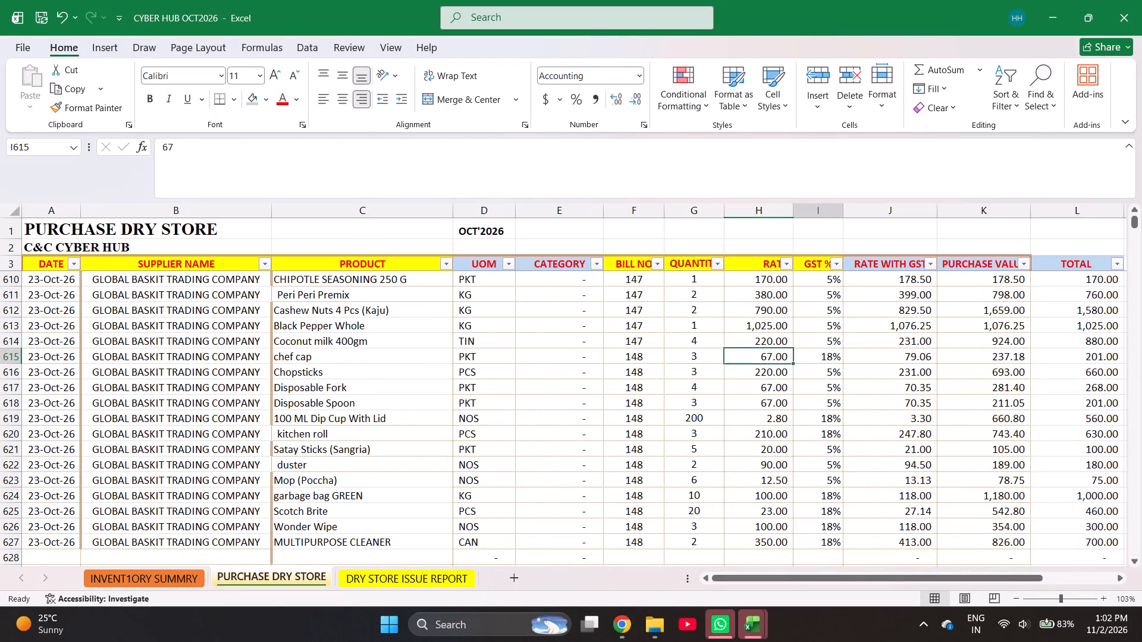
{"action": "key", "text": "Right"}
{"action": "key", "text": "Right"}
{"action": "key", "text": "shift+Down"}
{"action": "key", "text": "shift+Down"}
{"action": "key", "text": "shift+Down"}
{"action": "key", "text": "shift+Down"}
{"action": "key", "text": "shift+Down"}
{"action": "key", "text": "shift+Down"}
{"action": "key", "text": "shift+Down"}
{"action": "key", "text": "shift+Down"}
{"action": "key", "text": "shift+Down"}
{"action": "key", "text": "shift+Down"}
{"action": "key", "text": "shift+Down"}
{"action": "key", "text": "shift+Down"}
{"action": "key", "text": "shift+Down"}
{"action": "key", "text": "shift+Down"}
{"action": "key", "text": "shift+Down"}
{"action": "key", "text": "shift+Down"}
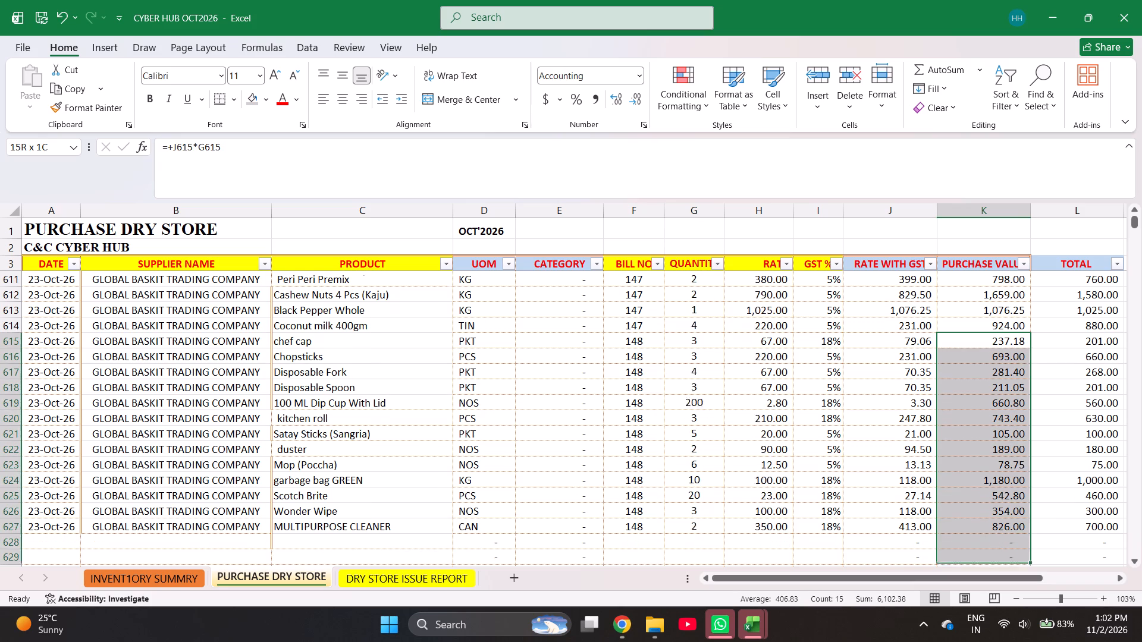
{"action": "key", "text": "shift+Up"}
{"action": "key", "text": "shift+Up"}
{"action": "key", "text": "shift+Up"}
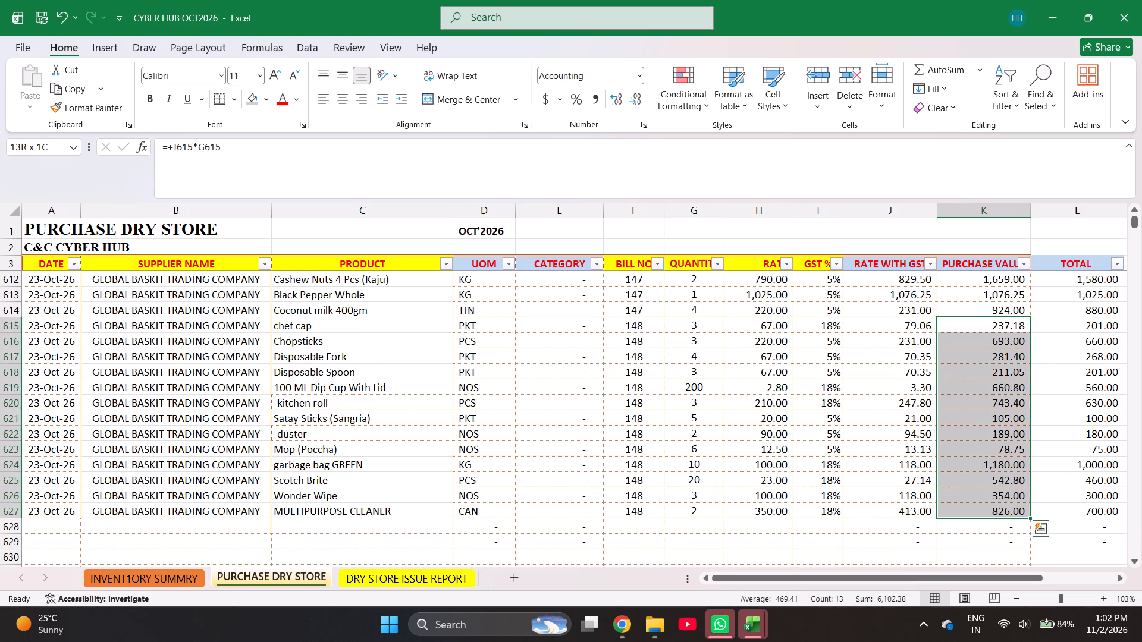
Filter the purchase sheet to bill number 132 and review the entries recorded under it.
{"action": "key", "text": "ctrl+Left"}
{"action": "key", "text": "ctrl+Down"}
{"action": "key", "text": "Down"}
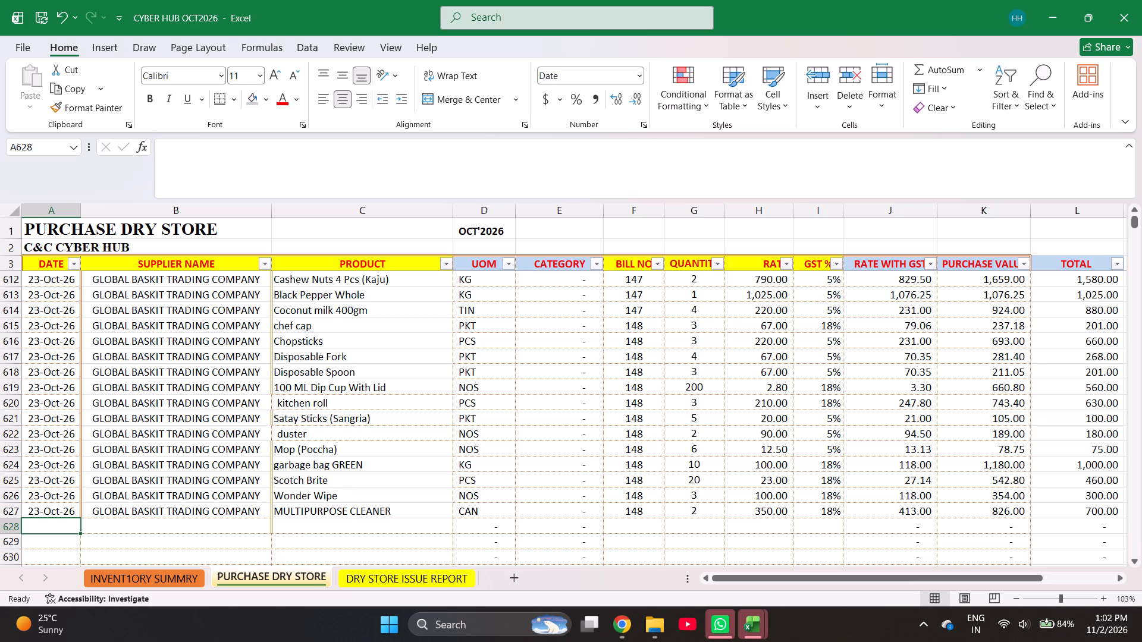
{"action": "left_click", "coordinate": [657, 267]}
{"action": "type", "text": "e132"}
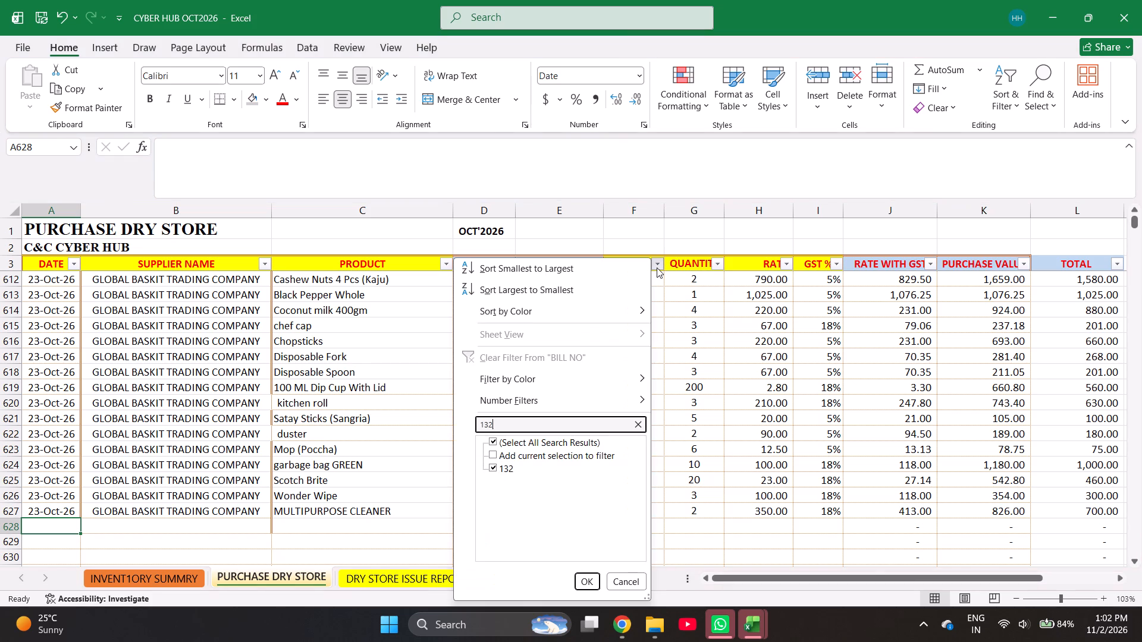
{"action": "key", "text": "Escape"}
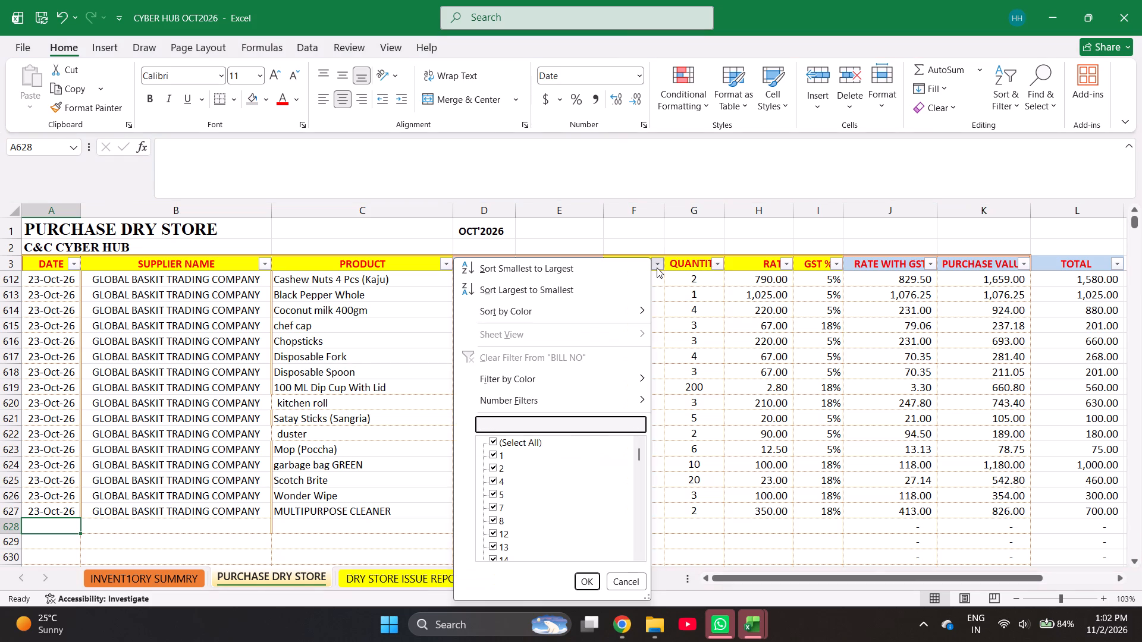
{"action": "type", "text": "132"}
{"action": "key", "text": "Return"}
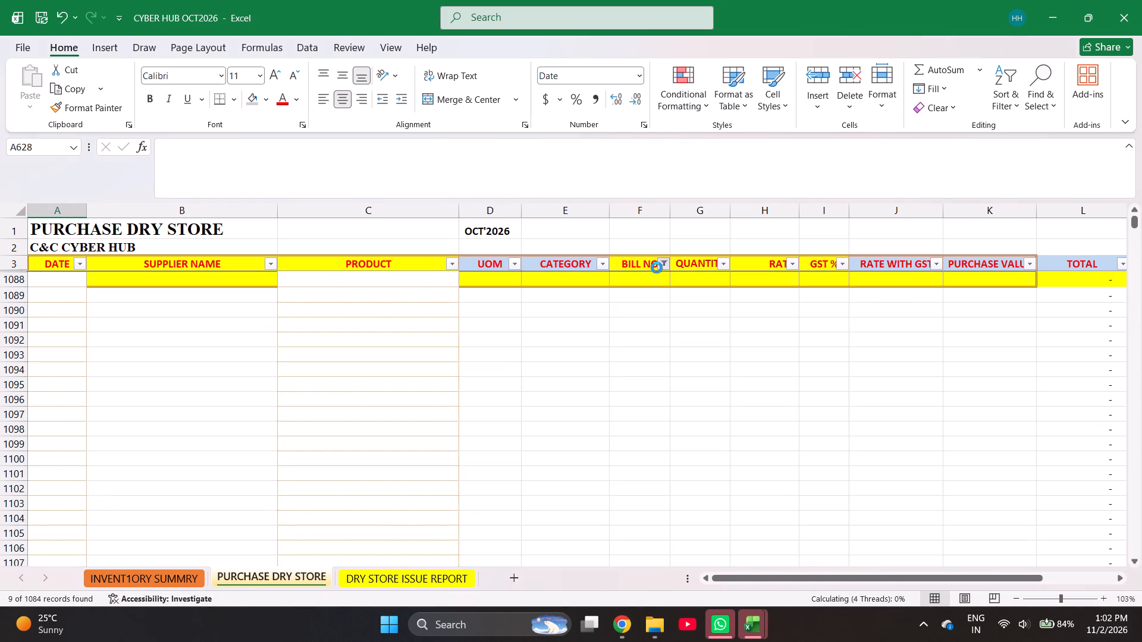
{"action": "key", "text": "Up"}
{"action": "key", "text": "Up"}
{"action": "key", "text": "Up"}
{"action": "key", "text": "Up"}
{"action": "key", "text": "Up"}
{"action": "key", "text": "Up"}
{"action": "key", "text": "Up"}
{"action": "key", "text": "Up"}
{"action": "key", "text": "Up"}
{"action": "key", "text": "Up"}
{"action": "key", "text": "Up"}
{"action": "key", "text": "Up"}
{"action": "key", "text": "Up"}
{"action": "key", "text": "Up"}
{"action": "key", "text": "Up"}
{"action": "key", "text": "Up"}
{"action": "key", "text": "Up"}
{"action": "key", "text": "Up"}
{"action": "key", "text": "Up"}
{"action": "key", "text": "Up"}
{"action": "key", "text": "Up"}
{"action": "key", "text": "Up"}
{"action": "key", "text": "Up"}
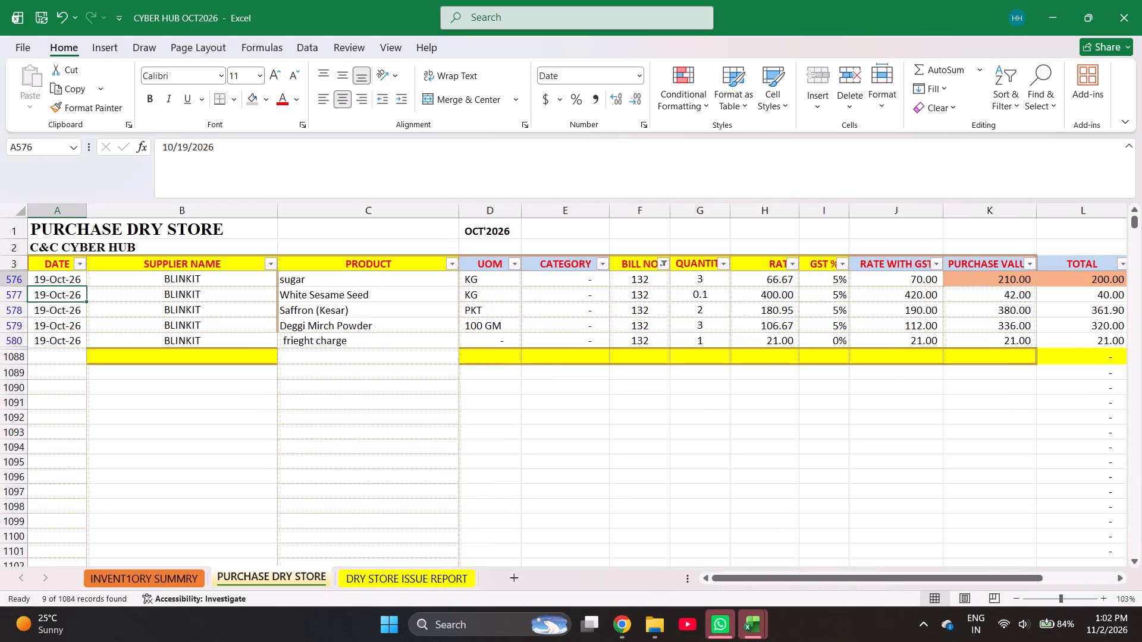
{"action": "key", "text": "Down"}
{"action": "key", "text": "Down"}
{"action": "key", "text": "Down"}
{"action": "key", "text": "Down"}
{"action": "key", "text": "Down"}
{"action": "key", "text": "Down"}
{"action": "key", "text": "Down"}
{"action": "key", "text": "Down"}
{"action": "key", "text": "Down"}
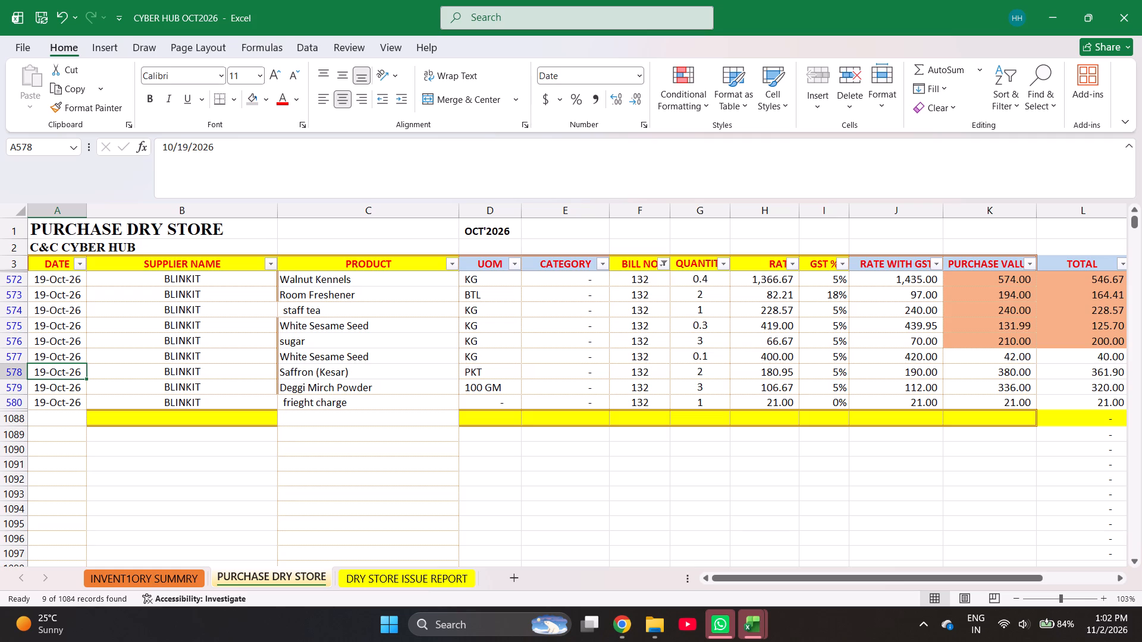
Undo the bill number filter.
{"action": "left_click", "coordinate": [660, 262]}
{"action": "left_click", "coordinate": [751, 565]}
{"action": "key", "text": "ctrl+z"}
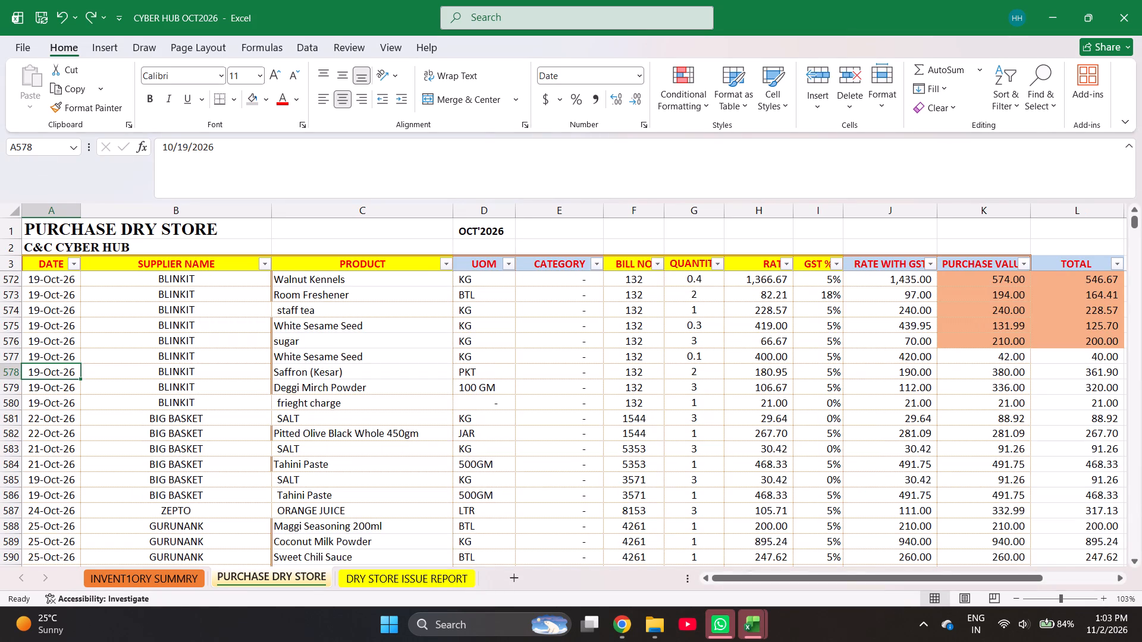
Enter the date 19-Oct-26 in the first empty row, 628, below bill 148.
{"action": "left_click", "coordinate": [58, 406]}
{"action": "key", "text": "ctrl+Down"}
{"action": "key", "text": "Down"}
{"action": "key", "text": "Down"}
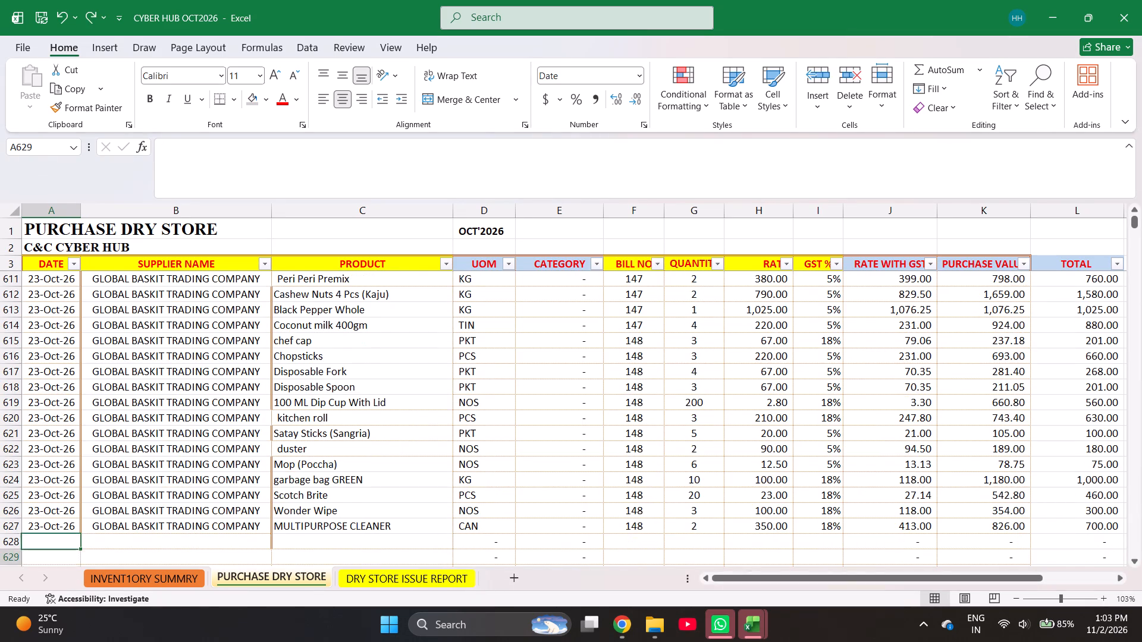
{"action": "key", "text": "Up"}
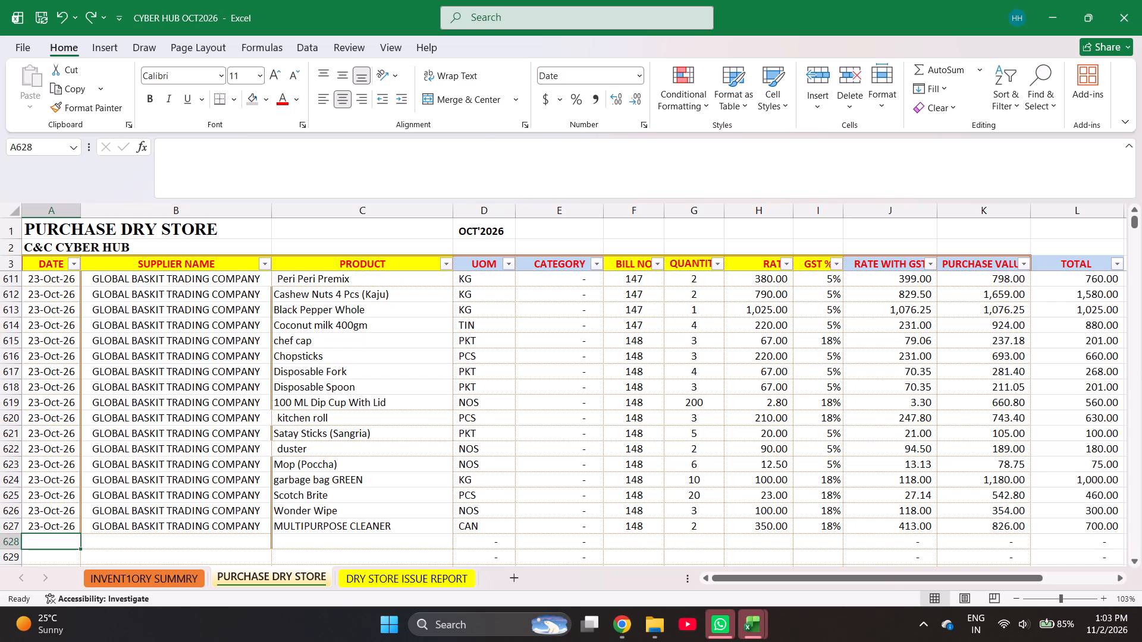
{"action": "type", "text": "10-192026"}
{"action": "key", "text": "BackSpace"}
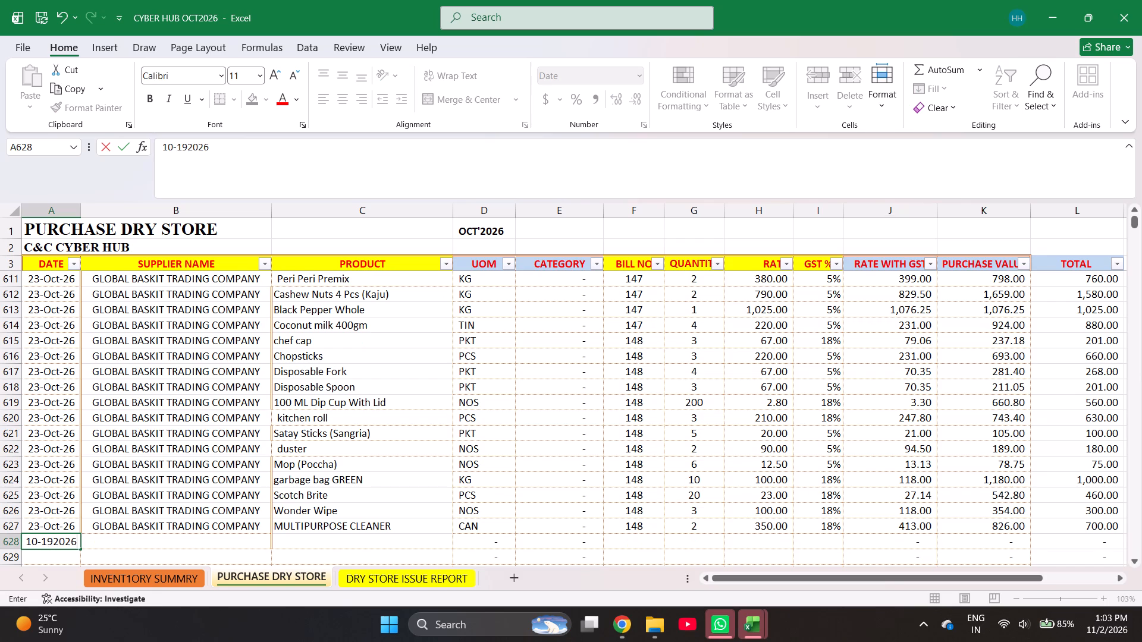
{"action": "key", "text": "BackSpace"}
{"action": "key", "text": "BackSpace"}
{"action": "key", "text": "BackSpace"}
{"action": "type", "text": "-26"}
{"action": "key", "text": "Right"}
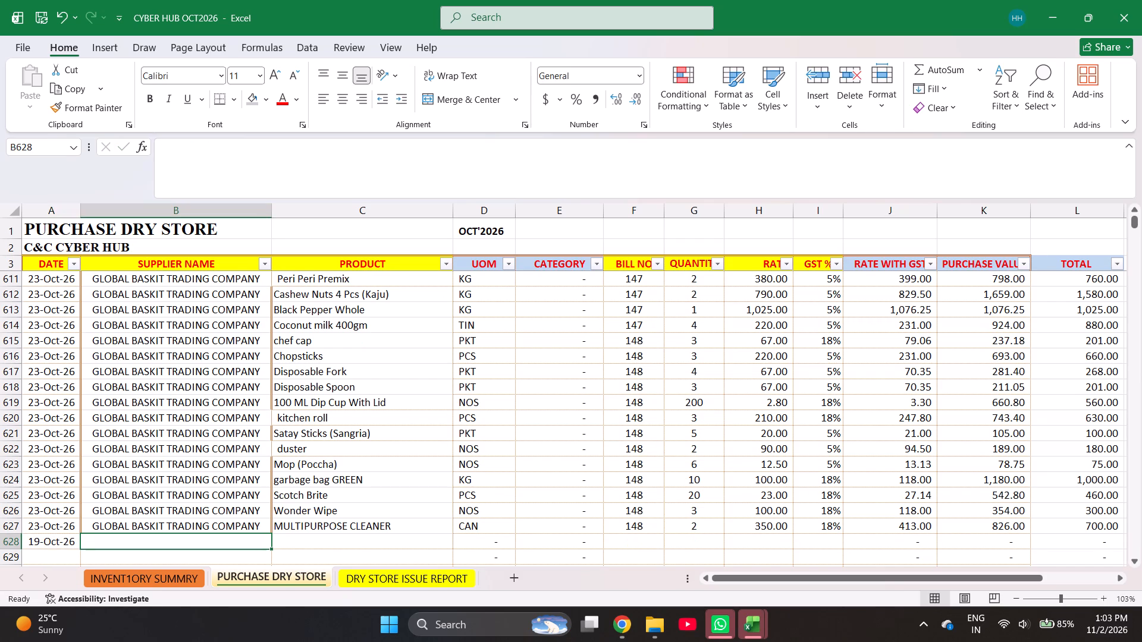
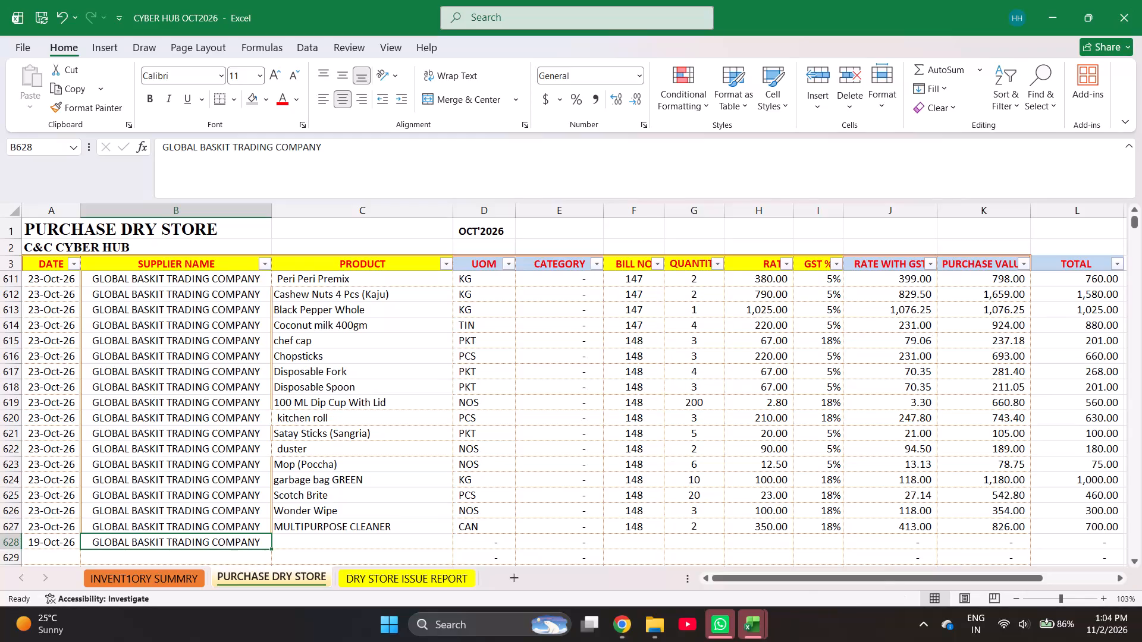
Enter Nutella Chocolate Spread-750gm as the product for the 19-Oct-26 entry in row 628.
{"action": "key", "text": "Right"}
{"action": "type", "text": "nute"}
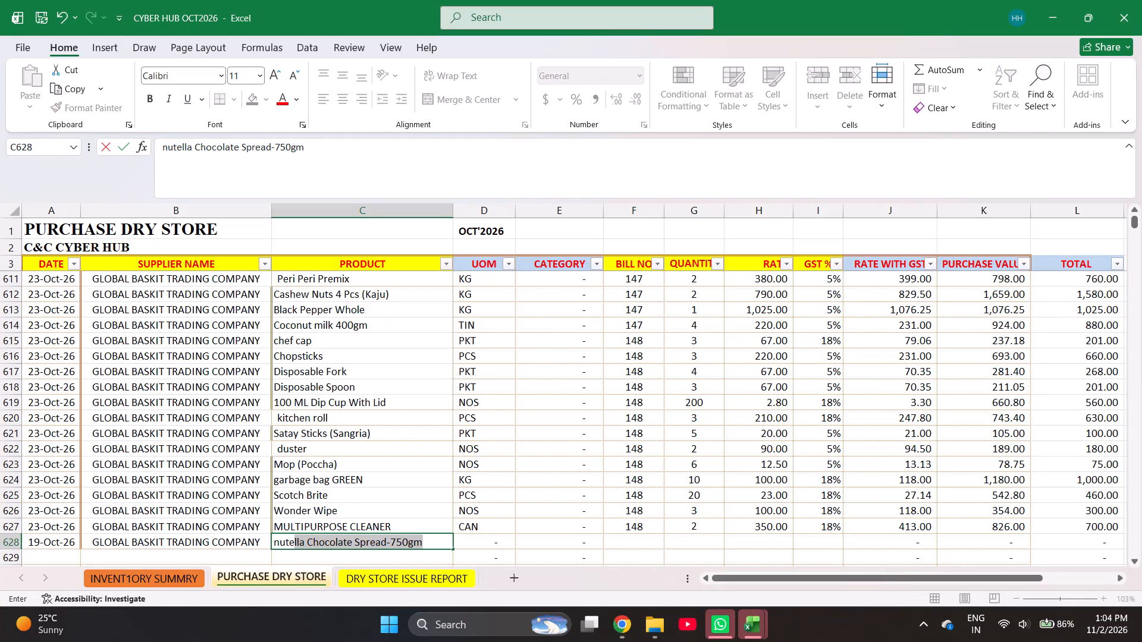
{"action": "key", "text": "Right"}
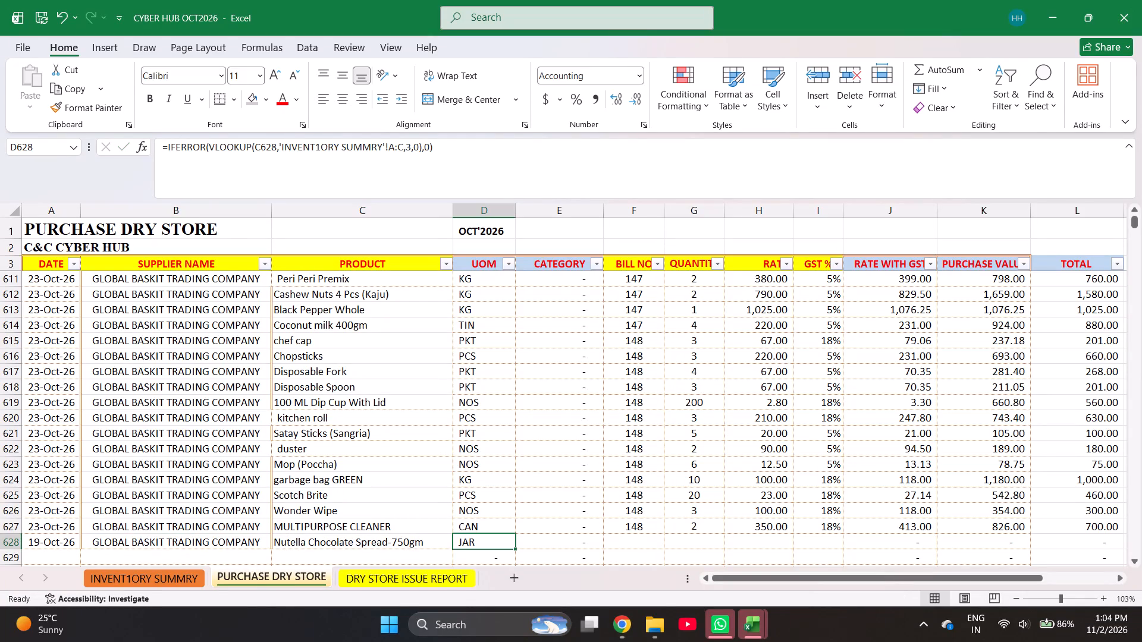
Enter Refined oil 15 kg as the product in row 629, below the Nutella entry.
{"action": "type", "text": "ref"}
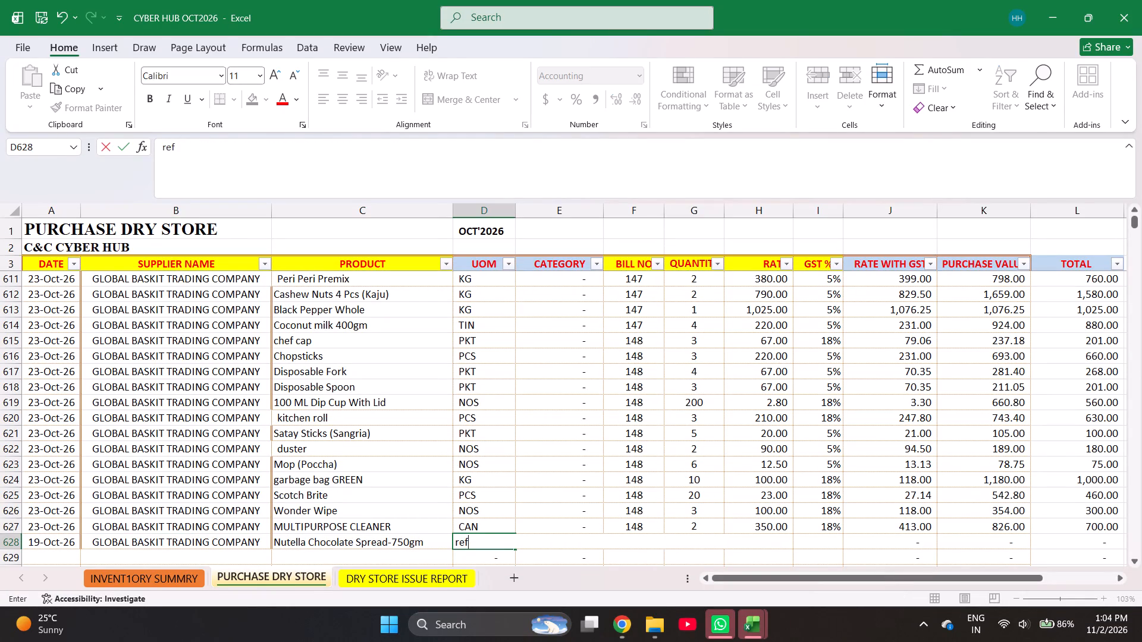
{"action": "key", "text": "Escape"}
{"action": "key", "text": "Down"}
{"action": "key", "text": "Left"}
{"action": "key", "text": "f"}
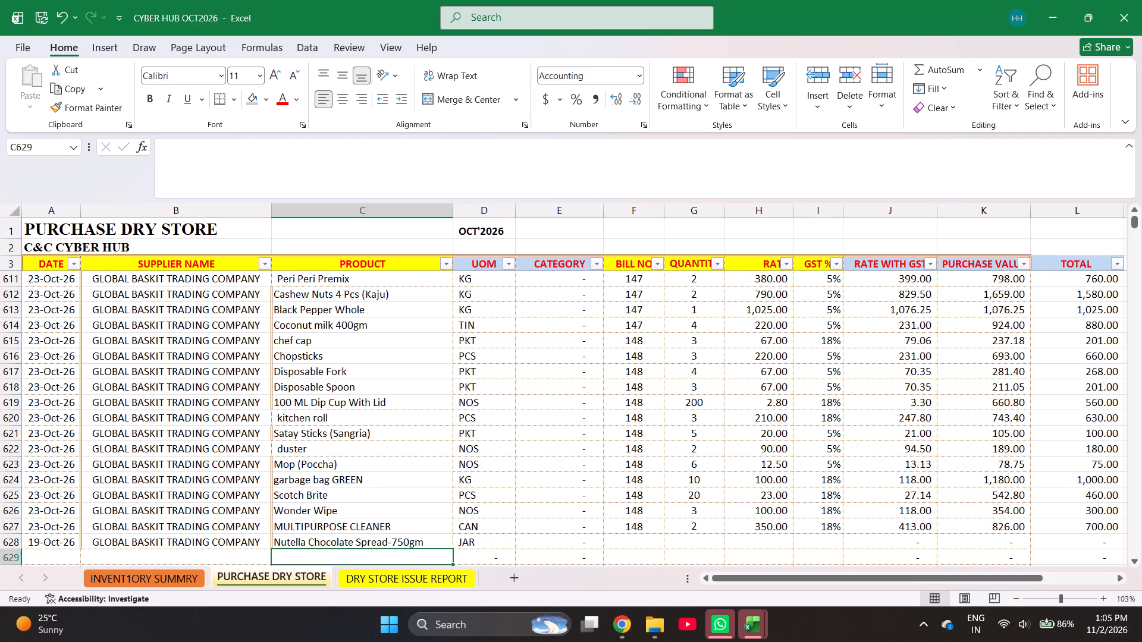
{"action": "key", "text": "BackSpace"}
{"action": "type", "text": "re"}
{"action": "key", "text": "BackSpace"}
{"action": "key", "text": "BackSpace"}
{"action": "key", "text": "BackSpace"}
{"action": "key", "text": "BackSpace"}
{"action": "key", "text": "BackSpace"}
{"action": "key", "text": "BackSpace"}
{"action": "key", "text": "BackSpace"}
{"action": "key", "text": "BackSpace"}
{"action": "key", "text": "BackSpace"}
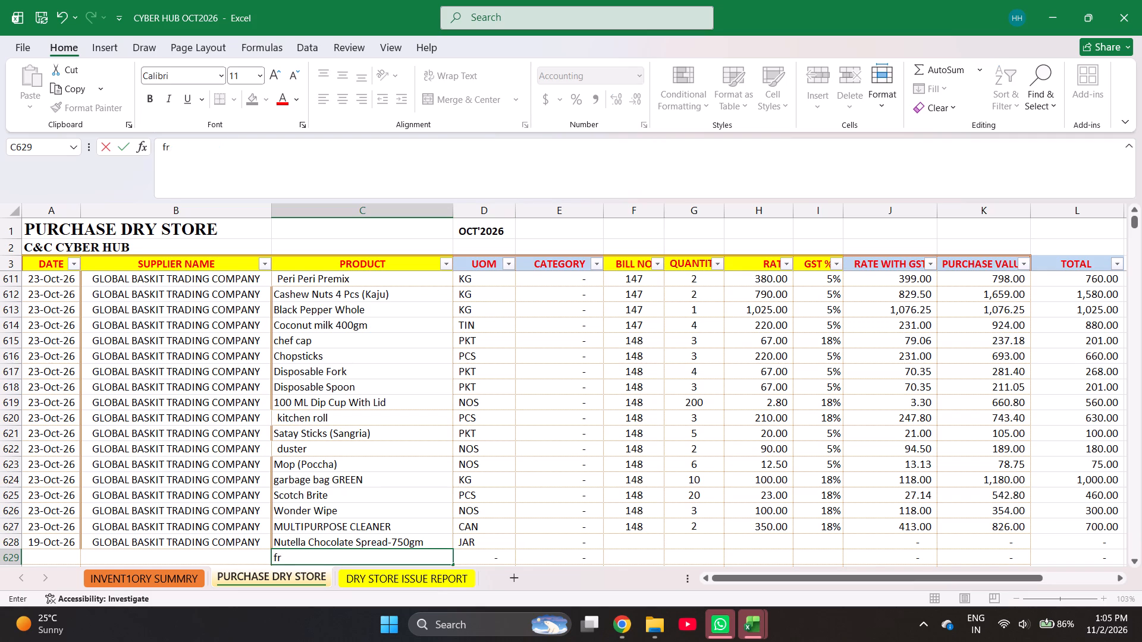
{"action": "type", "text": "re"}
{"action": "key", "text": "Return"}
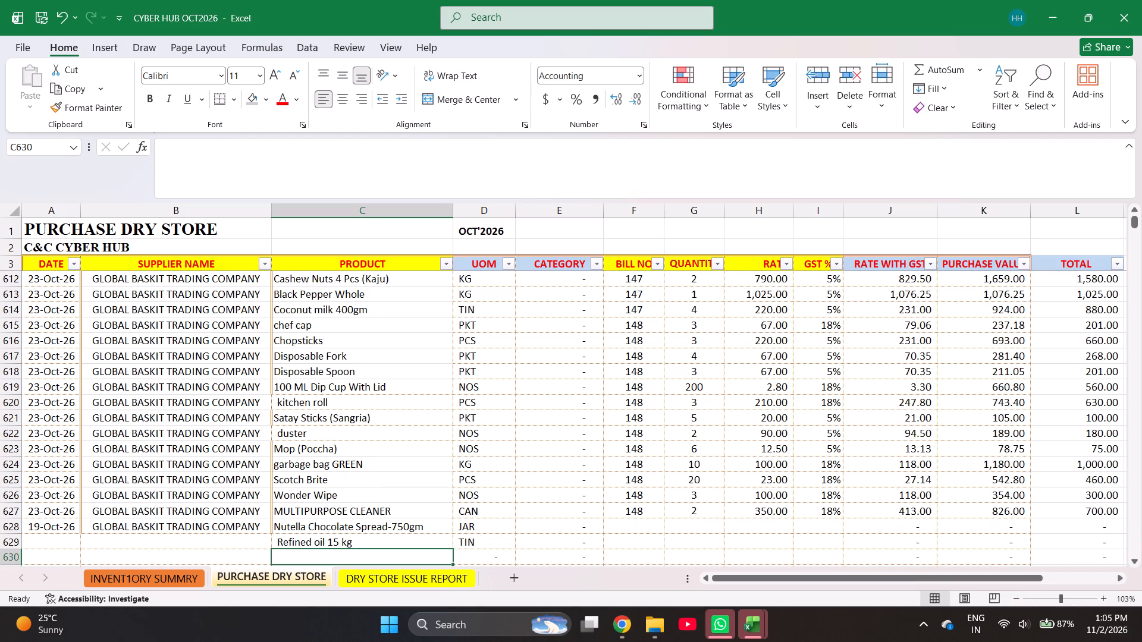
Enter Chickpea (Triple Dollar) as the product in row 630.
{"action": "type", "text": "chic"}
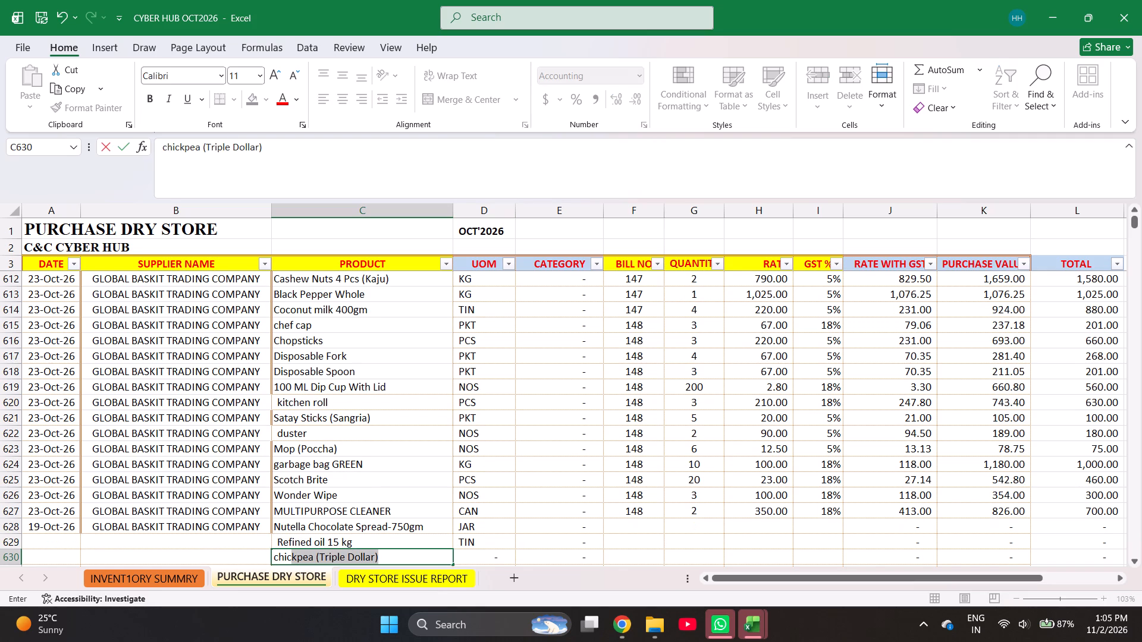
{"action": "key", "text": "Return"}
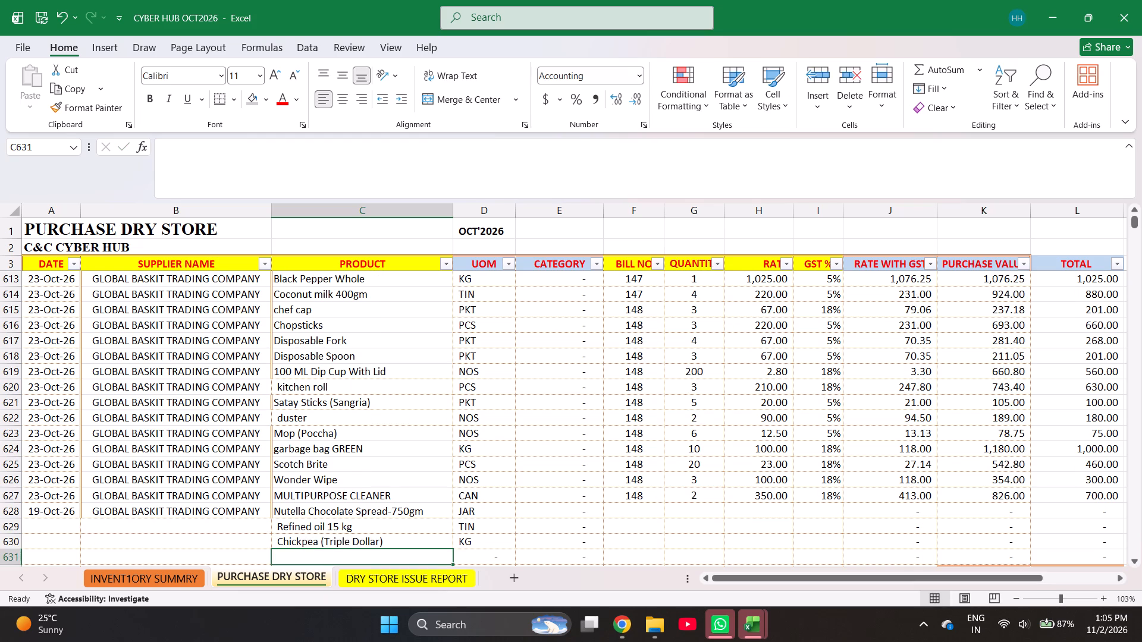